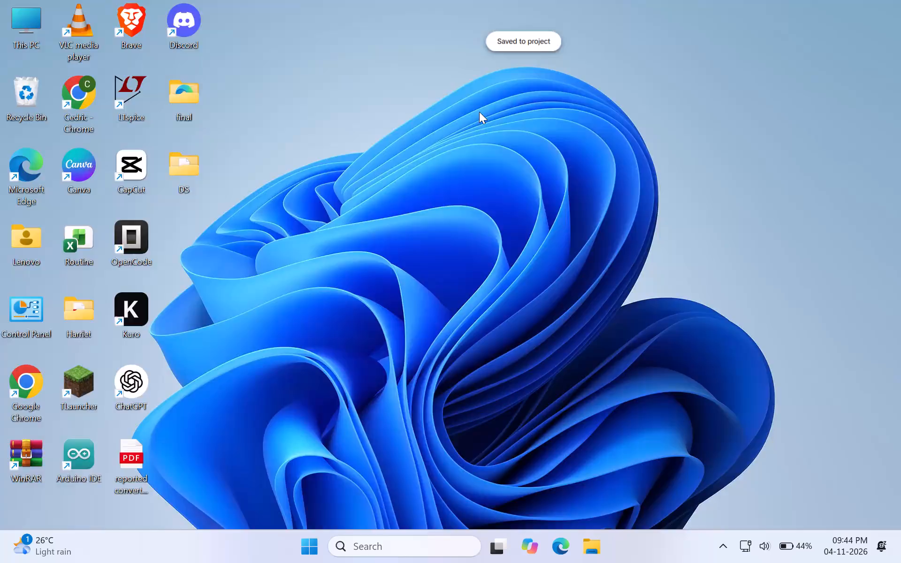
Import the audio file ReelAudio-47237 from the Downloads folder and add it to the start of the timeline.
left_click(233, 121)
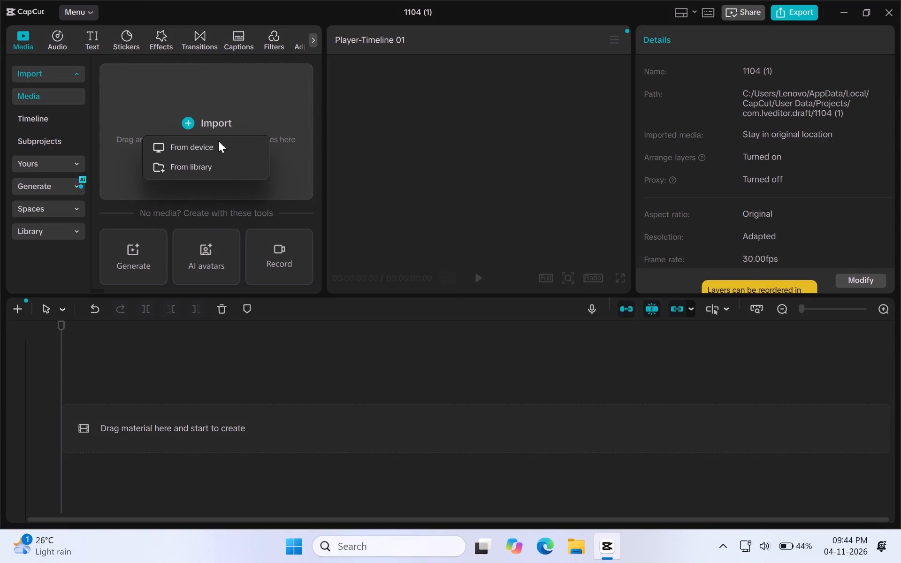
left_click(190, 148)
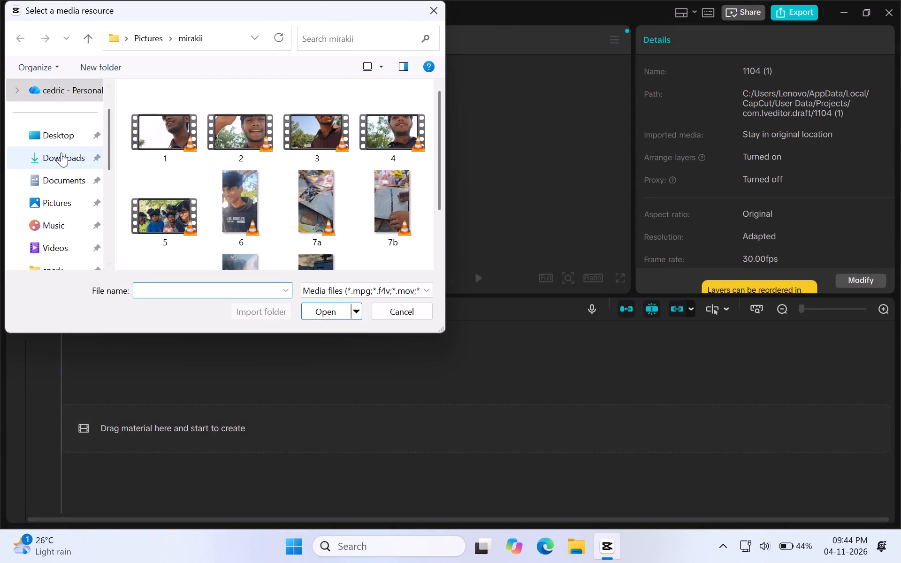
left_click(64, 152)
left_click(225, 150)
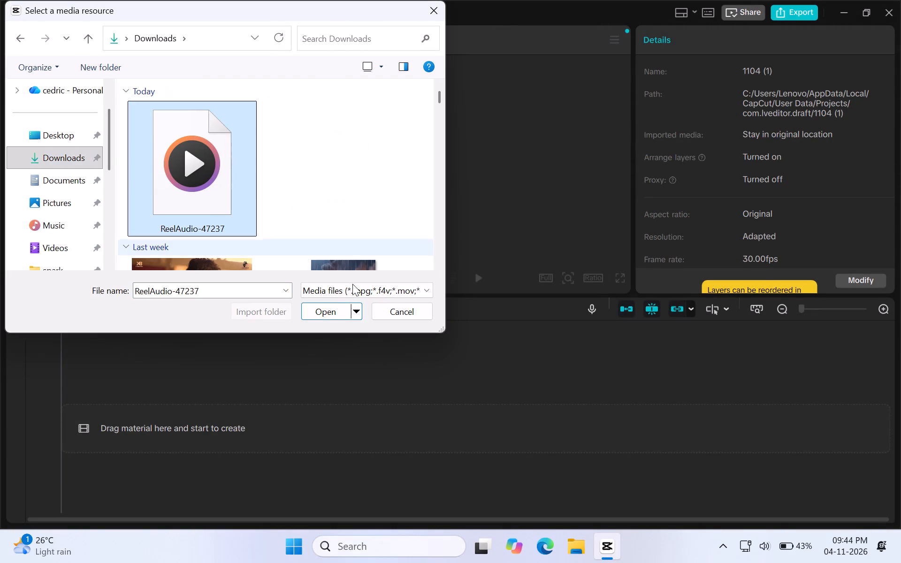
left_click(327, 318)
left_click(147, 127)
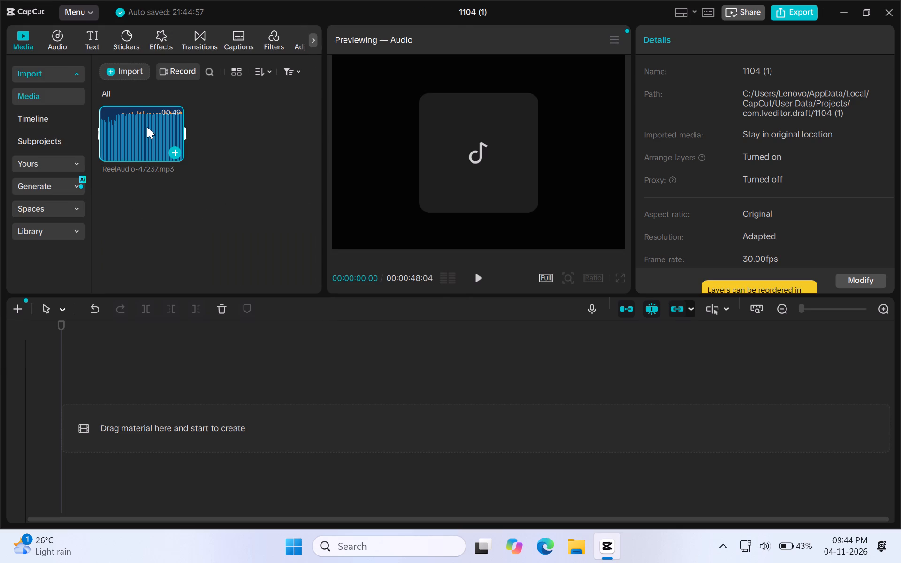
left_click(176, 151)
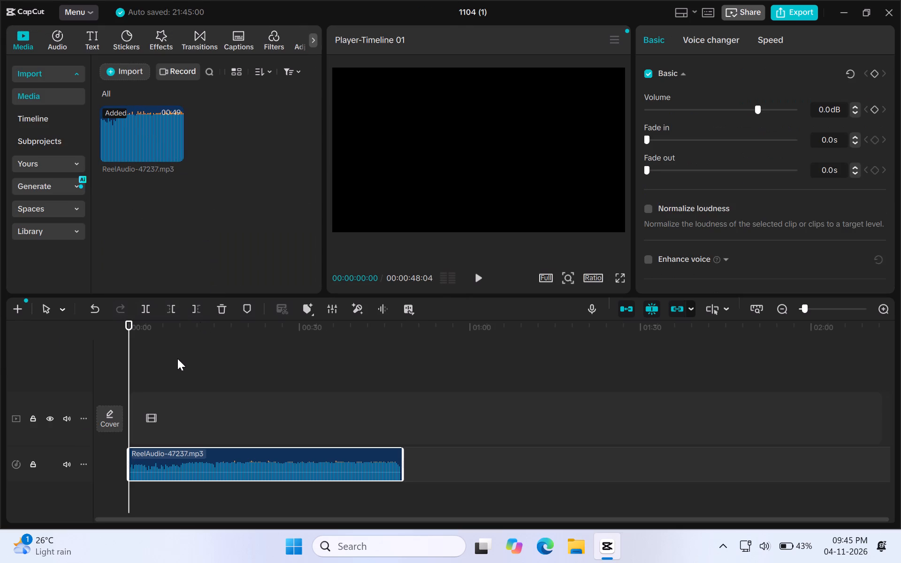
Play the opening seconds of the reel audio from the beginning to listen to it.
key("space")
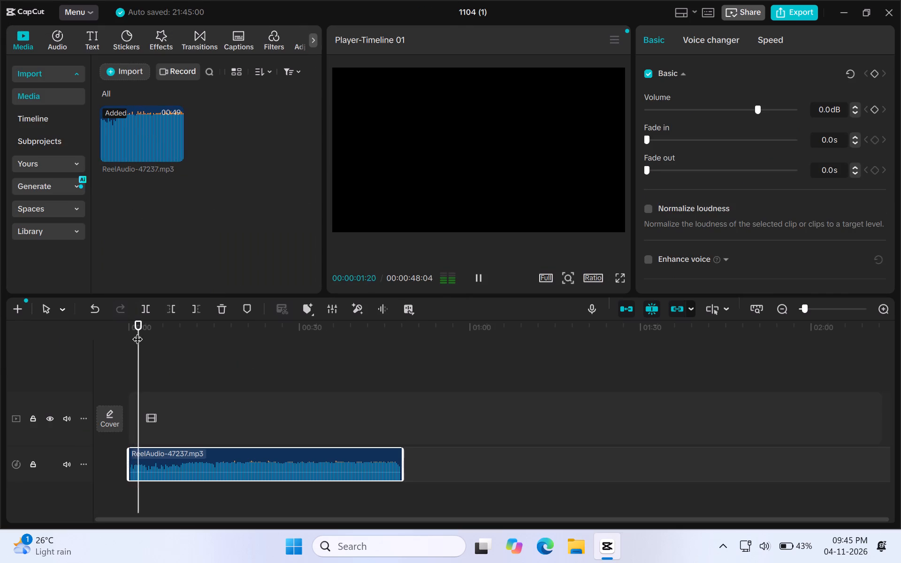
left_click_drag(141, 335, 63, 328)
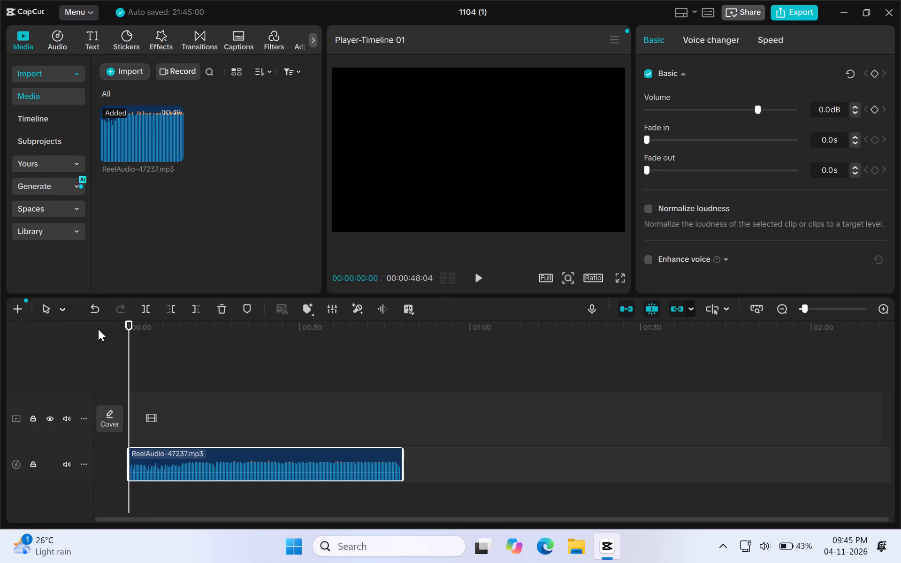
key("space")
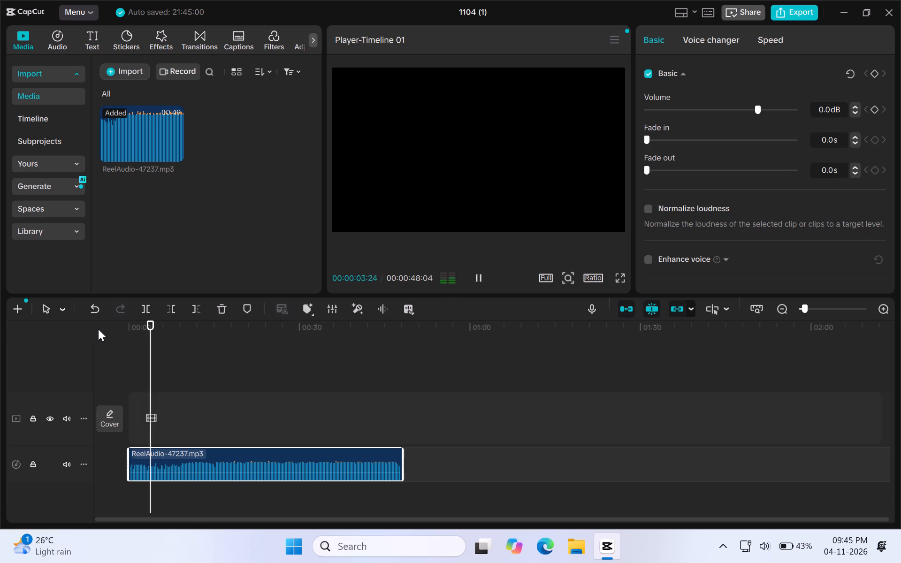
left_click(126, 342)
left_click(134, 345)
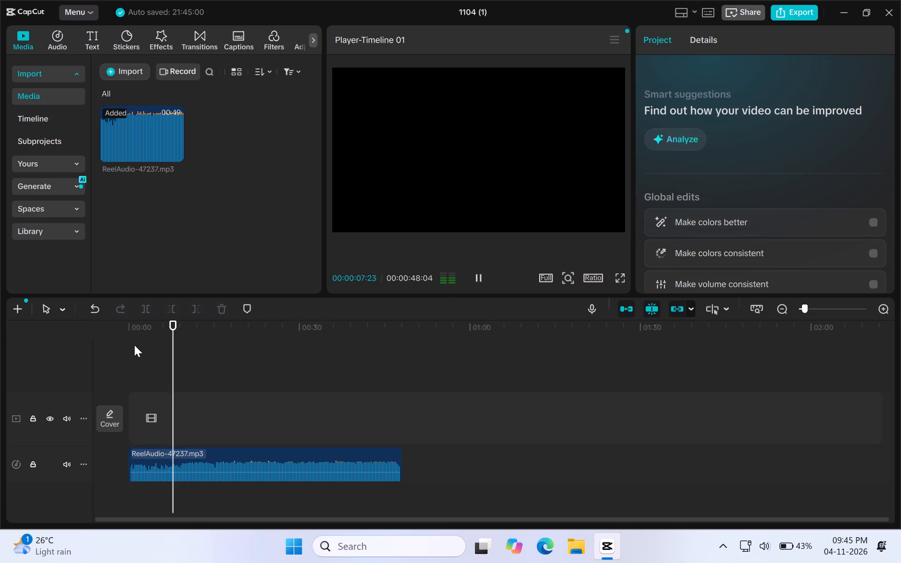
key("space")
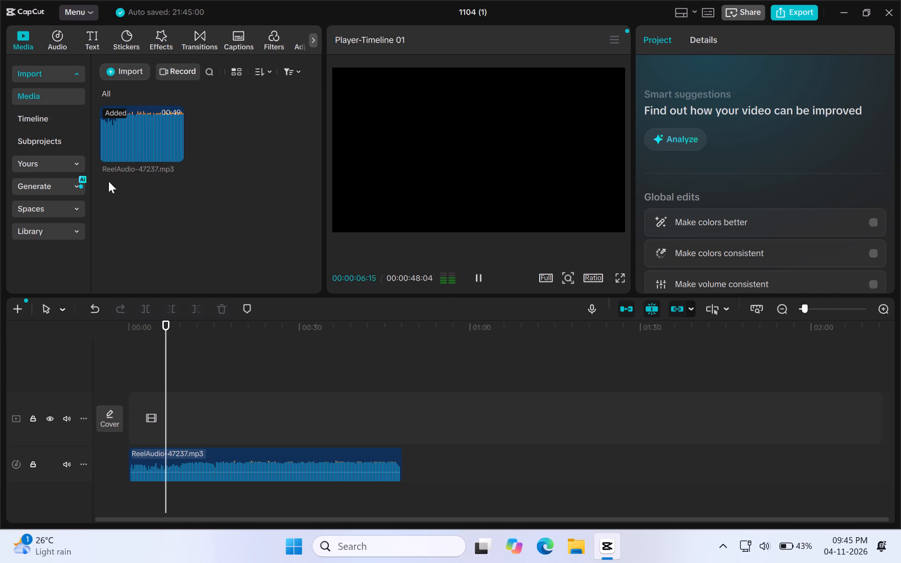
left_click(132, 347)
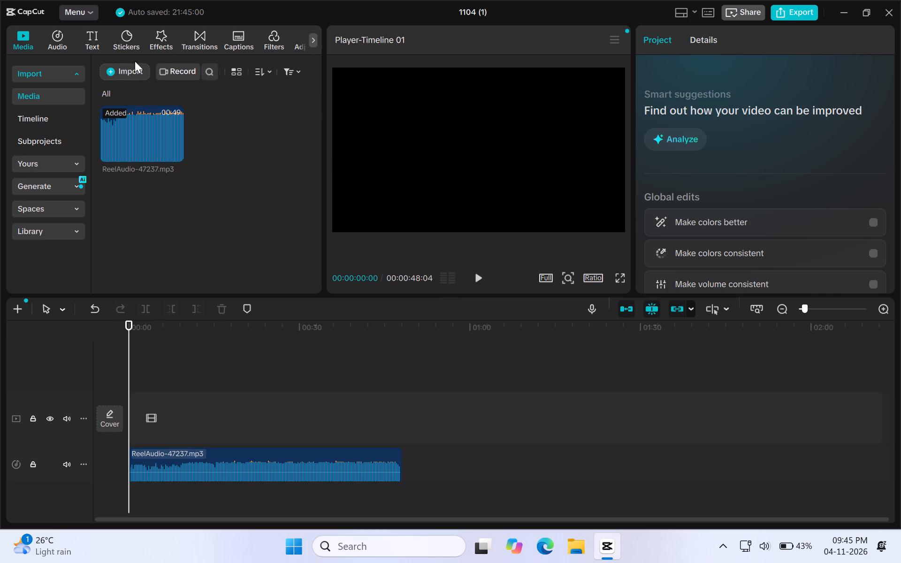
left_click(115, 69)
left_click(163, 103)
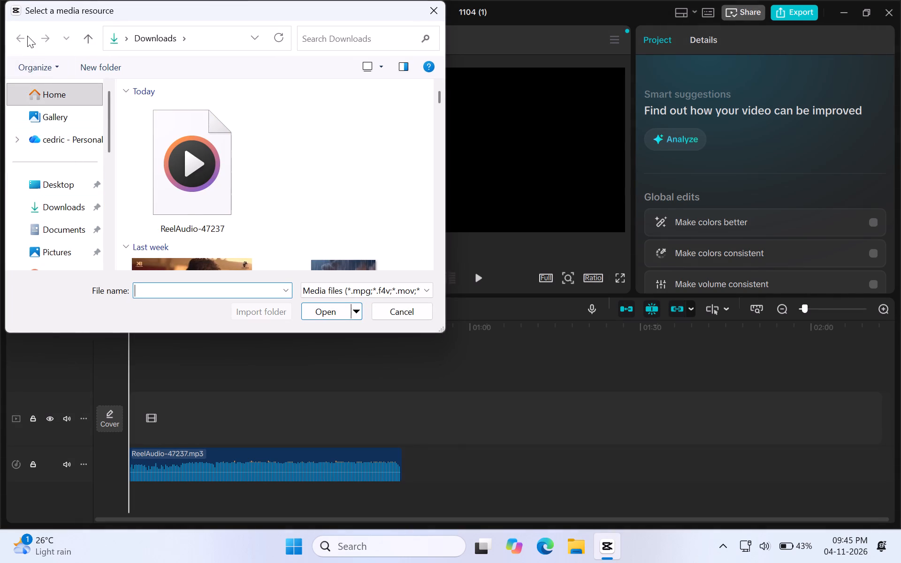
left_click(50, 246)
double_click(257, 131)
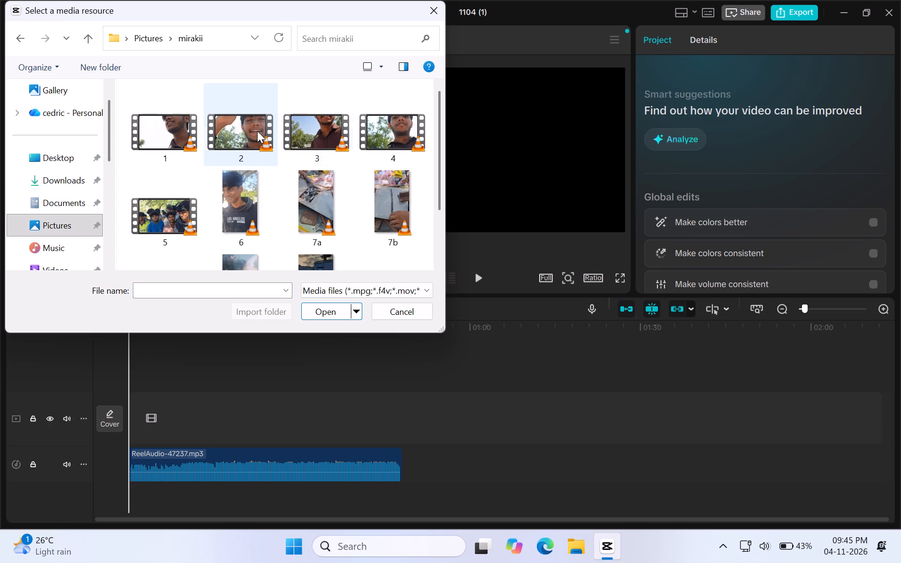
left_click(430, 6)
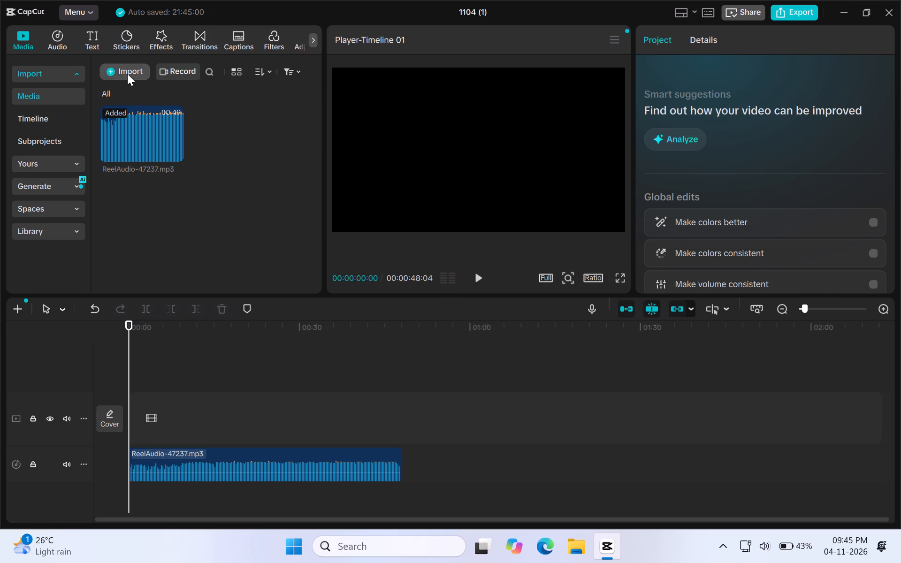
Import the video 12345 from the mirakii folder in Pictures and add it to the timeline above the audio.
left_click(107, 70)
left_click(157, 95)
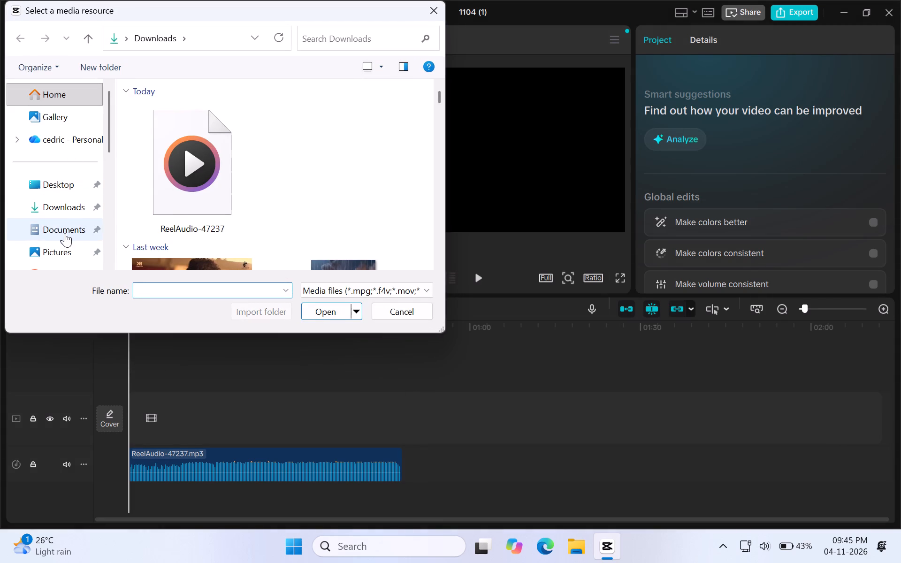
left_click(64, 250)
double_click(242, 123)
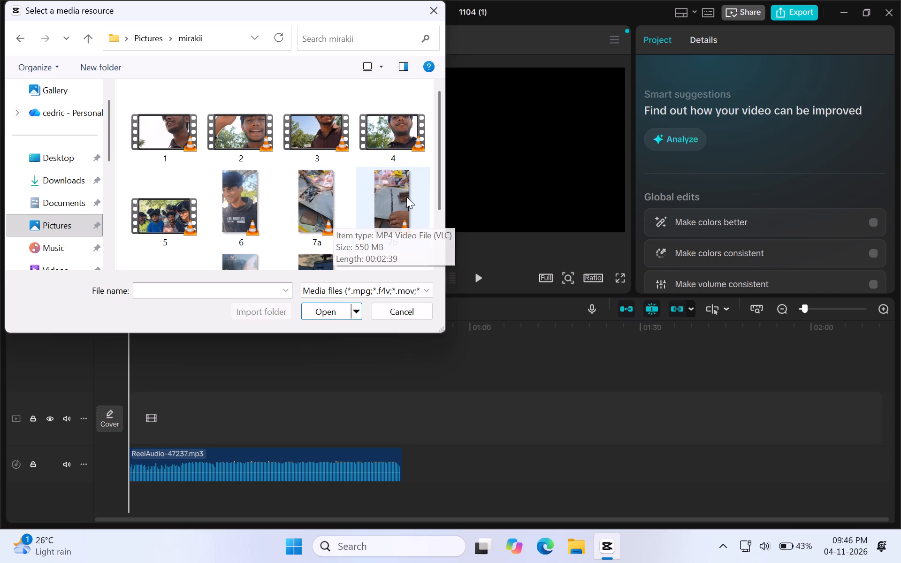
scroll(391, 183, "down", 3)
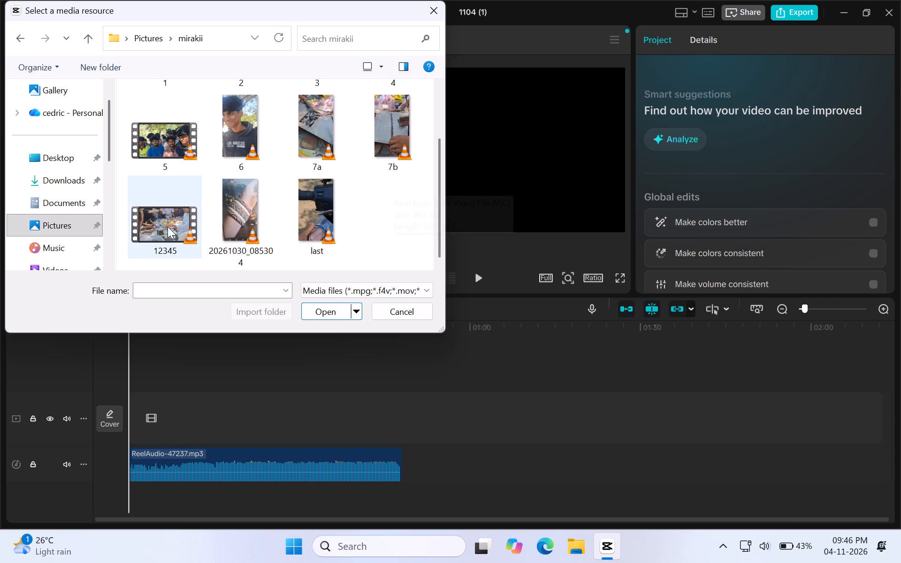
left_click(168, 227)
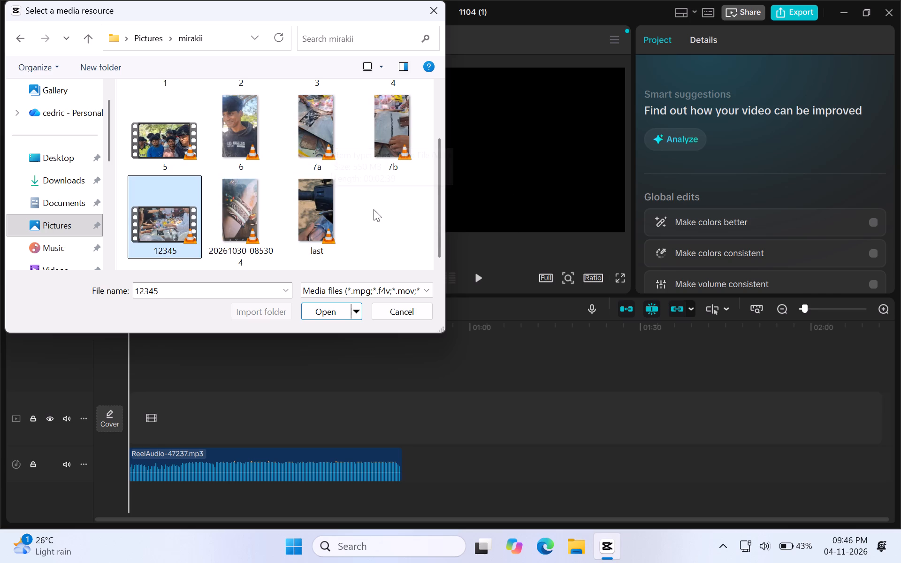
left_click(314, 123)
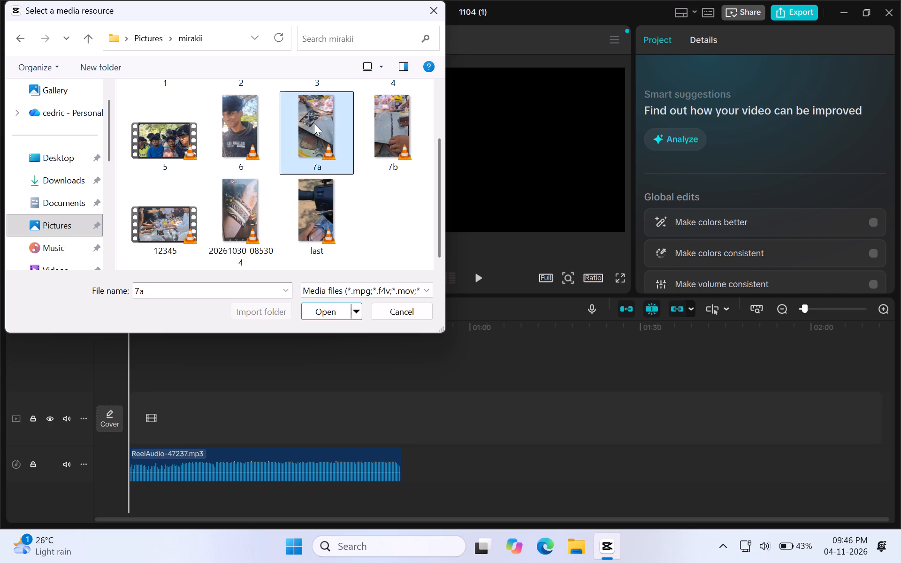
left_click(180, 228)
left_click(323, 307)
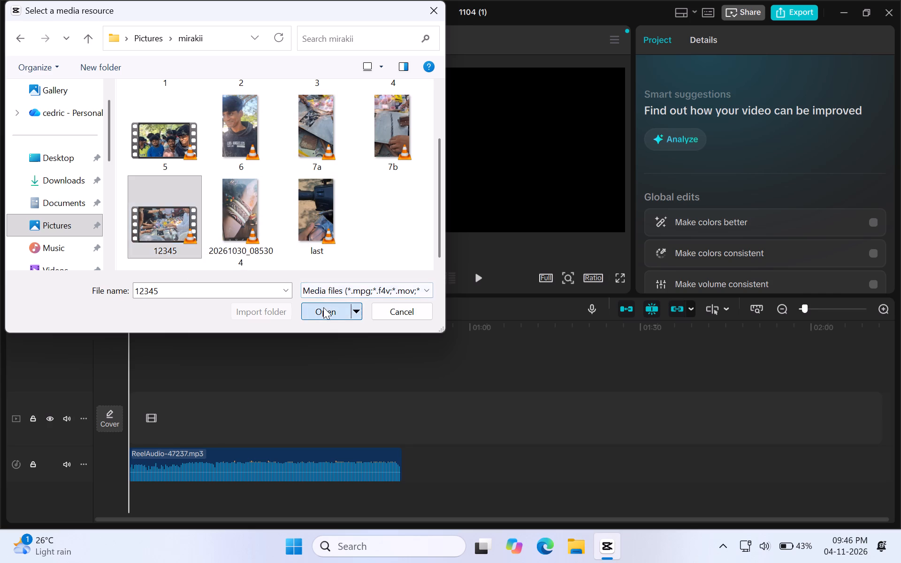
left_click(268, 150)
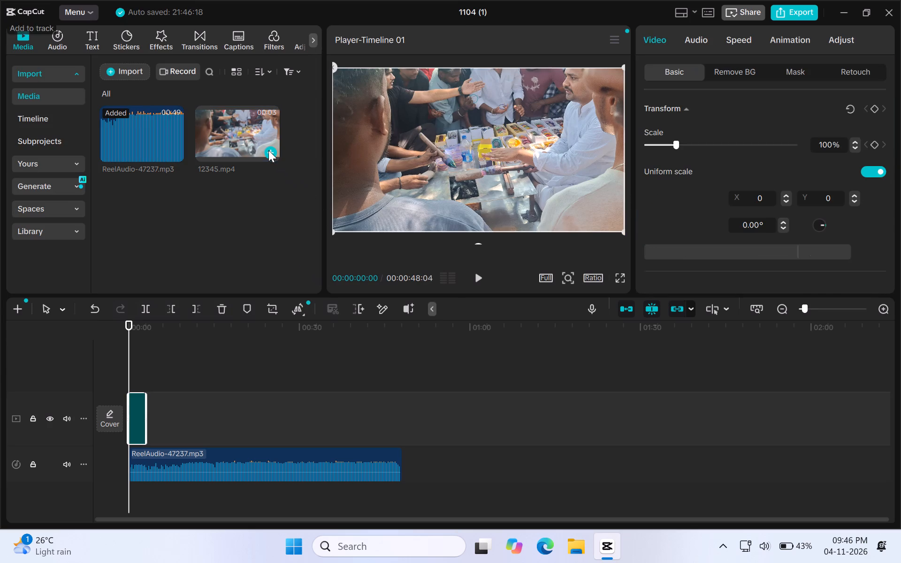
Set the project's aspect ratio to 9:16.
left_click(597, 281)
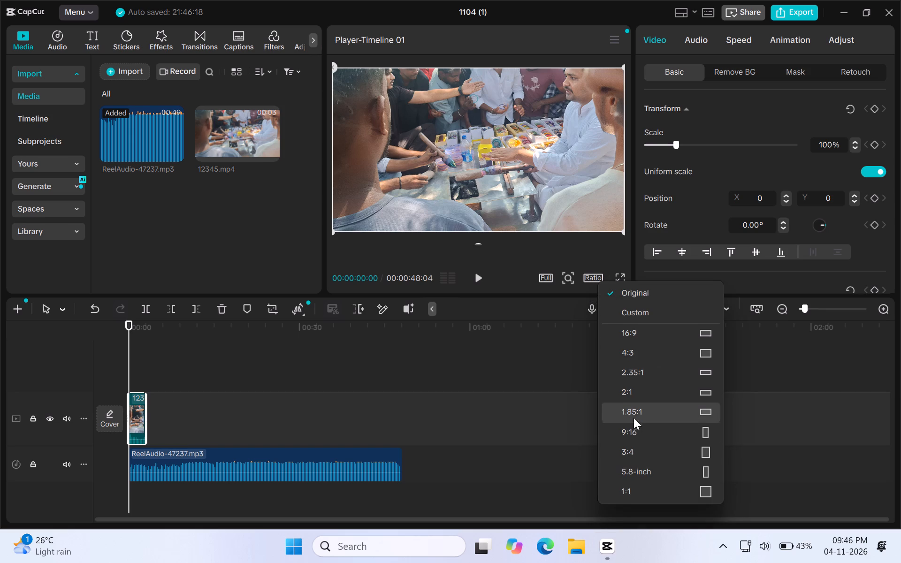
left_click(639, 435)
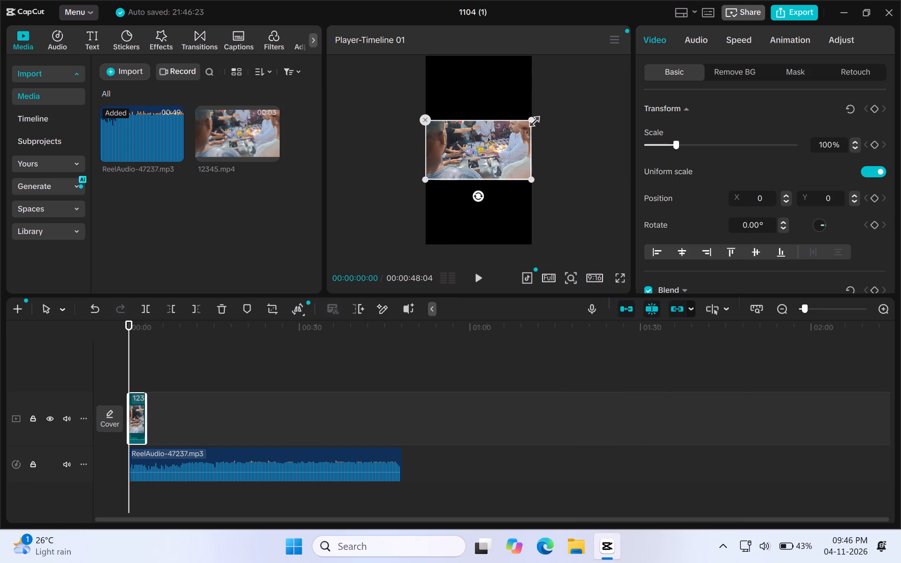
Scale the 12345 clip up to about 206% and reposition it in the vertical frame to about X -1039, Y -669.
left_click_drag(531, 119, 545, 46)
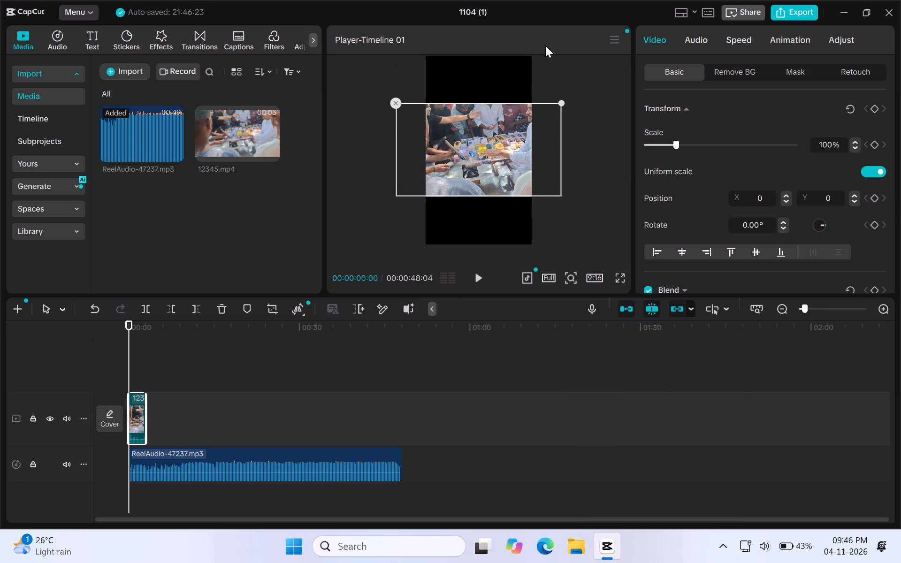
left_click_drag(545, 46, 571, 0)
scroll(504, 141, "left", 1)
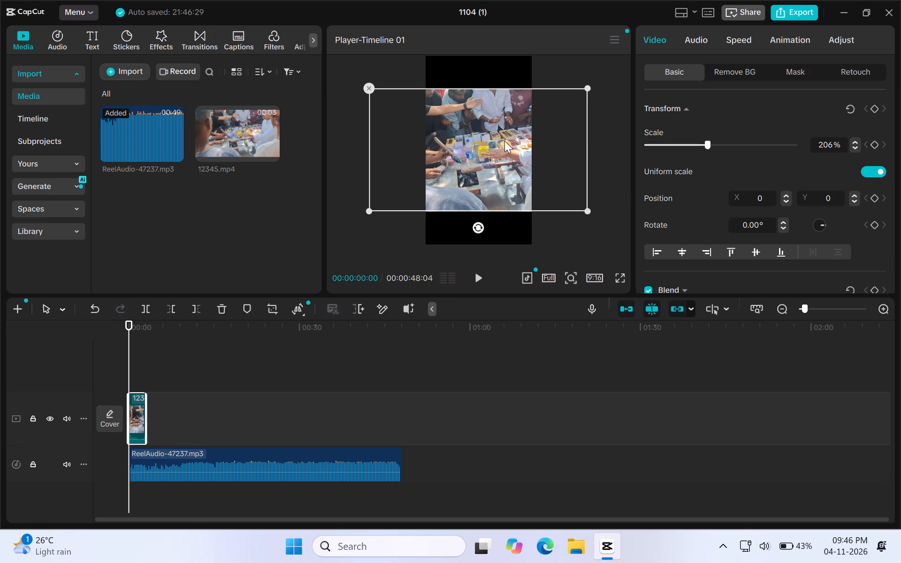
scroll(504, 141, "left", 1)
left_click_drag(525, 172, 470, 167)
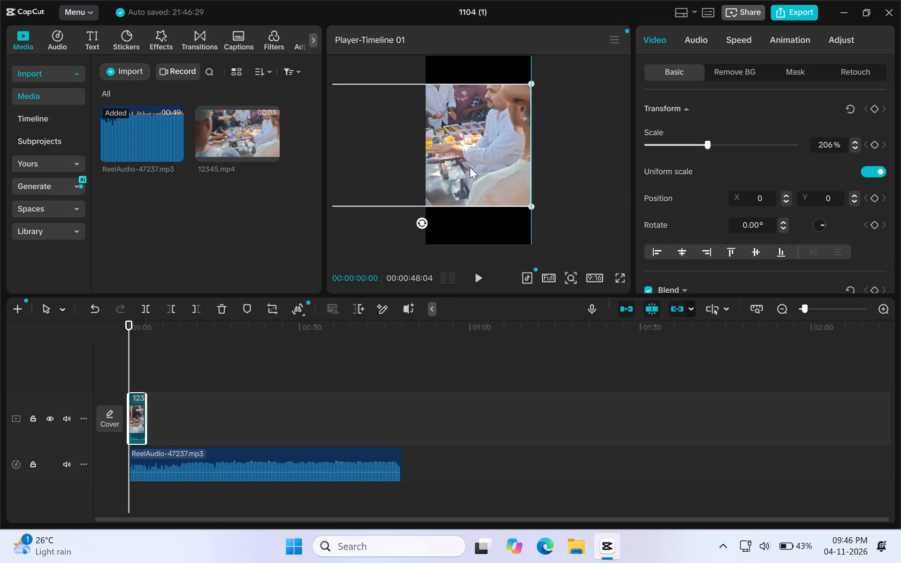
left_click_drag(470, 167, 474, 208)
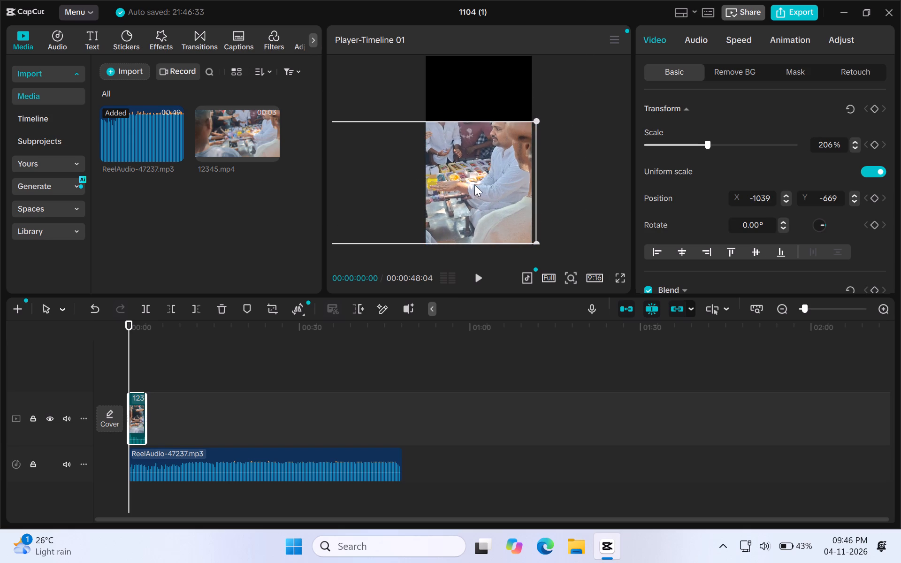
Delete the 12345 clip from the timeline.
key("Delete")
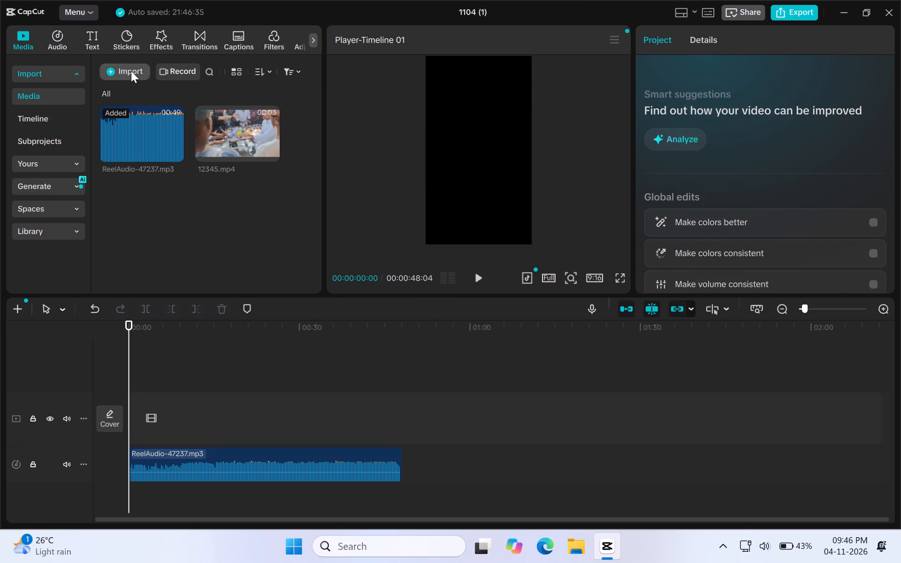
Import the video 7a from the mirakii folder in Pictures.
left_click(131, 71)
left_click(158, 97)
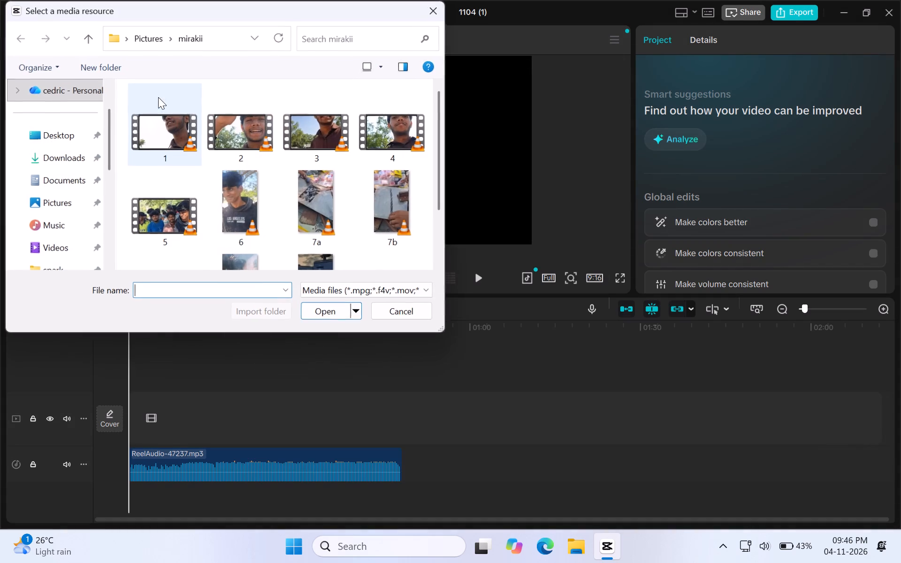
left_click(326, 205)
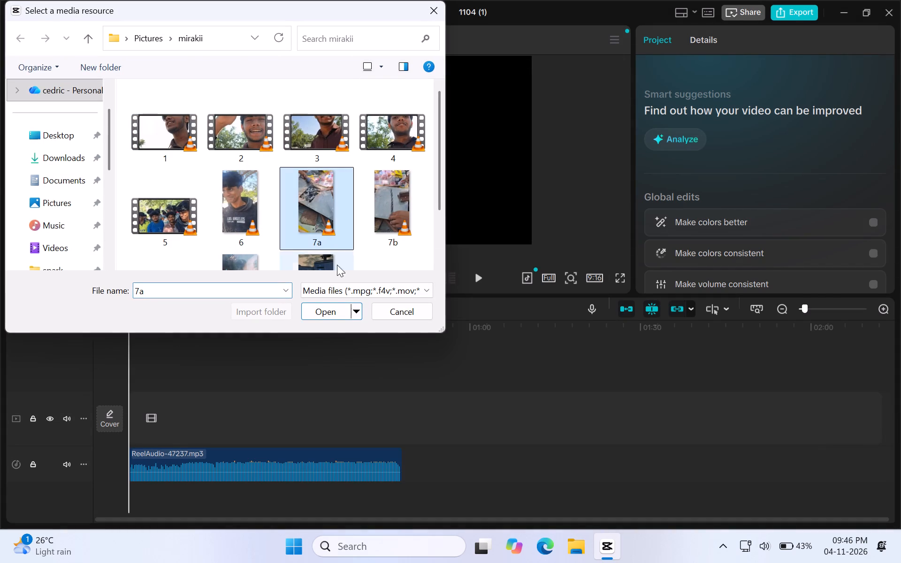
left_click(322, 316)
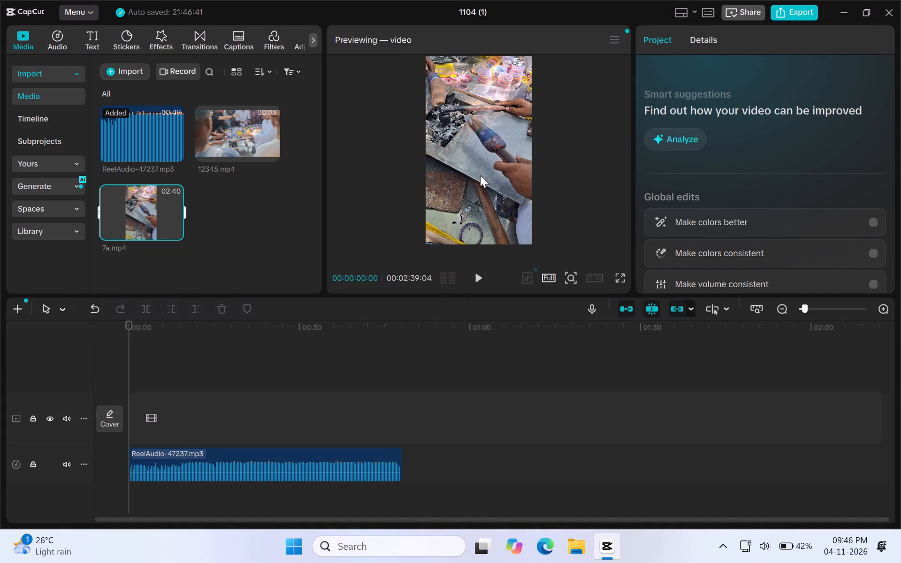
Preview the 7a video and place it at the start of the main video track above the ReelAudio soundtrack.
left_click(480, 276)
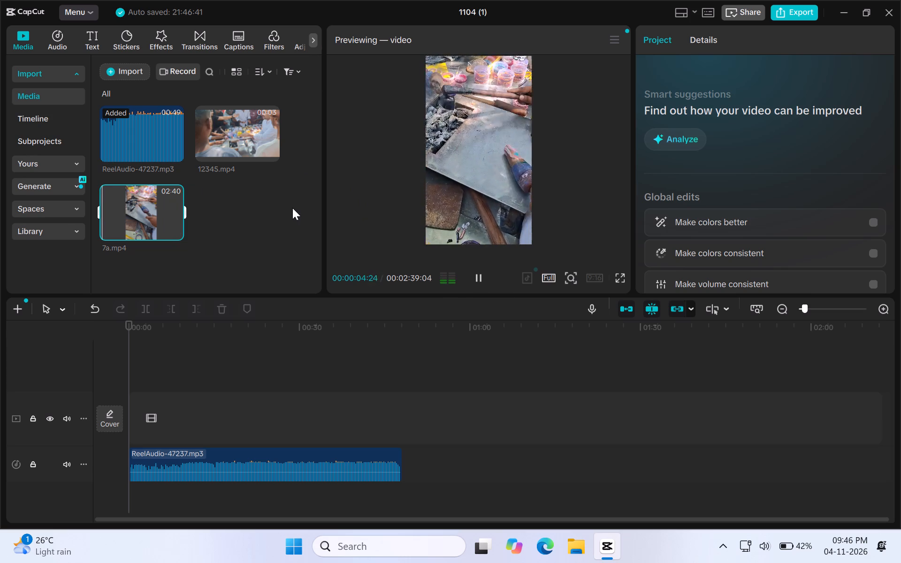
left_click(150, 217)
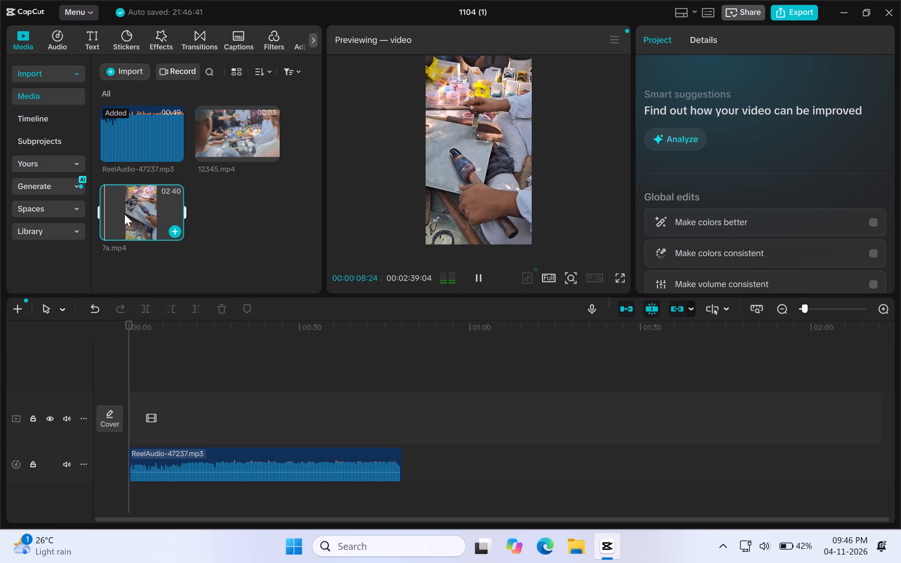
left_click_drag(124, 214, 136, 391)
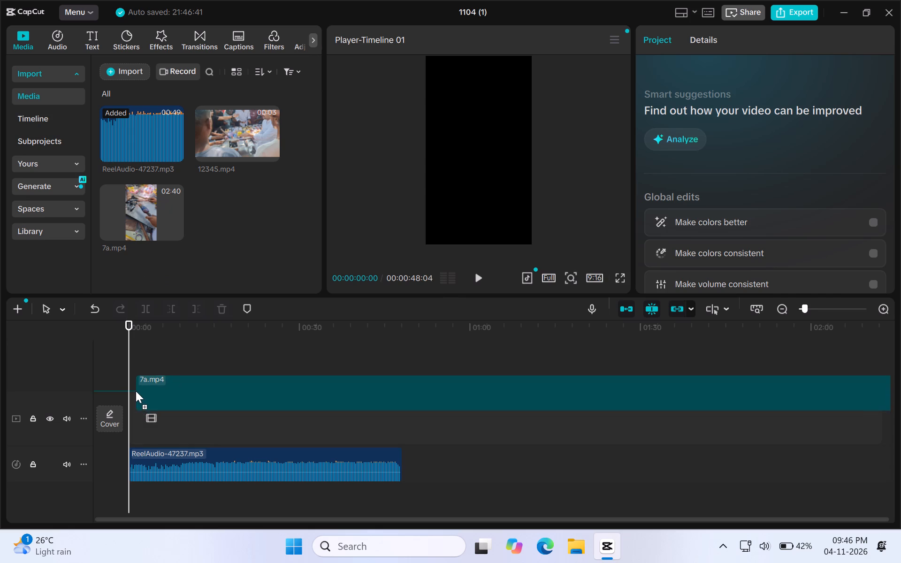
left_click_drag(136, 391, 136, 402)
Play the timeline briefly and mute the main video track.
key("space")
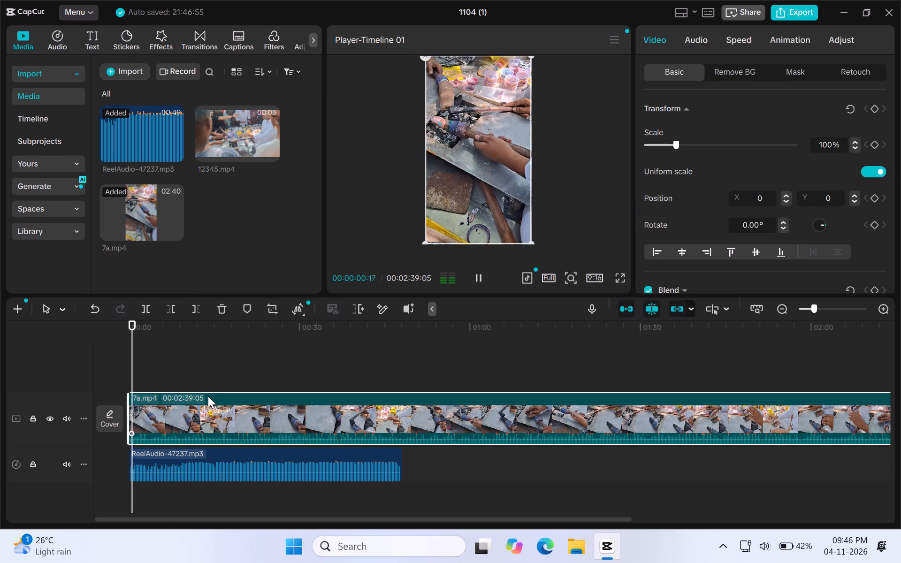
left_click(65, 421)
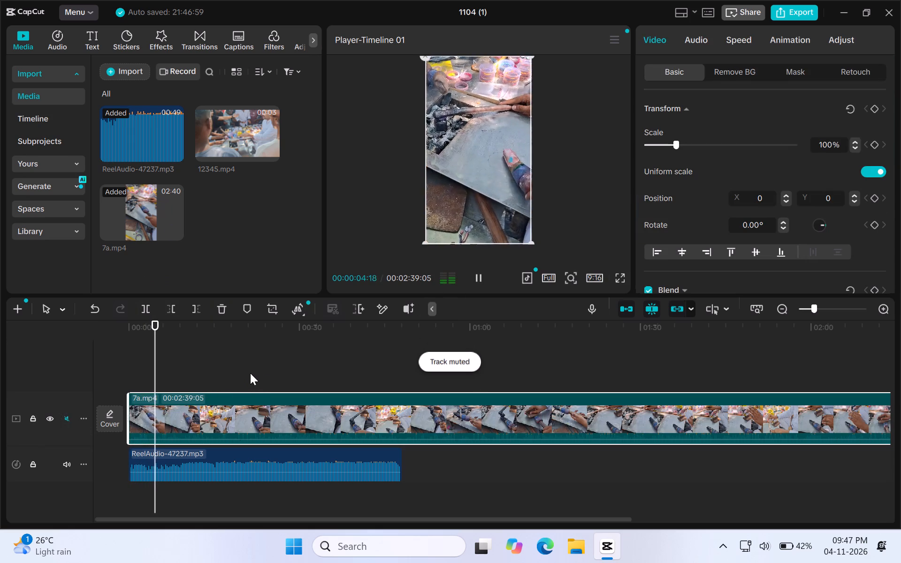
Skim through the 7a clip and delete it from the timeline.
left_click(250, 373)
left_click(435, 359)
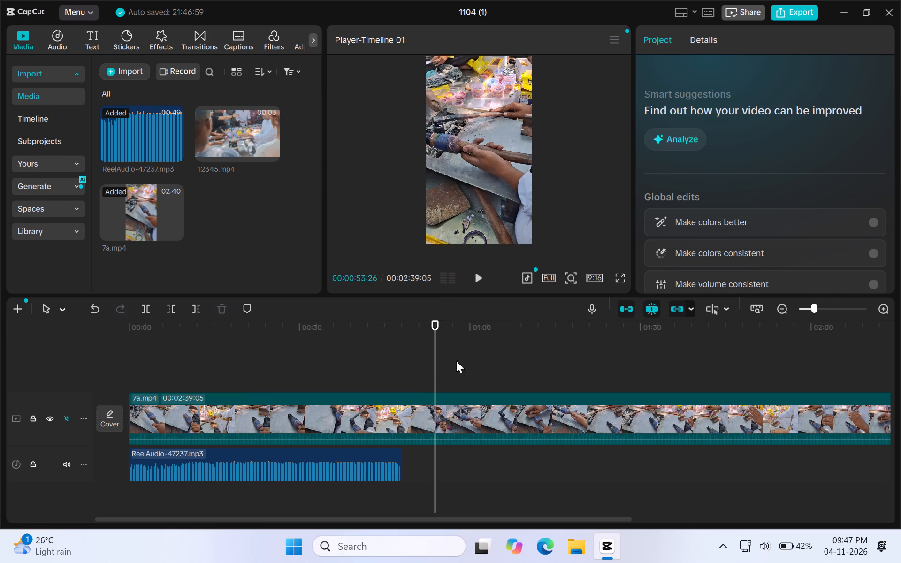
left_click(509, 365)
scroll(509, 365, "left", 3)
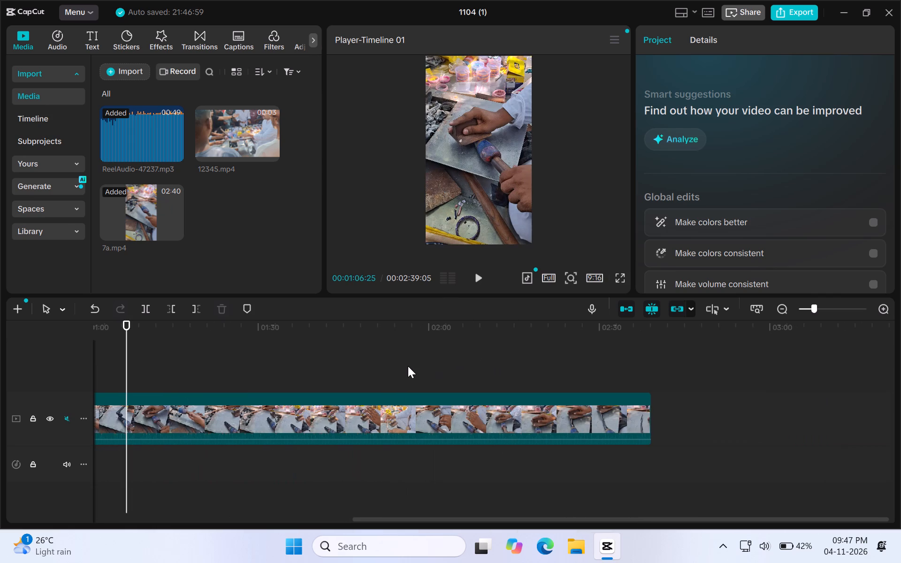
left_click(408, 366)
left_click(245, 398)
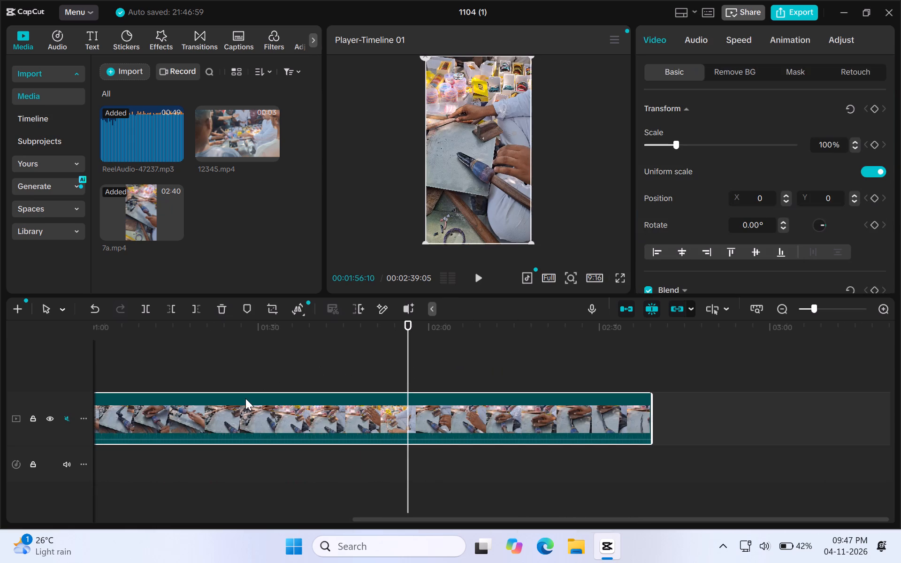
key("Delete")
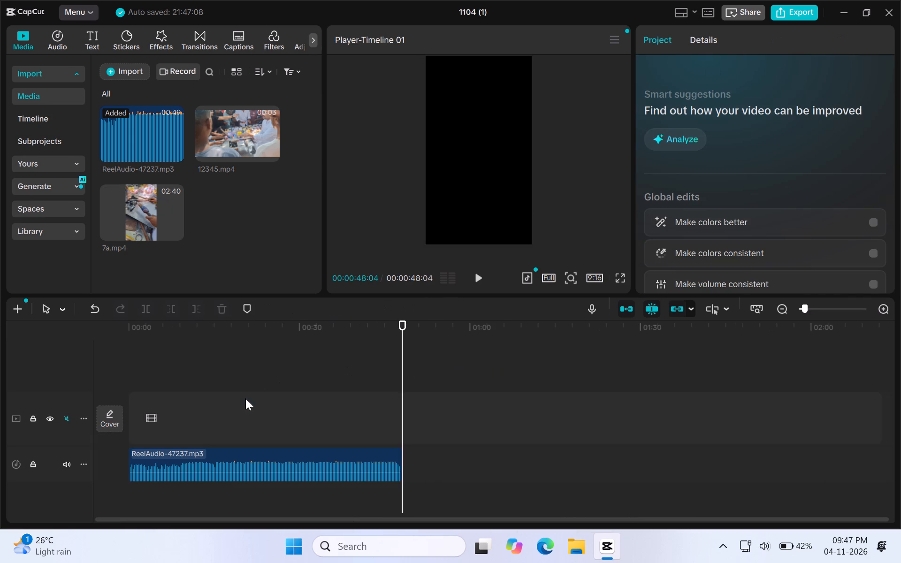
Import the video 7b from the mirakii folder in Pictures.
left_click(136, 68)
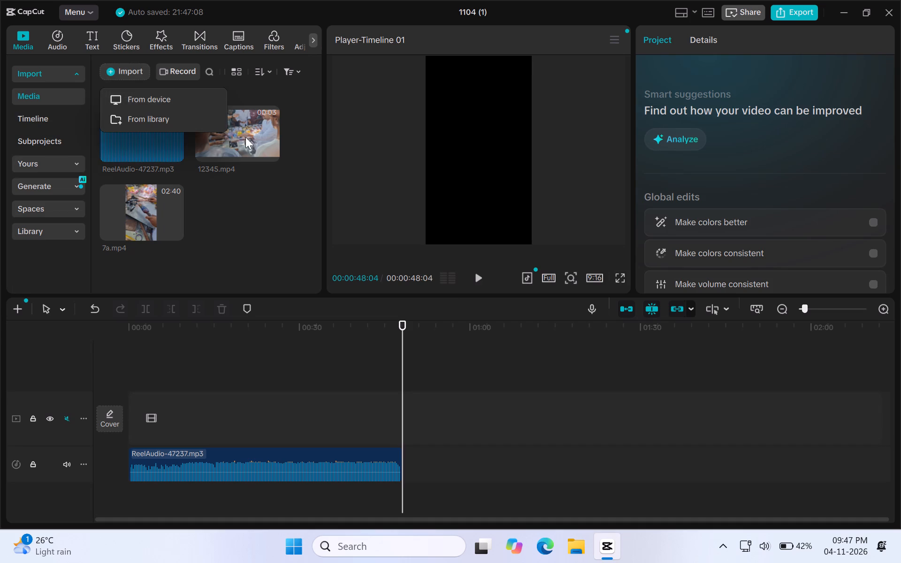
left_click(148, 102)
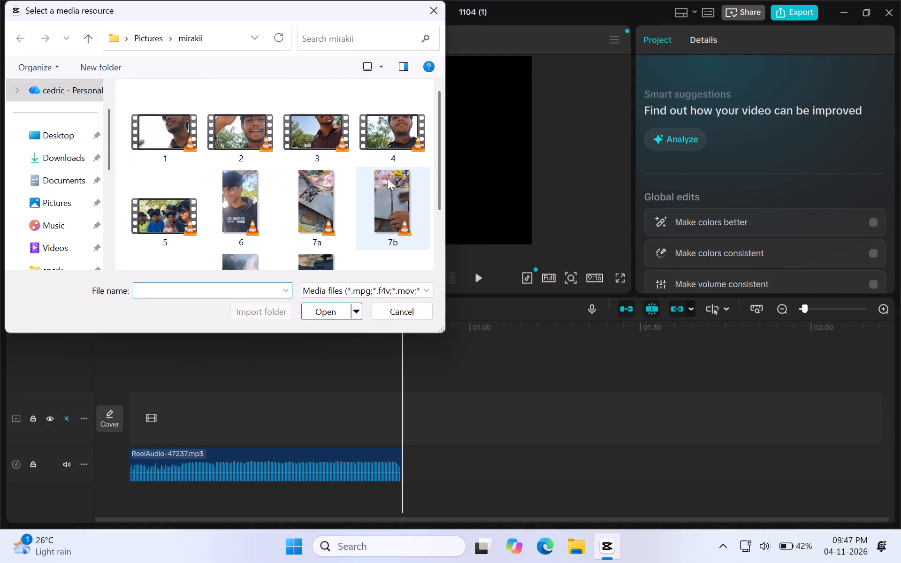
left_click(388, 190)
left_click(328, 313)
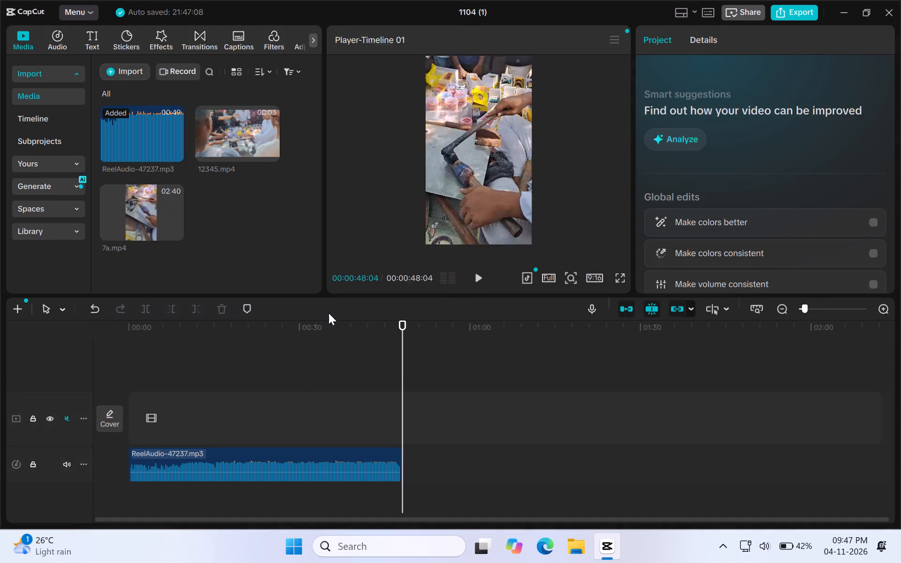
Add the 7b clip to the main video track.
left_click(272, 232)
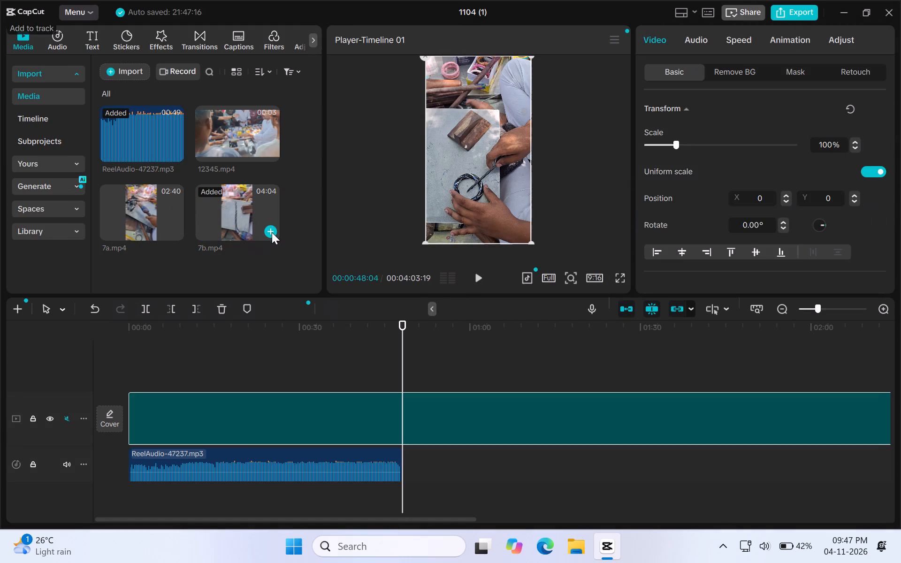
Examine the 7b footage at several points along the timeline and play a passage near its end.
left_click(237, 364)
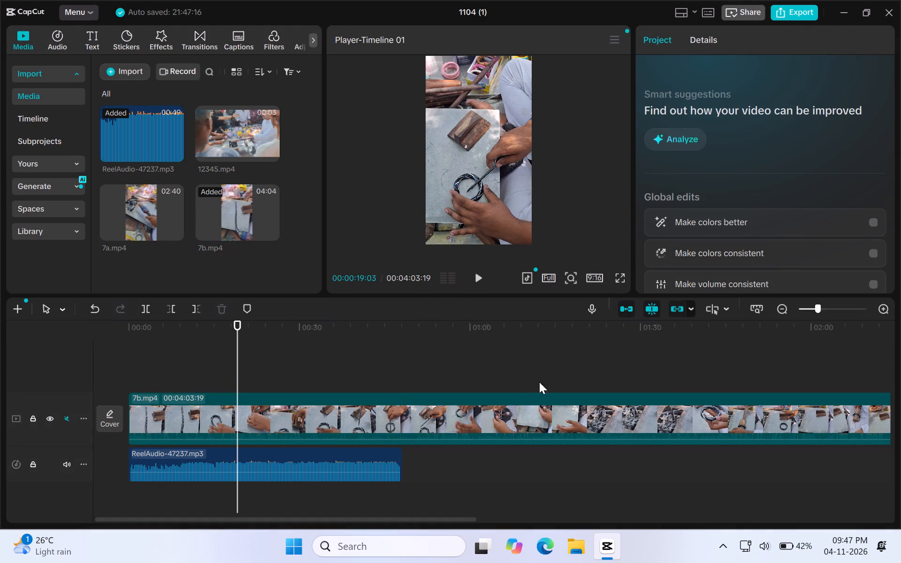
left_click(554, 382)
scroll(554, 382, "left", 4)
left_click(469, 356)
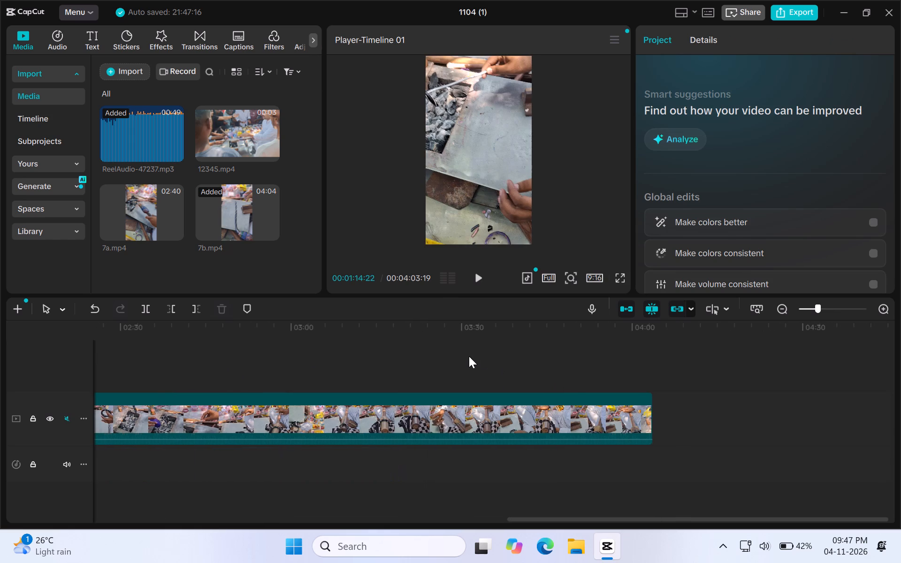
key("space")
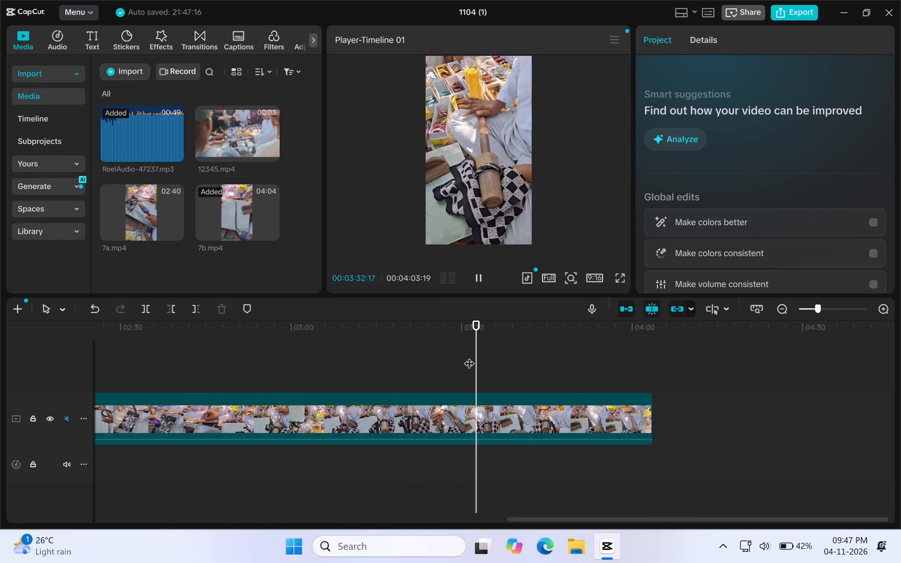
left_click(340, 398)
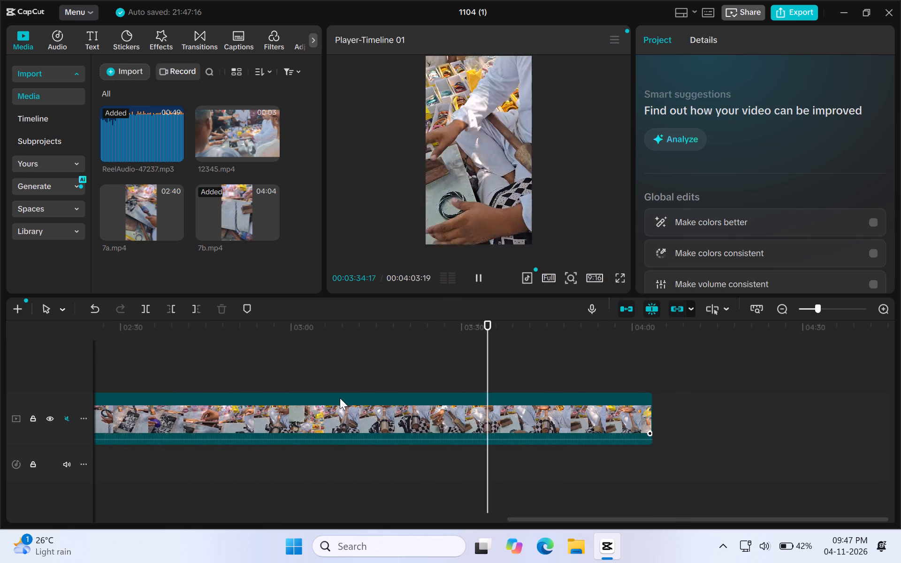
scroll(340, 398, "right", 20)
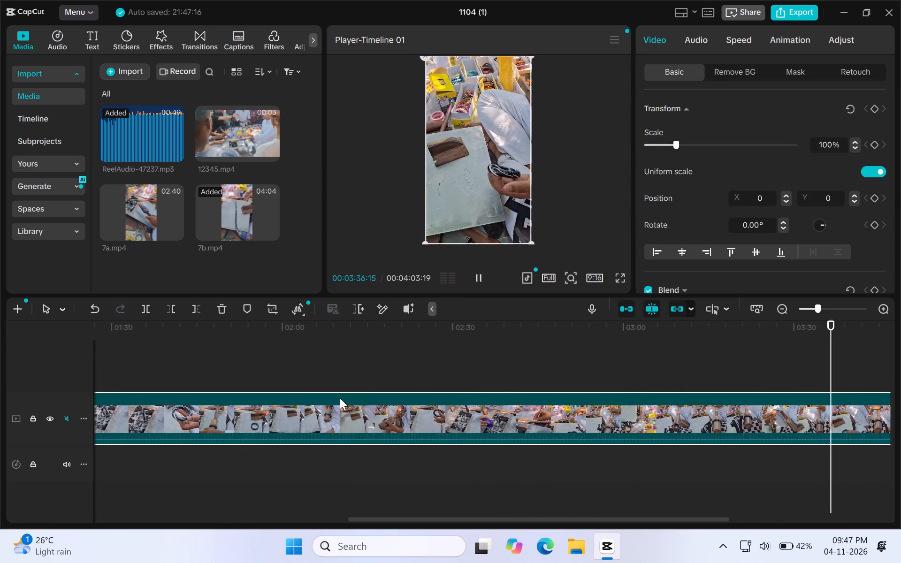
key("space")
scroll(340, 398, "right", 11)
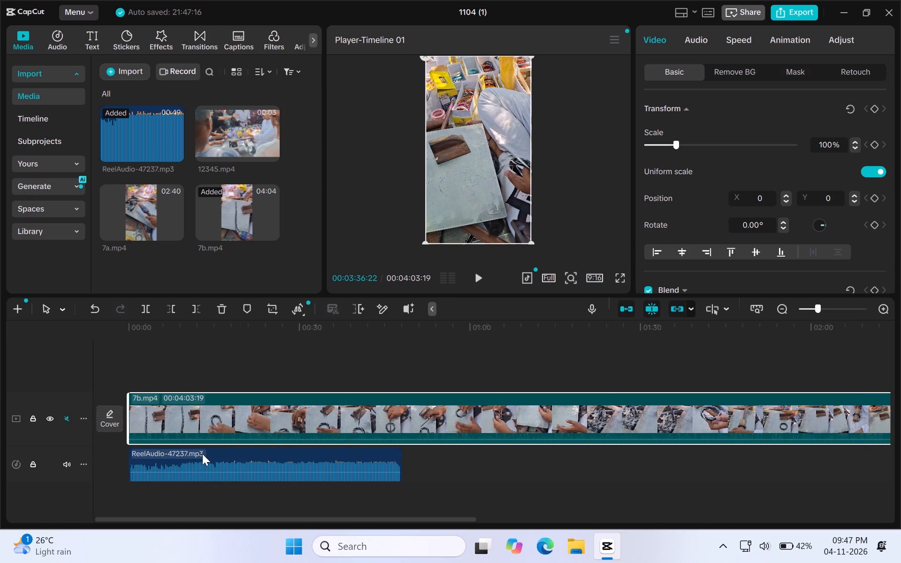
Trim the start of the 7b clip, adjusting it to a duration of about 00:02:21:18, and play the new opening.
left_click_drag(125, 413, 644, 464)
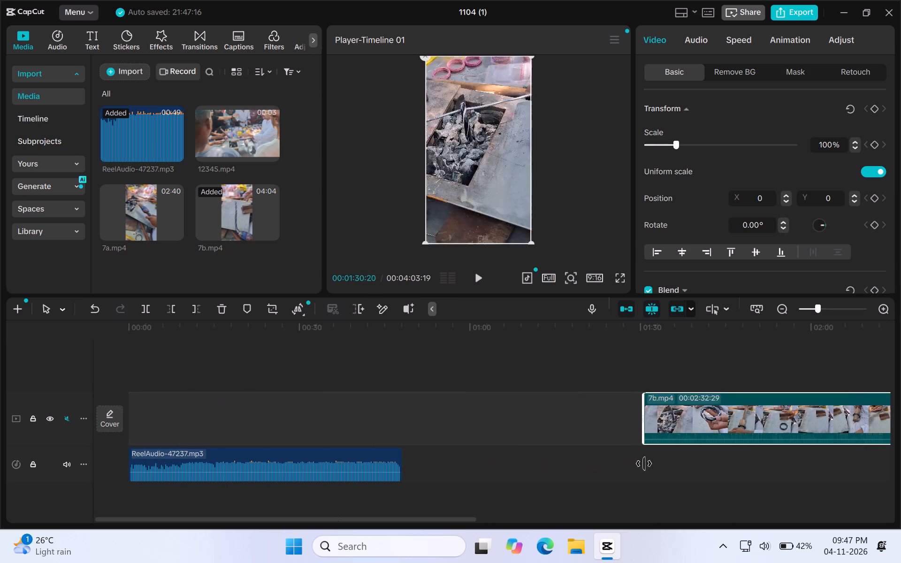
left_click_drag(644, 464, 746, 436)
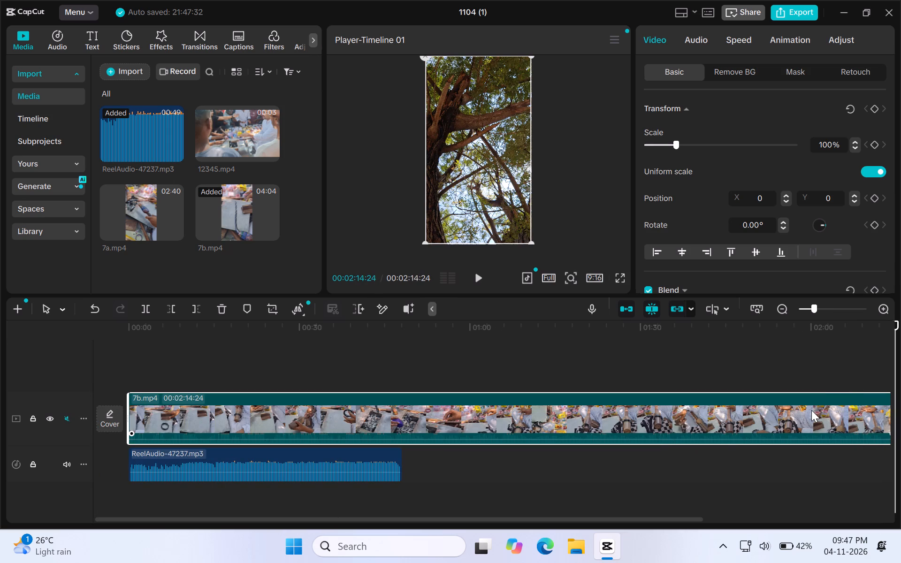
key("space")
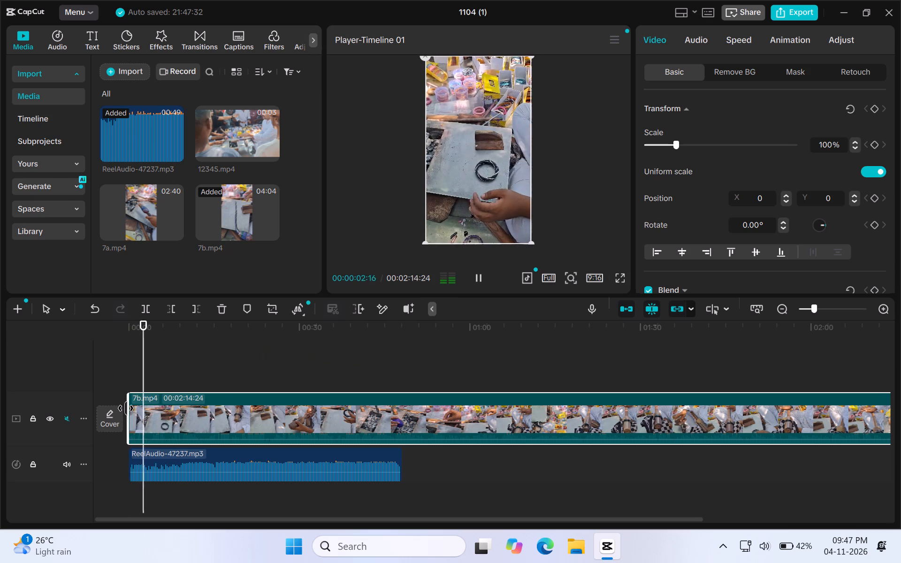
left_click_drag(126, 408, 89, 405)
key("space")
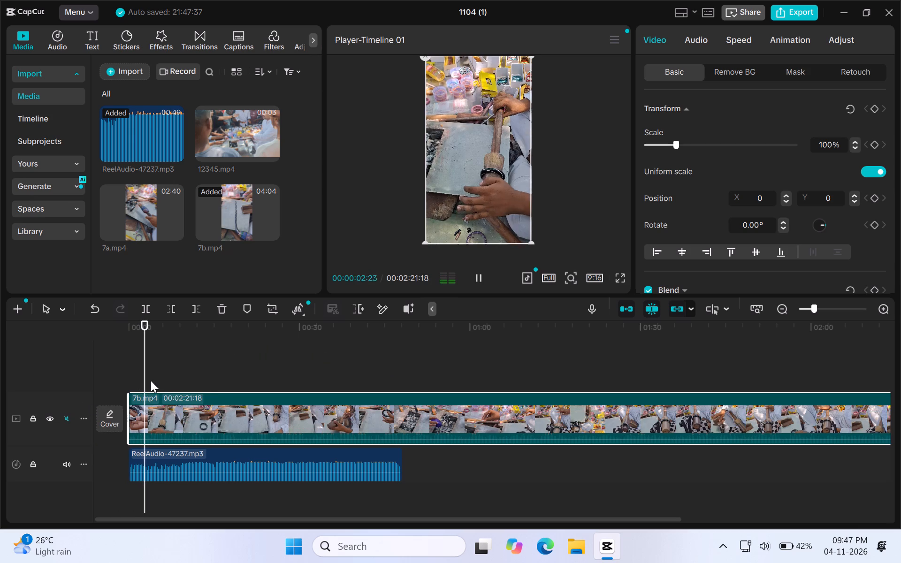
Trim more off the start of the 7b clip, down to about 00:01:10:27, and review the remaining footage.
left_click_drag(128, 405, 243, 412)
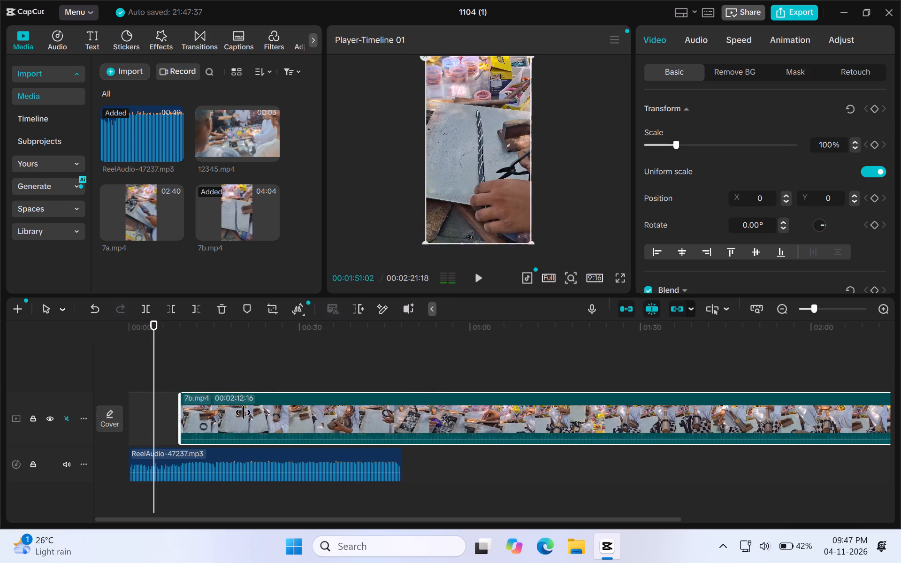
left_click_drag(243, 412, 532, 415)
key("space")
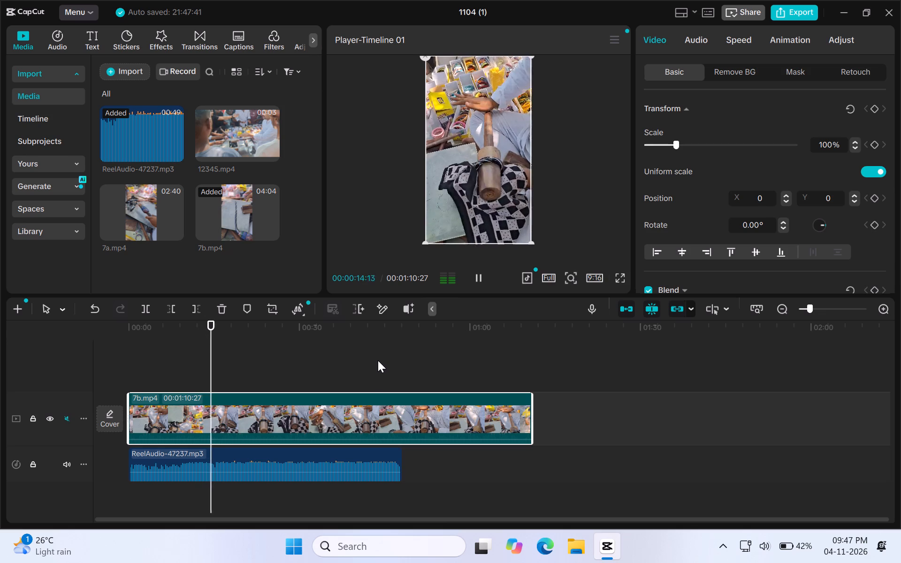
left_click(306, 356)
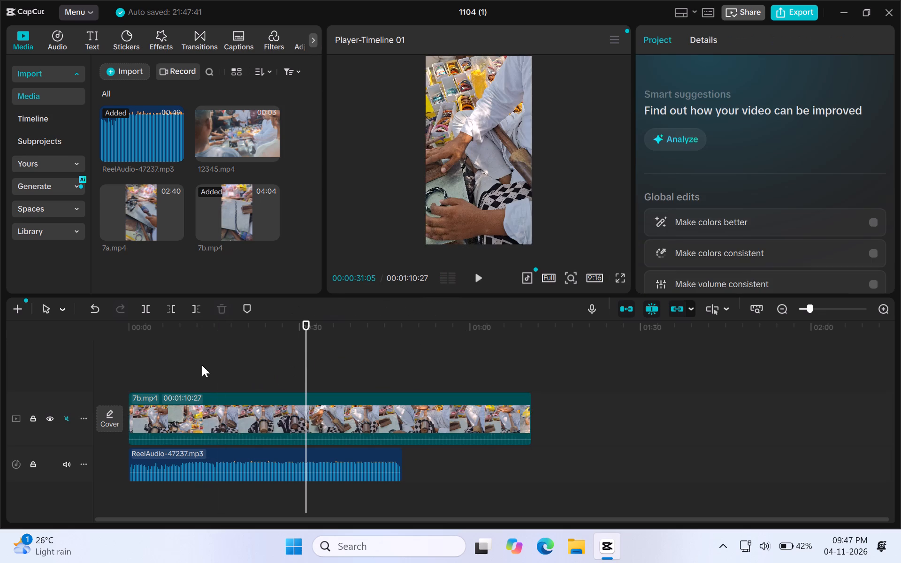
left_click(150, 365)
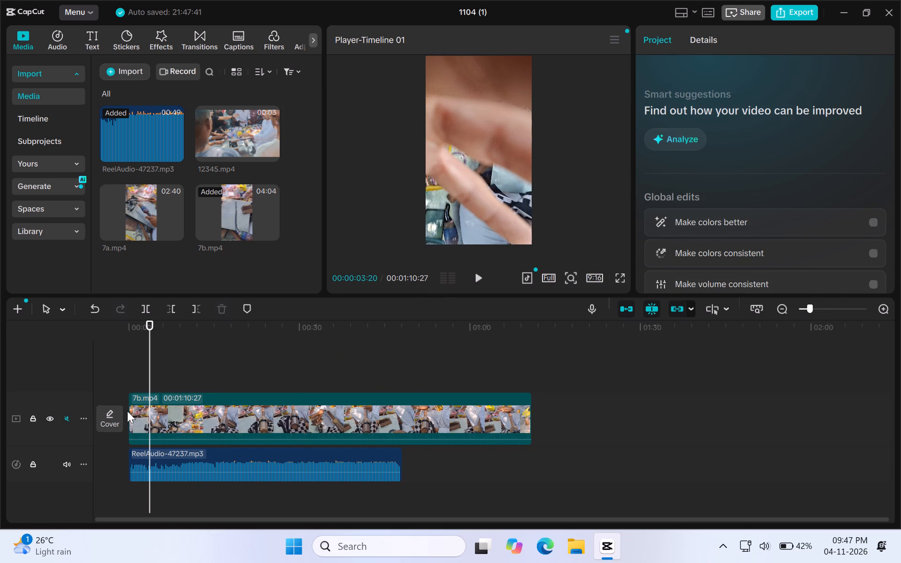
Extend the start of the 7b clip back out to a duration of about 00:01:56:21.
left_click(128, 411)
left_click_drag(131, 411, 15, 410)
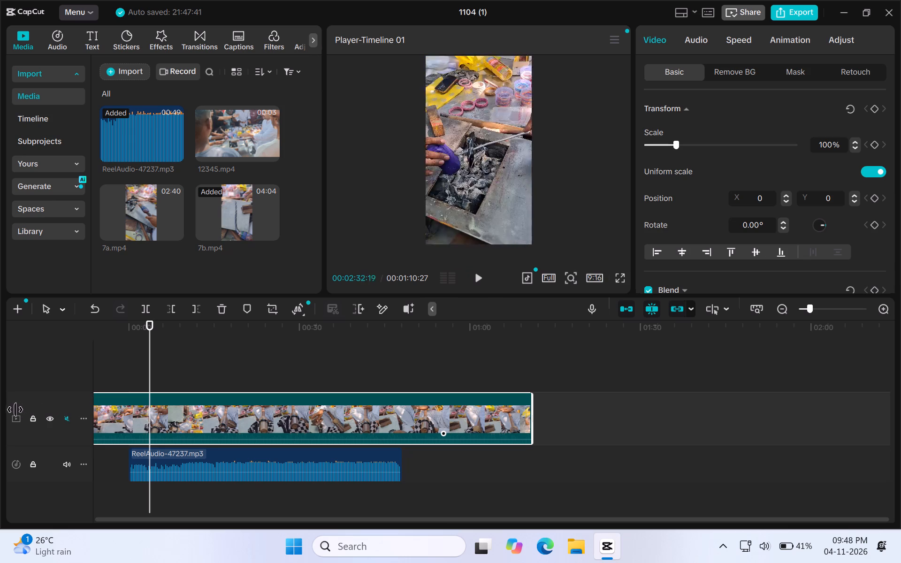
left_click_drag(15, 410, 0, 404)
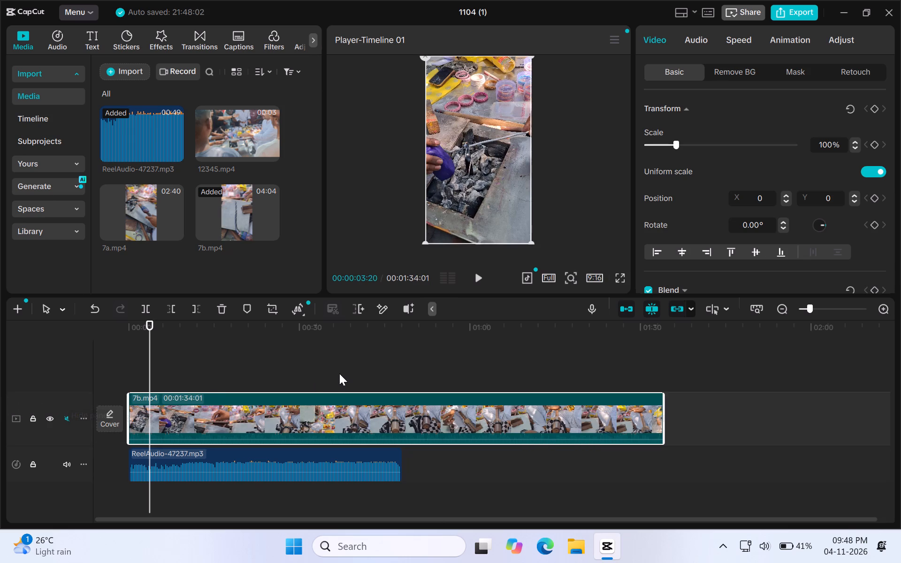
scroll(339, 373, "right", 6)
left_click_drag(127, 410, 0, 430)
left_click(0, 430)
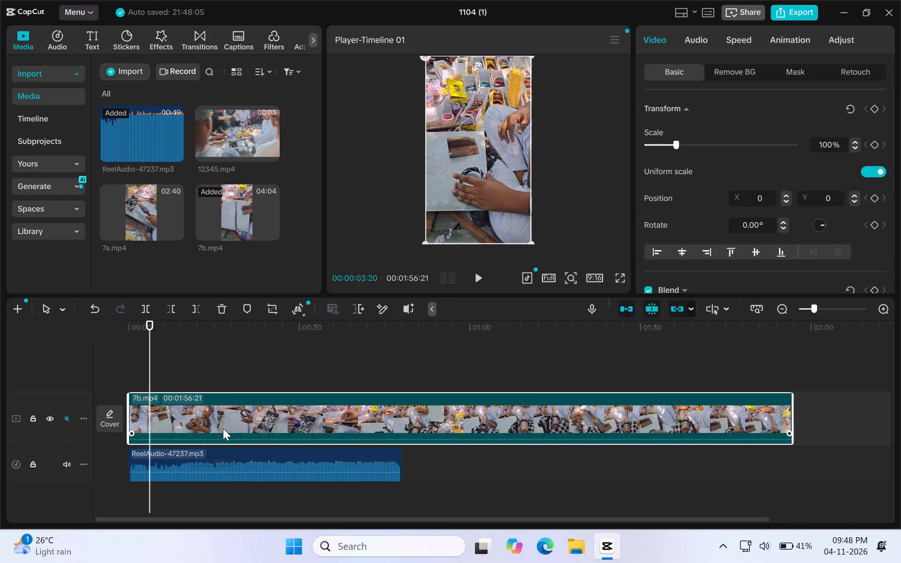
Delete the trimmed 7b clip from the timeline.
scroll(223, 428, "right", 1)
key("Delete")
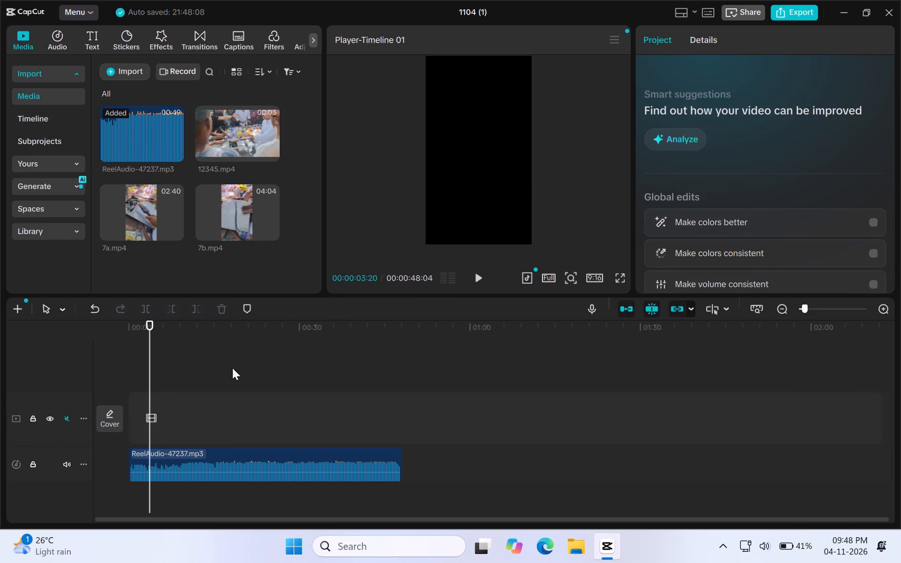
Add the untrimmed 7b video to the main video track again.
left_click(271, 232)
Skim the re-added 7b clip from its start to about 00:02:24 to find usable footage.
key("space")
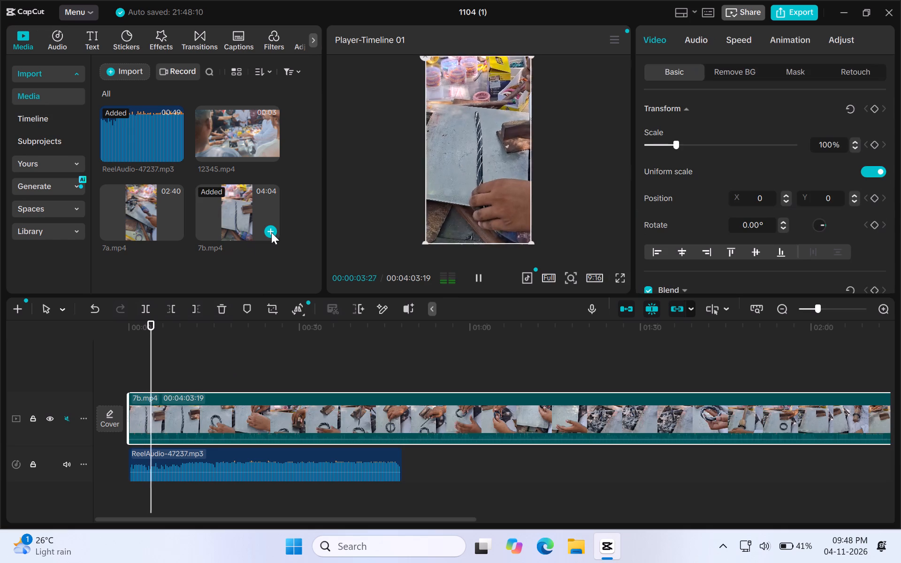
left_click(232, 366)
left_click(306, 358)
left_click(389, 362)
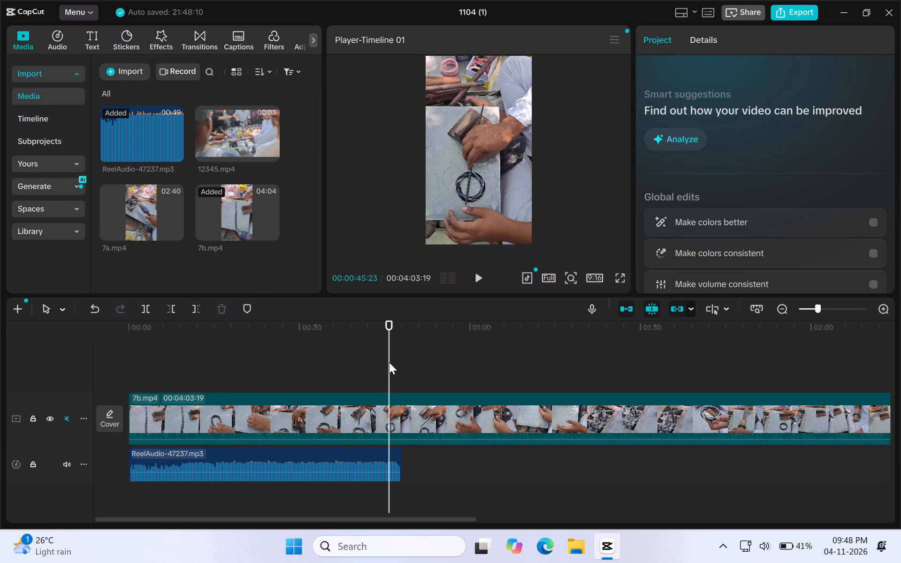
left_click(445, 359)
left_click(519, 359)
scroll(519, 359, "left", 1)
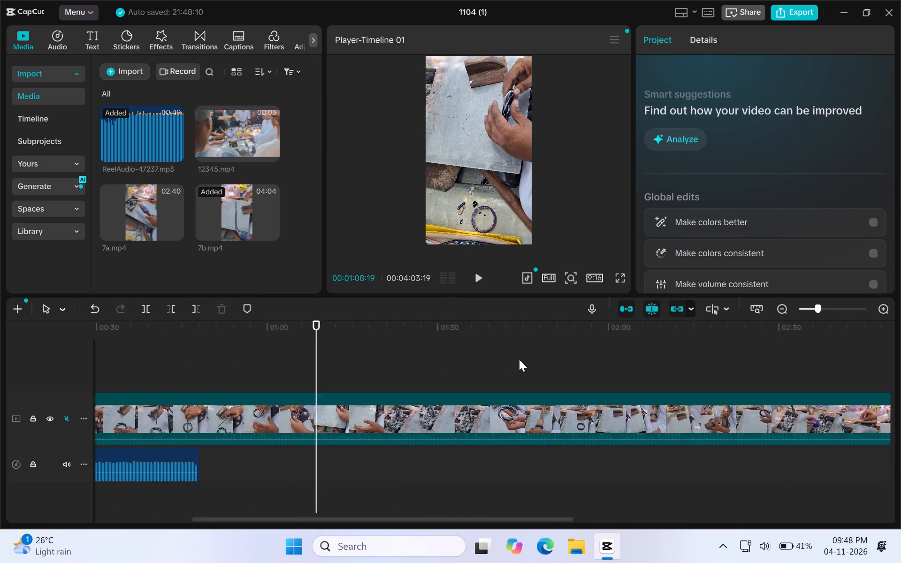
scroll(519, 359, "left", 1)
left_click(268, 353)
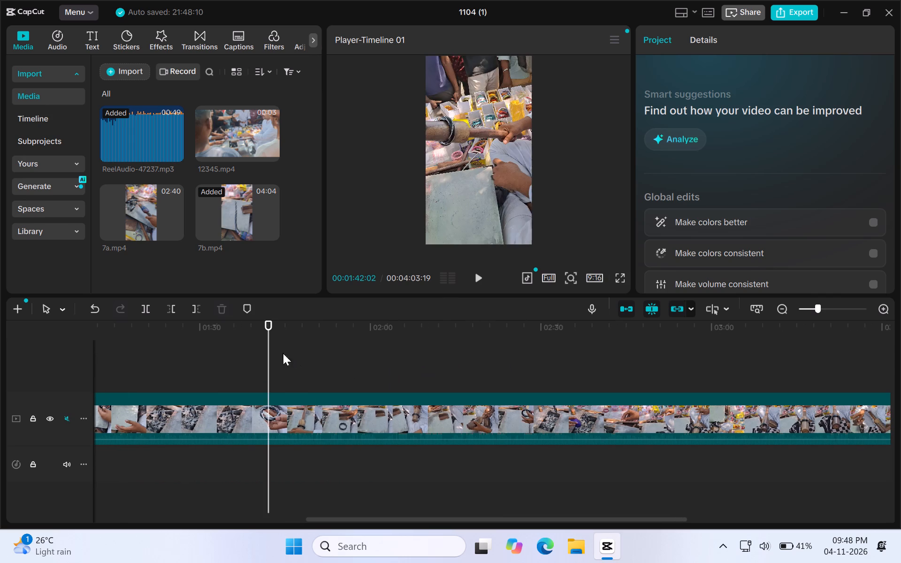
left_click(305, 353)
key("space")
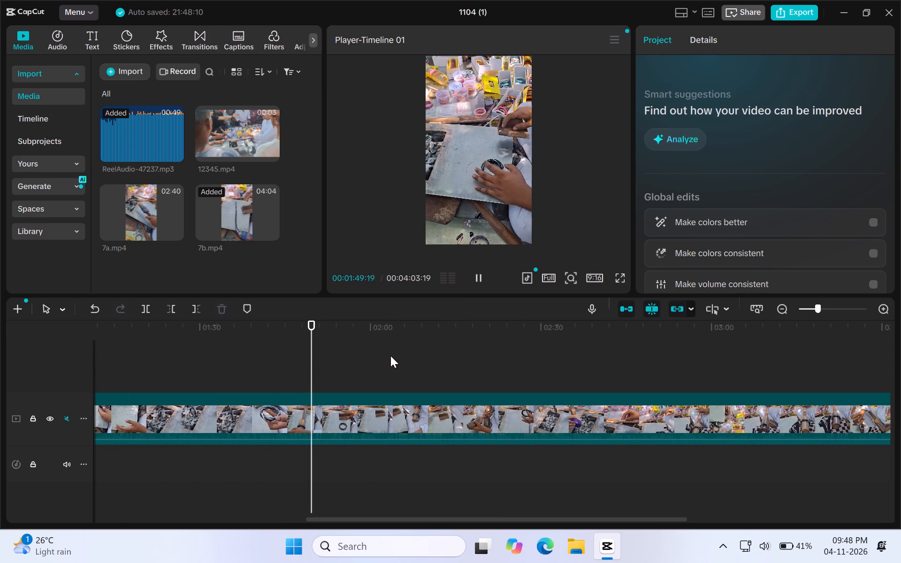
left_click(390, 356)
left_click(510, 348)
left_click(582, 357)
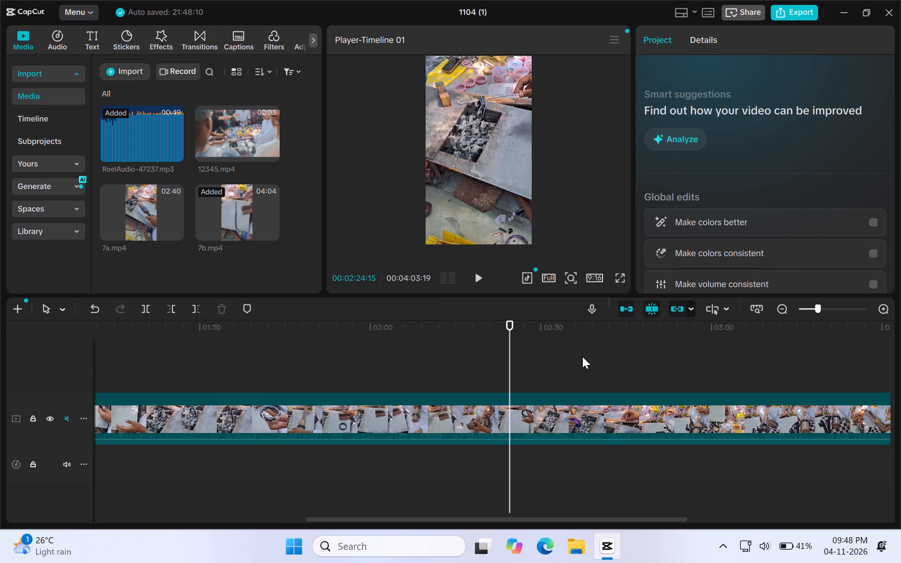
Play the 7b footage between about 00:02:39 and 00:02:52 to examine the later bangle-making shots.
scroll(582, 357, "left", 1)
left_click(376, 358)
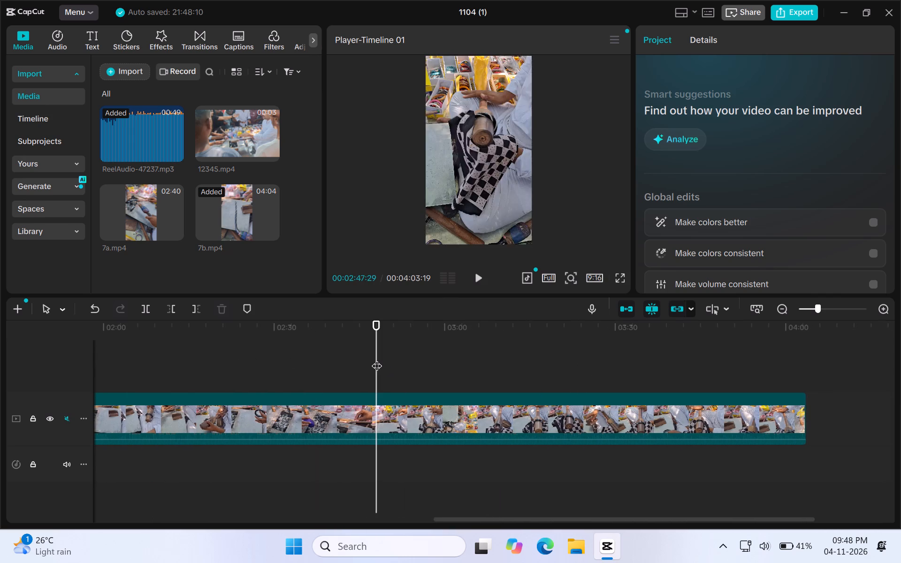
key("space")
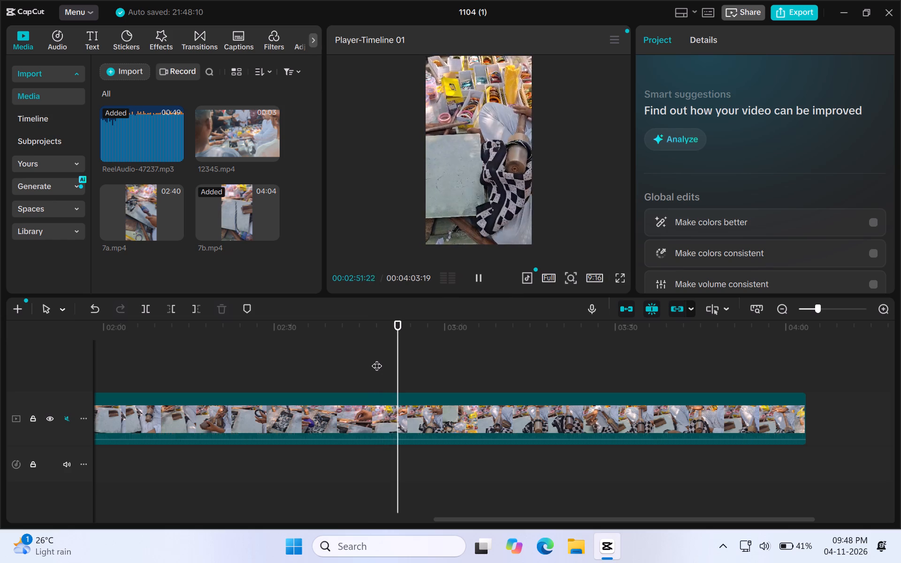
key("space")
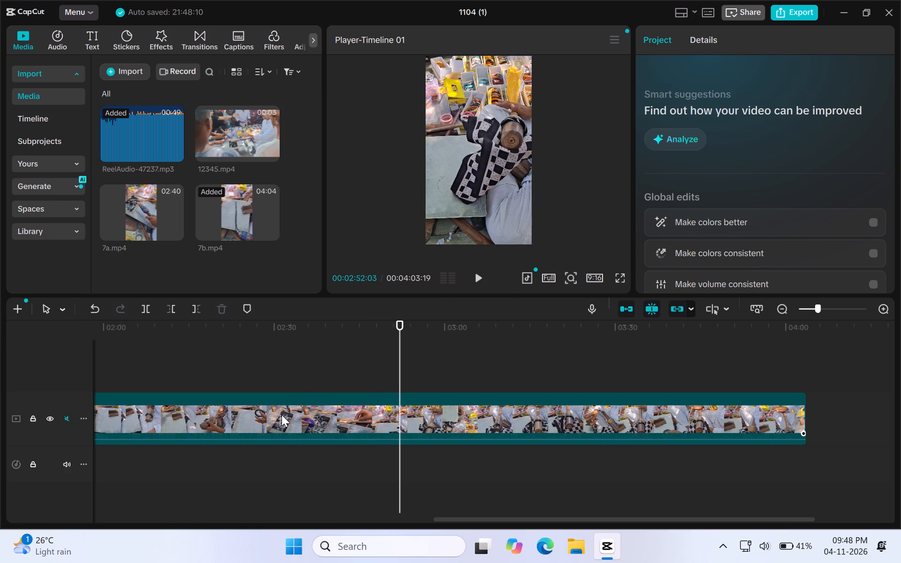
left_click(329, 368)
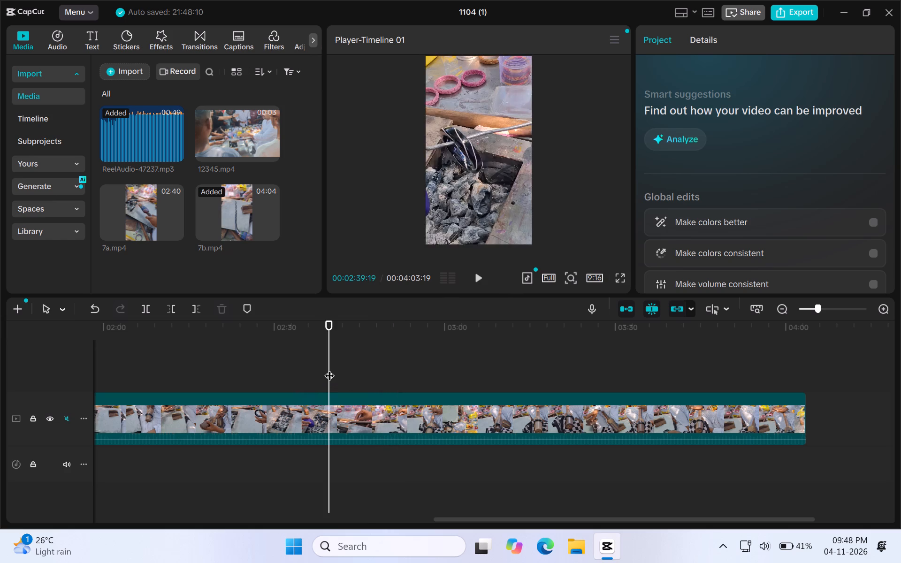
key("space")
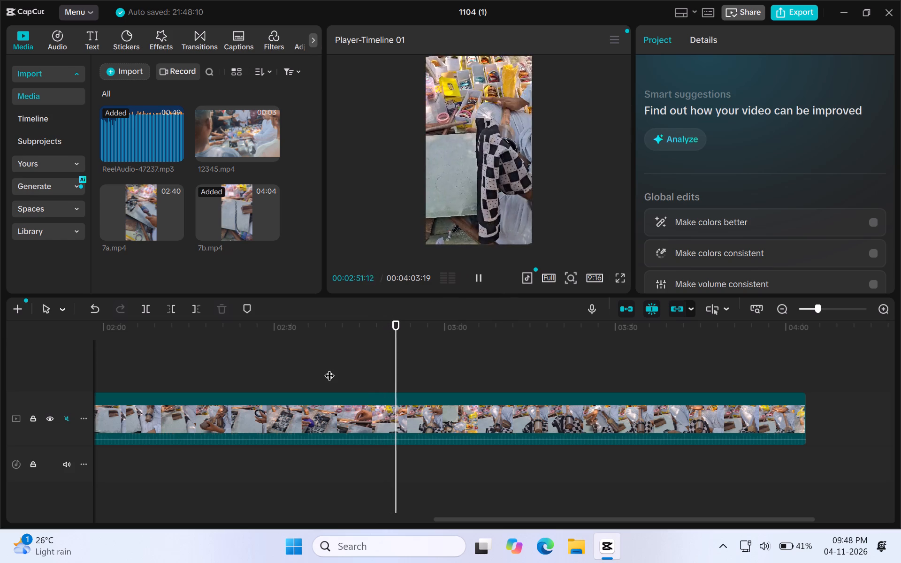
key("space")
Go back to the opening of the 7b clip and review the footage up to about 00:00:12.
scroll(329, 368, "right", 9)
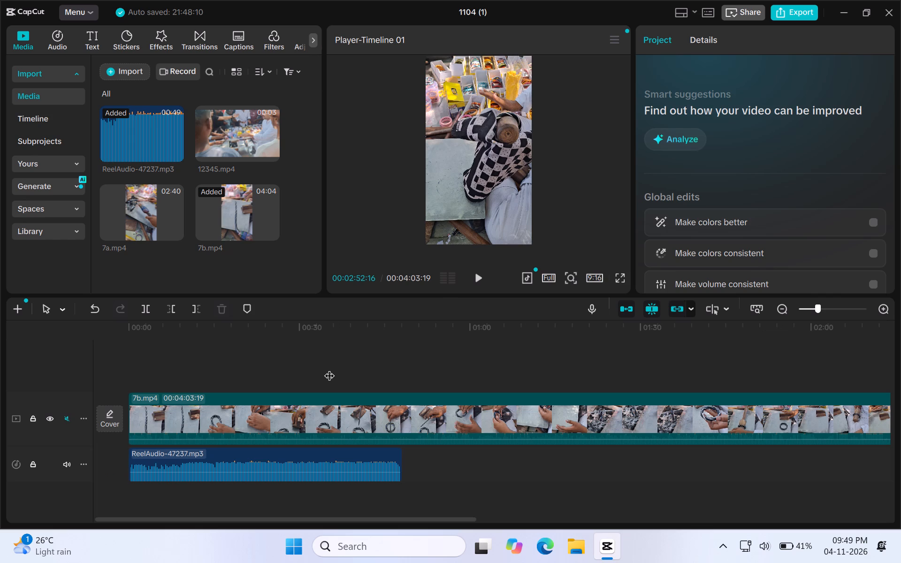
key("space")
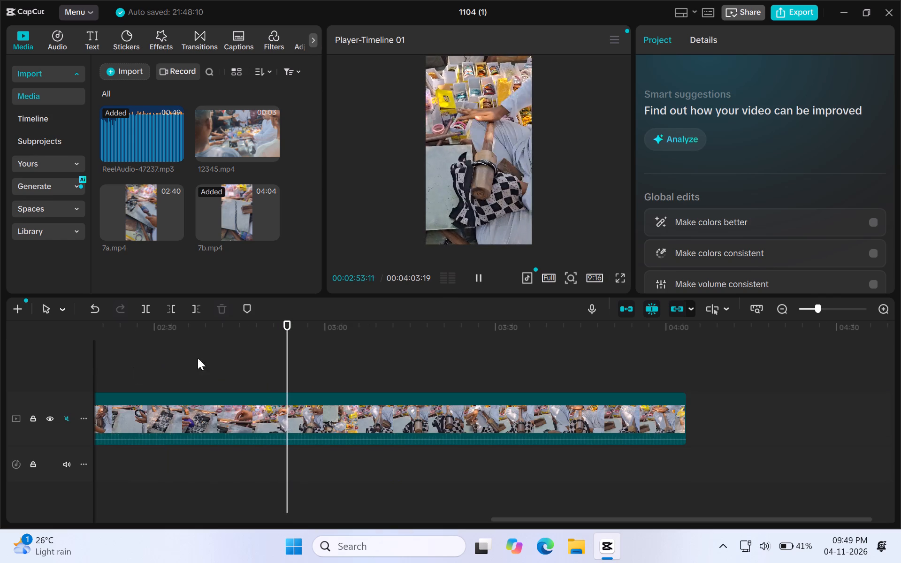
scroll(213, 355, "right", 9)
key("space")
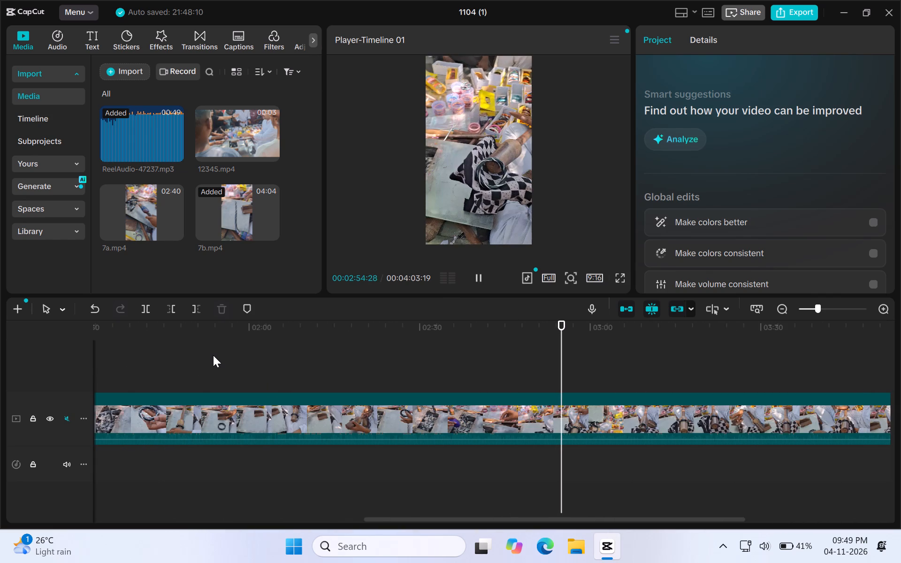
scroll(213, 355, "right", 12)
left_click(181, 355)
key("space")
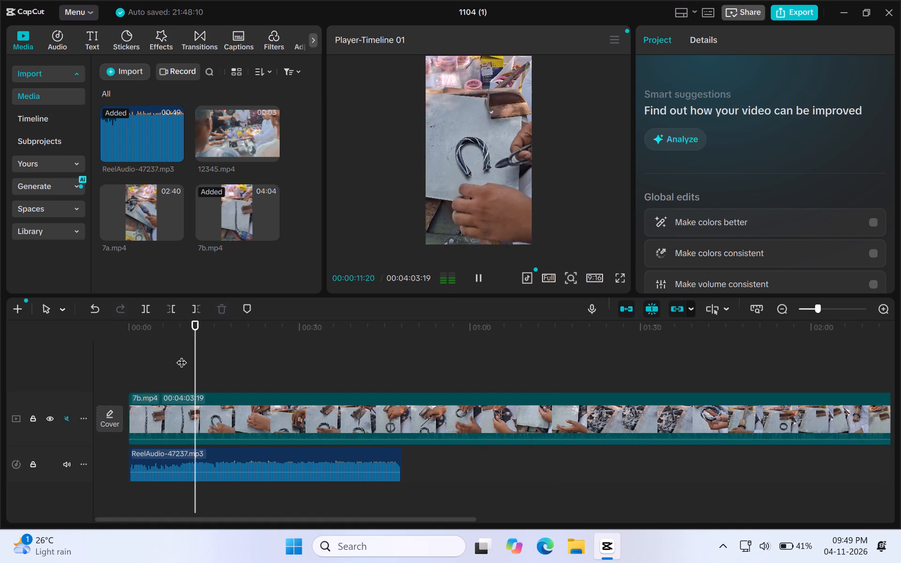
key("space")
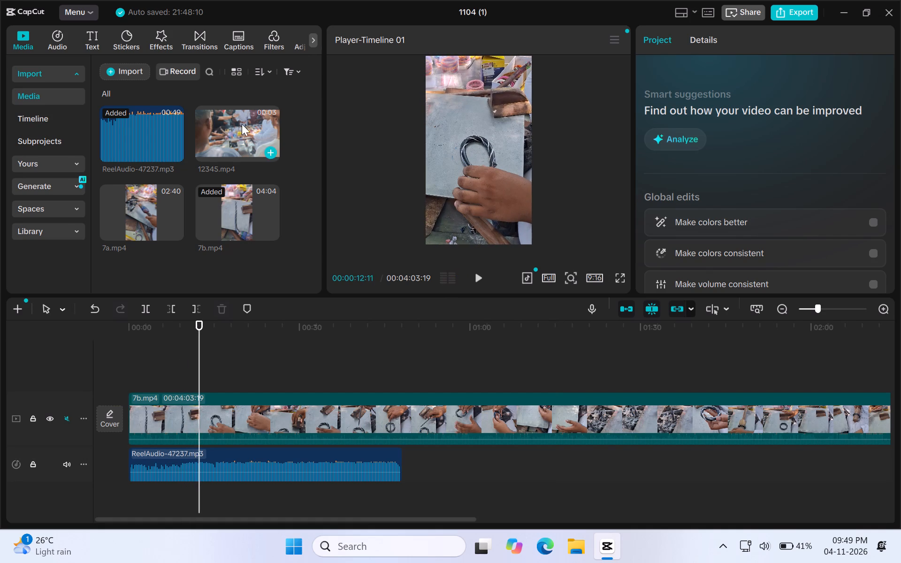
left_click(403, 540)
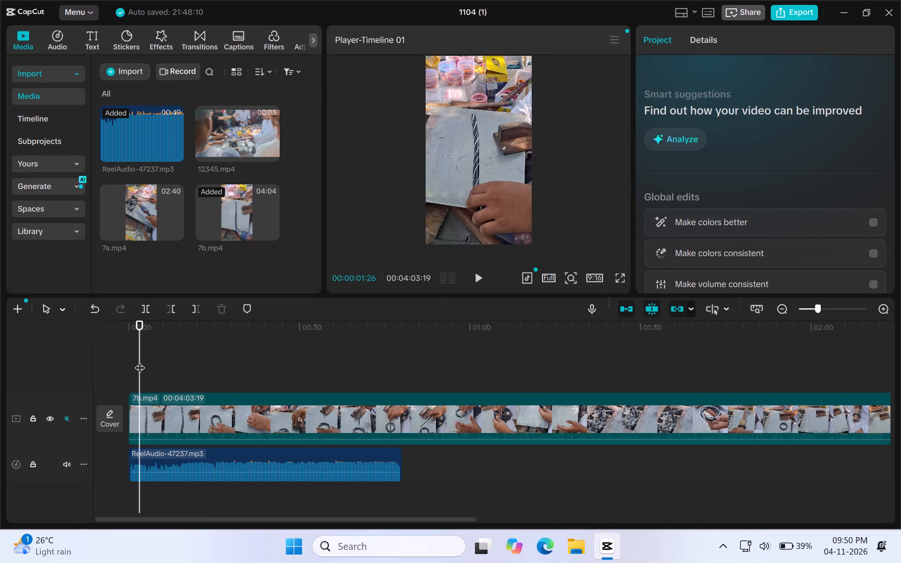
key("space")
key("space")
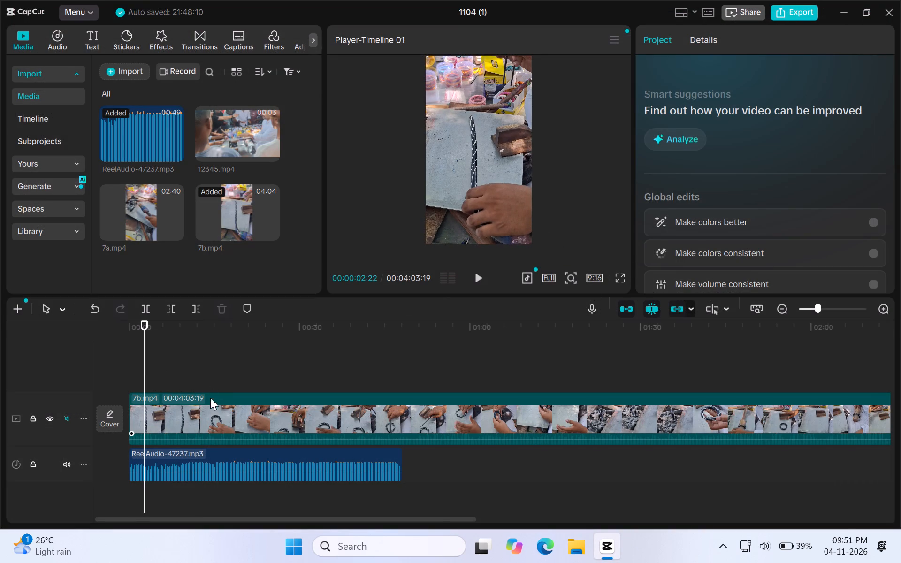
Import the clip named last from the Pictures > mirakii folder into the project media.
left_click(120, 66)
left_click(165, 99)
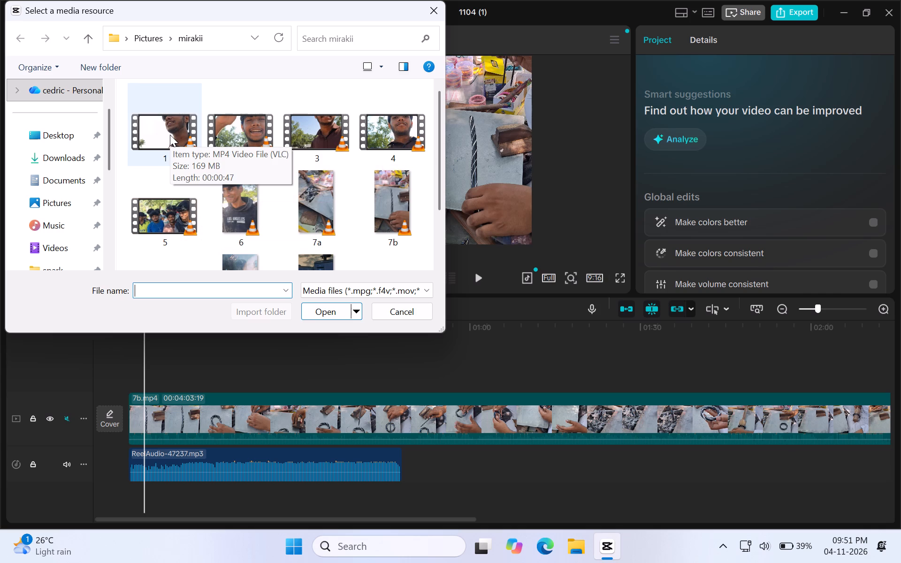
scroll(350, 160, "down", 2)
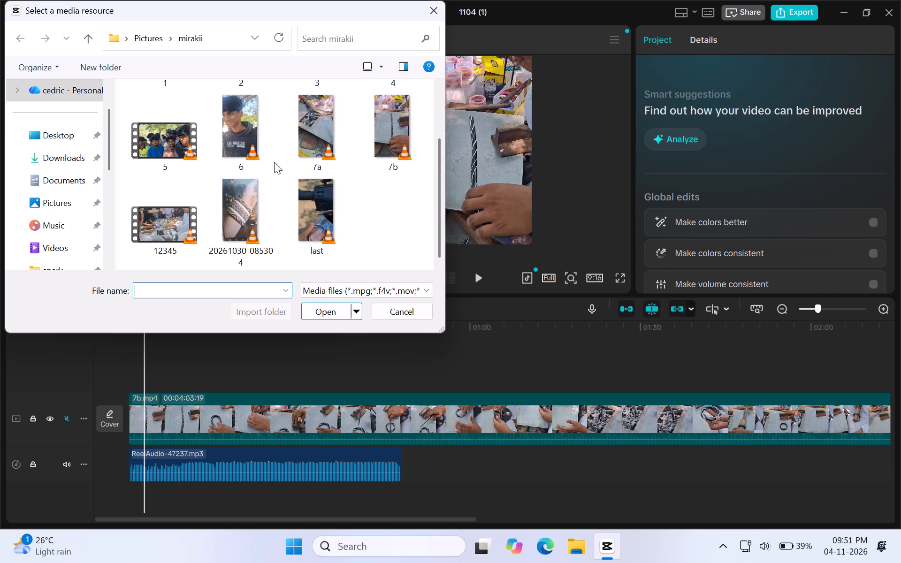
left_click(312, 186)
left_click(315, 304)
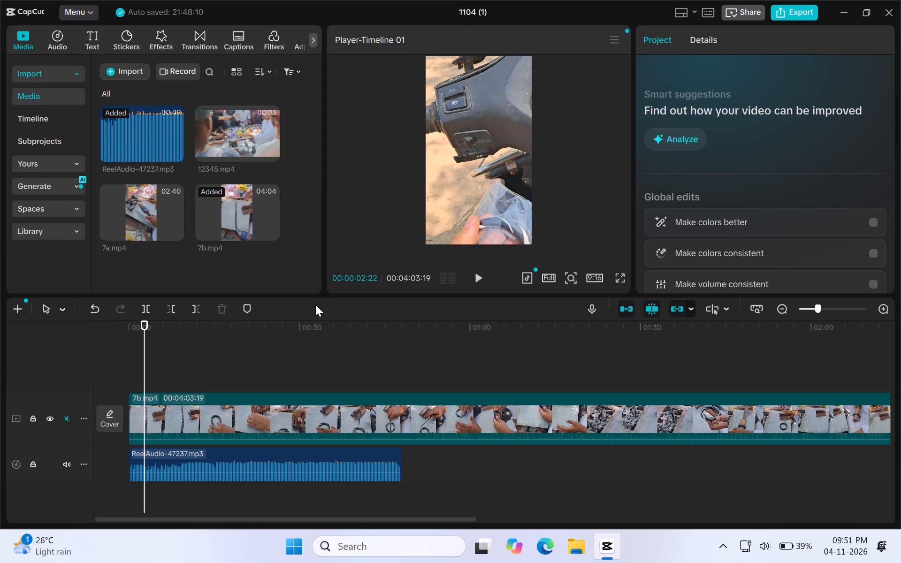
Replace the 7b clip on the video track with last.mp4, placed at the start of the timeline.
left_click(234, 433)
key("Delete")
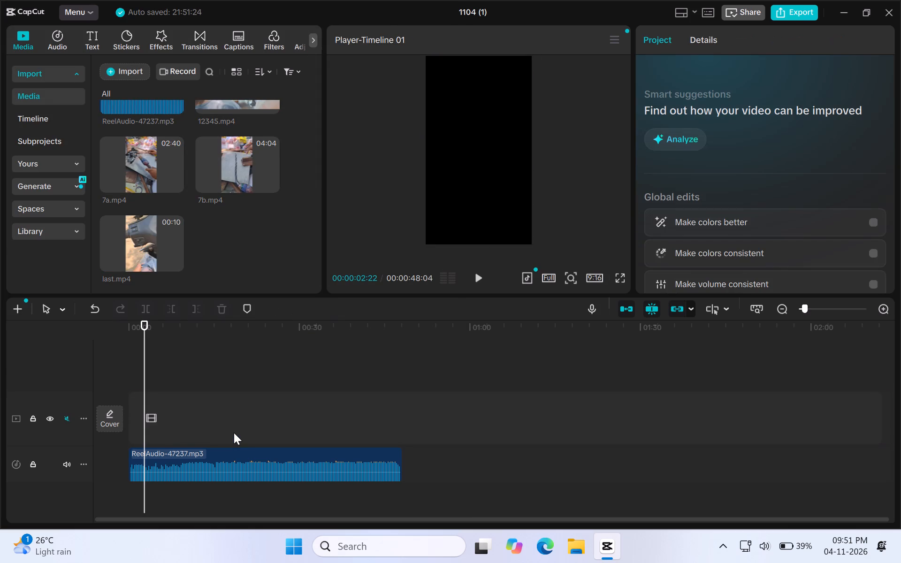
left_click_drag(153, 273, 176, 349)
left_click_drag(176, 349, 178, 354)
left_click(175, 266)
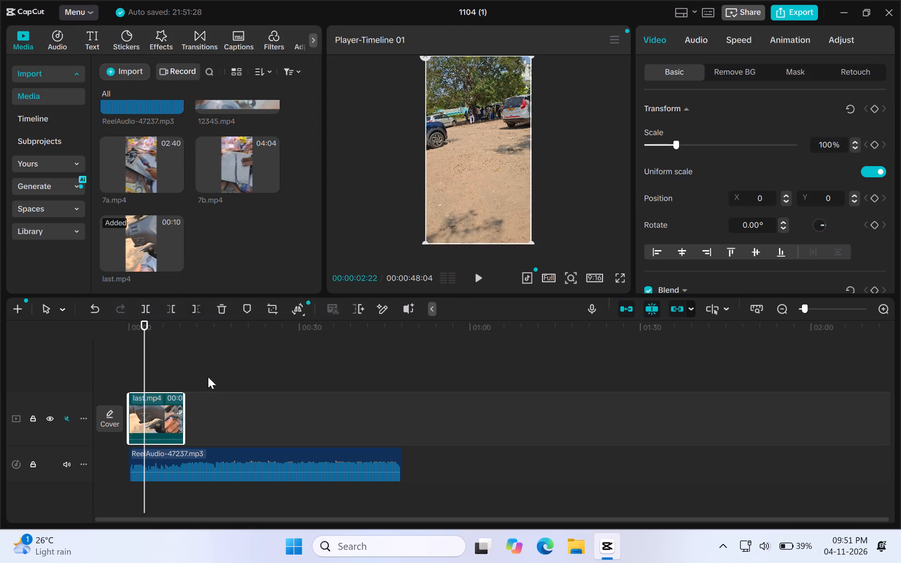
Preview last.mp4 full screen from the beginning, replaying its opening seconds before stopping playback.
left_click(132, 355)
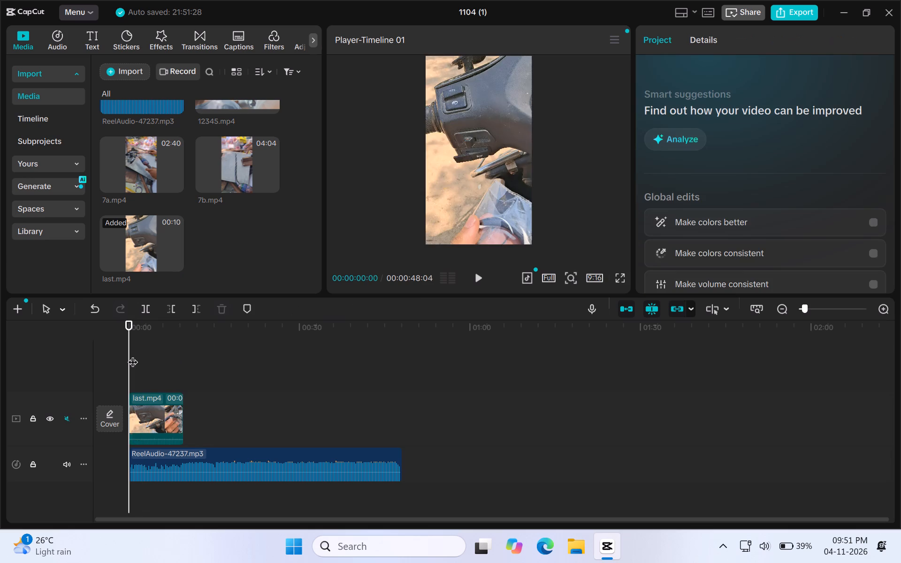
key("space")
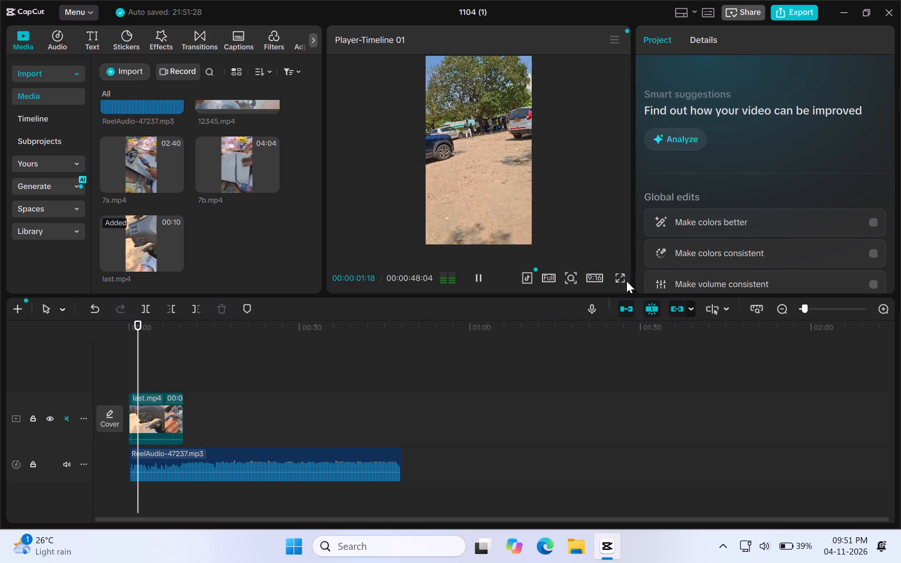
left_click(626, 281)
left_click(619, 277)
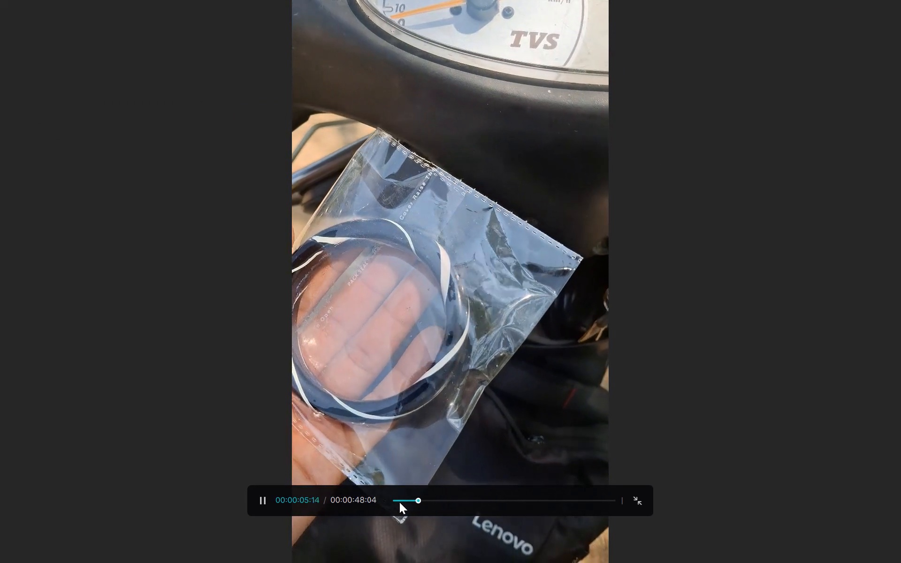
left_click(399, 502)
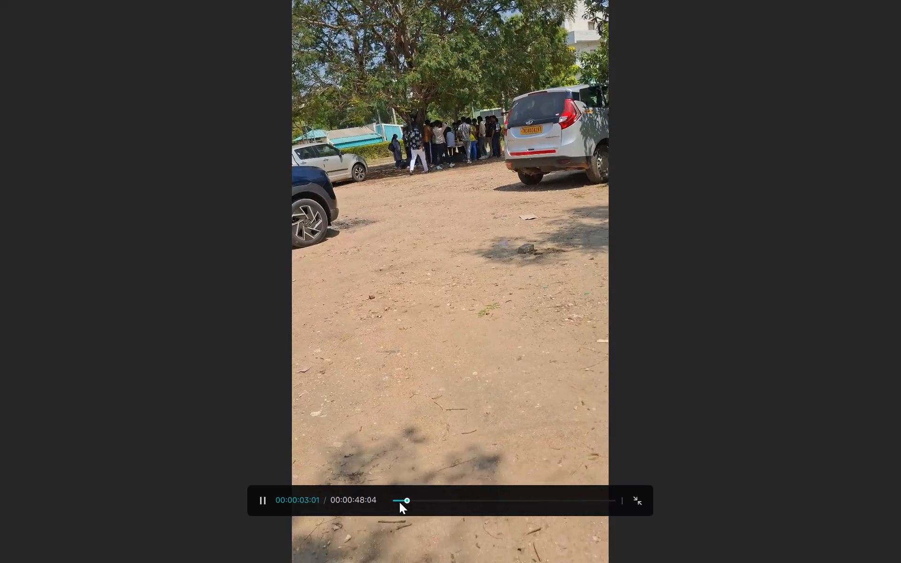
key("Escape")
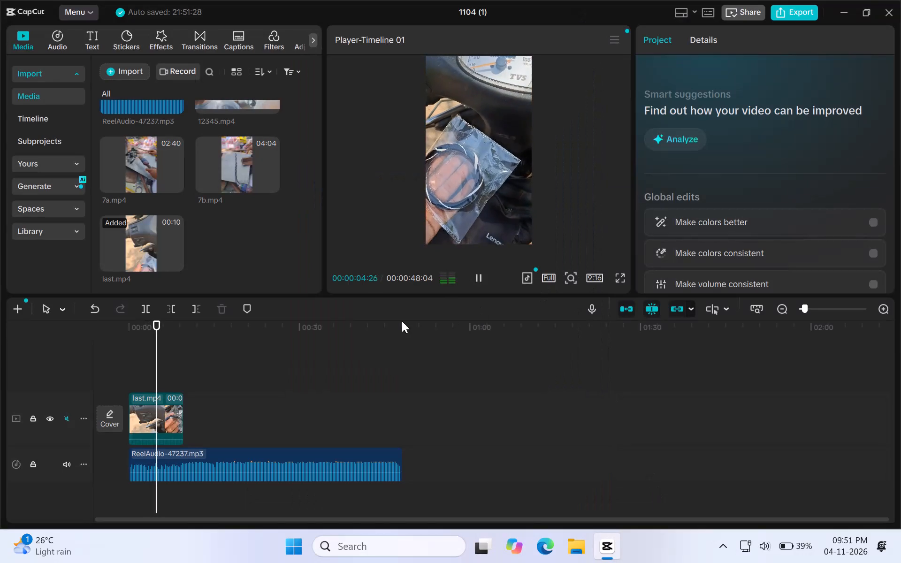
key("space")
Import the clip named 1 from the mirakii folder into the project media.
left_click(106, 85)
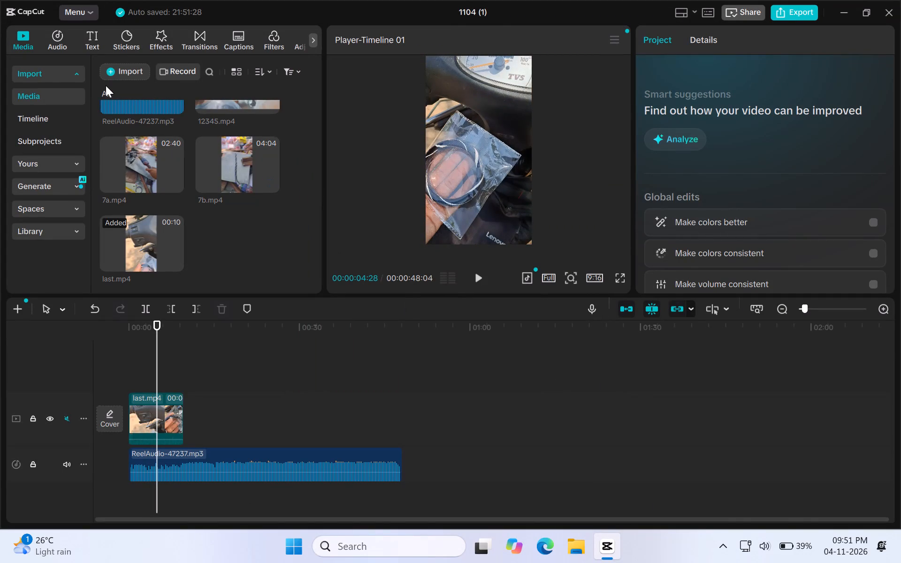
left_click(106, 78)
left_click(170, 100)
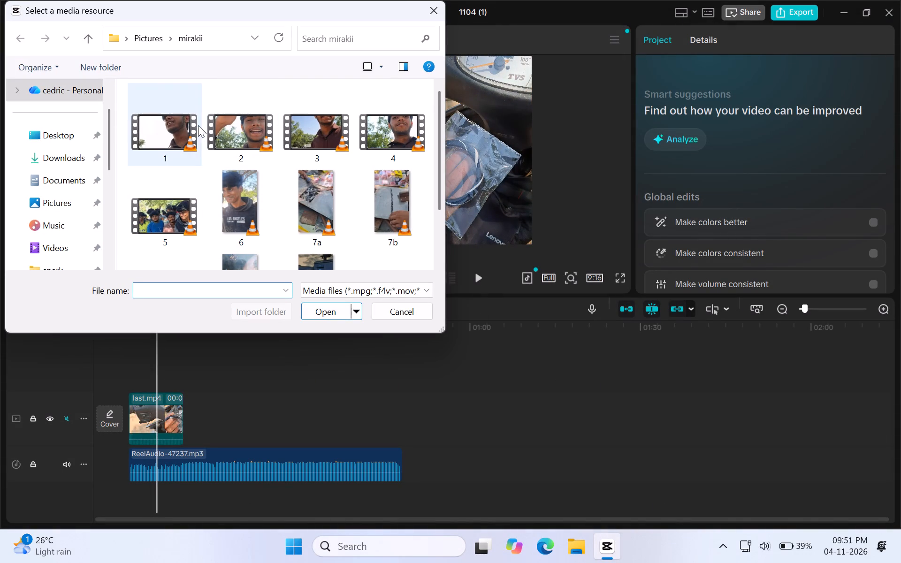
left_click(198, 125)
left_click(324, 305)
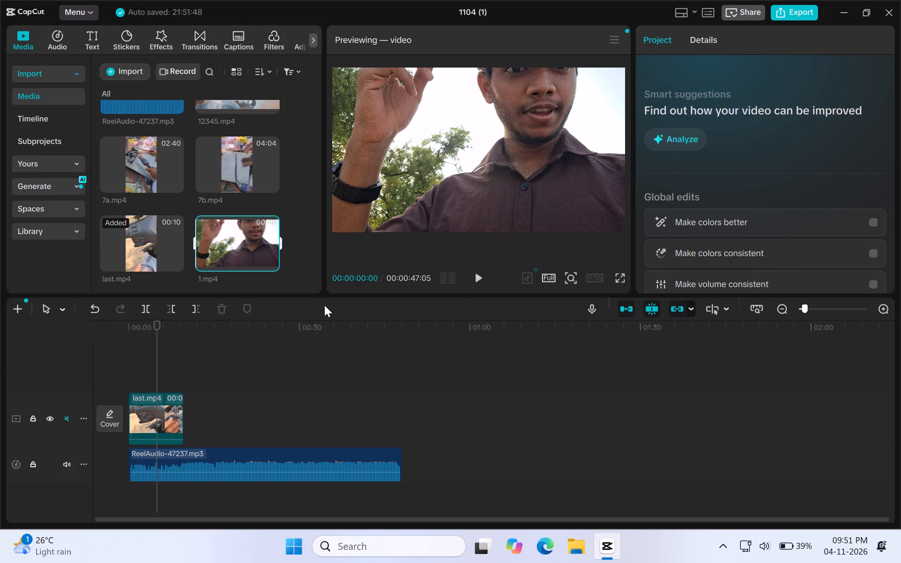
Replace last.mp4 on the video track with 1.mp4.
left_click(166, 409)
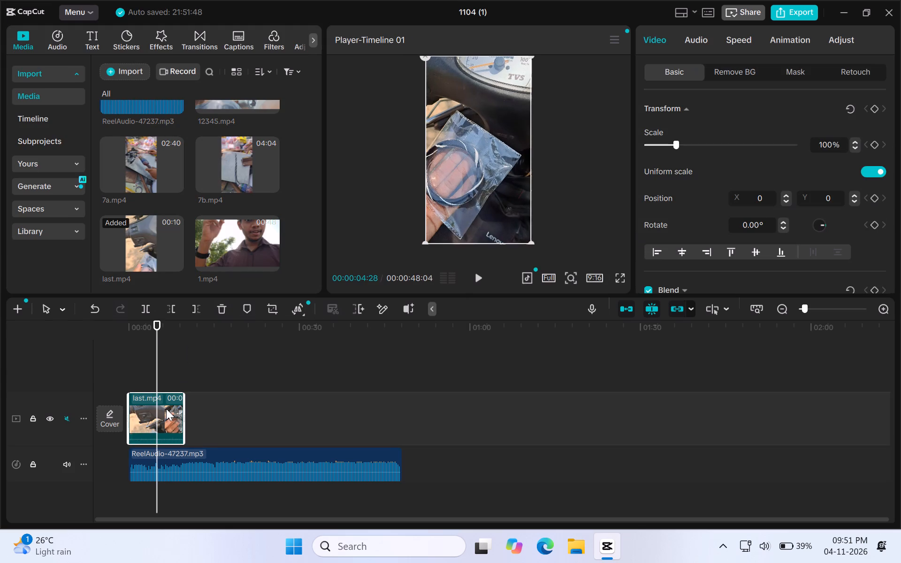
key("Delete")
key("Delete")
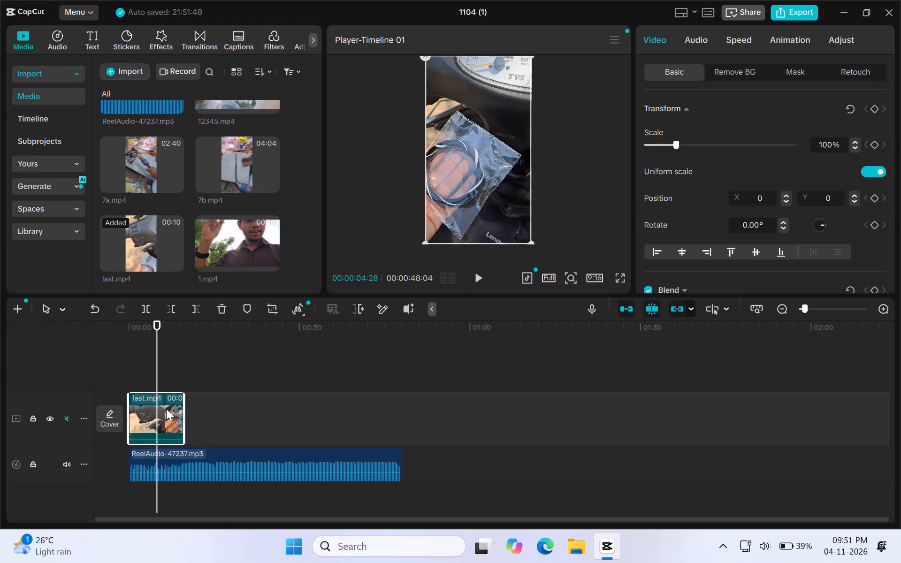
left_click(218, 409)
left_click(157, 404)
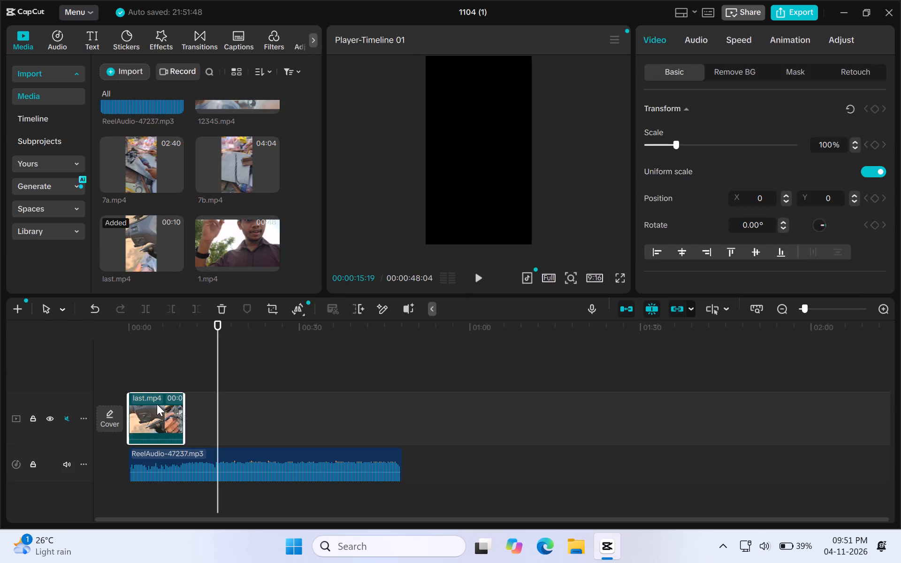
key("Delete")
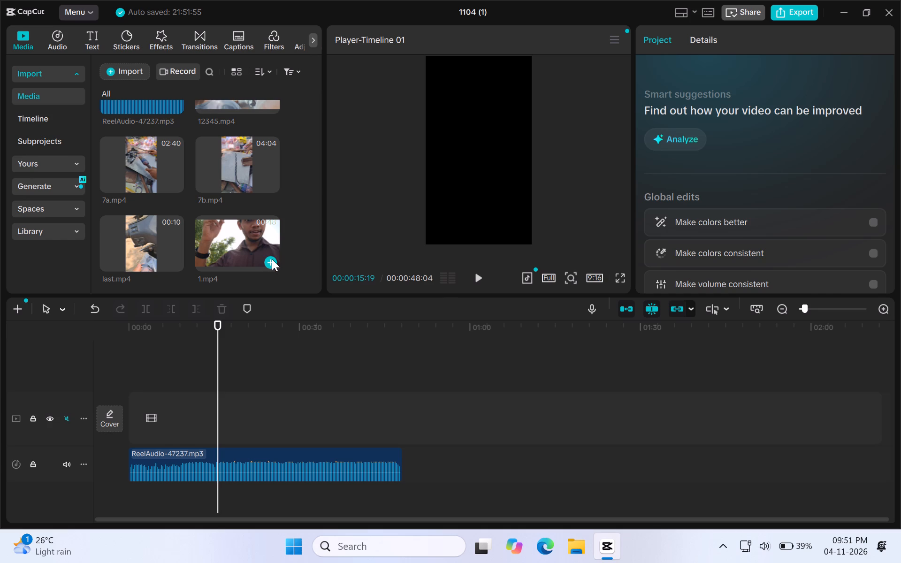
left_click(272, 259)
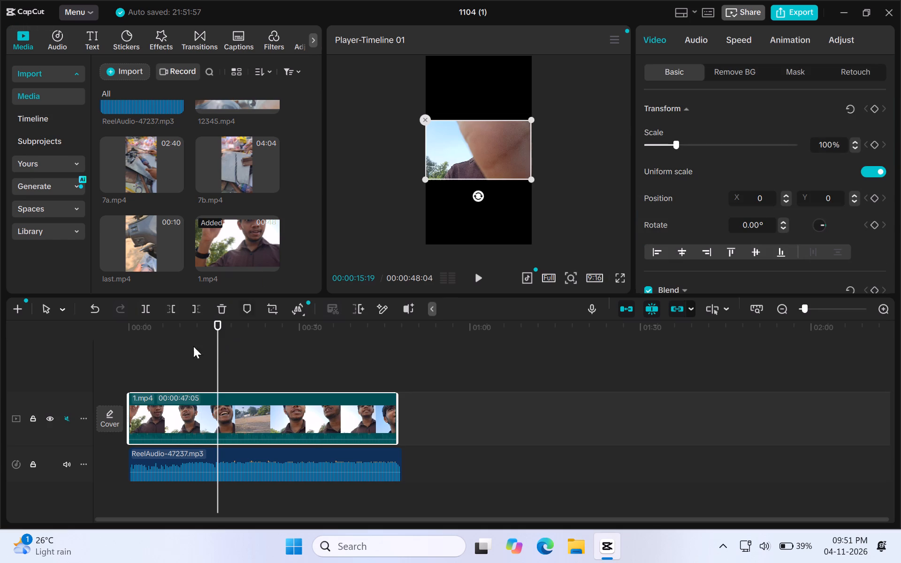
Preview 1.mp4 full screen from the start, skipping through its middle to about 00:00:35, and stop playback.
left_click(130, 357)
key("space")
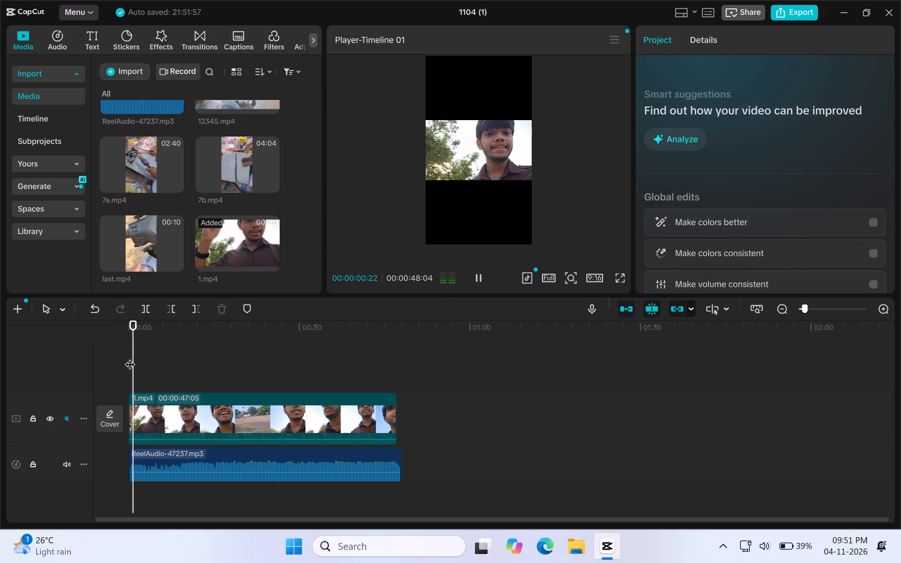
key("space")
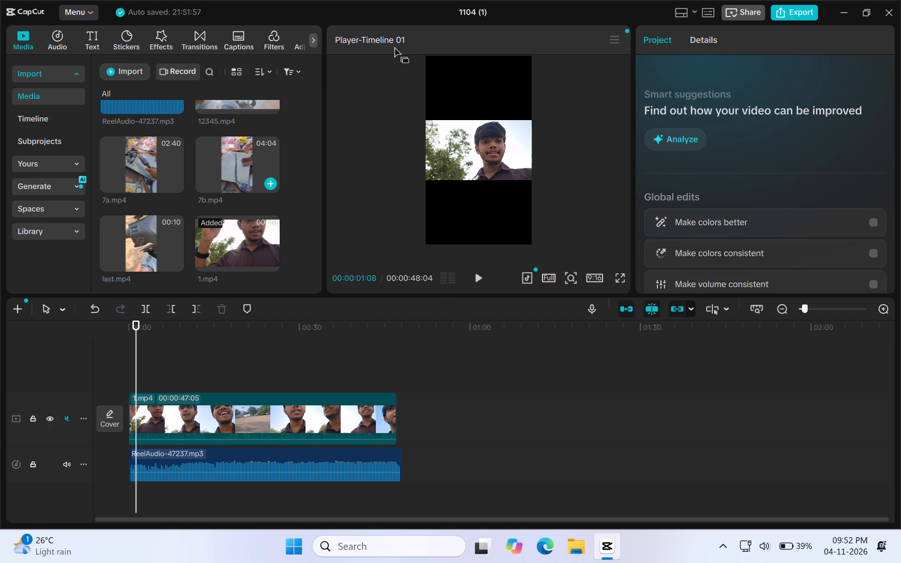
key("space")
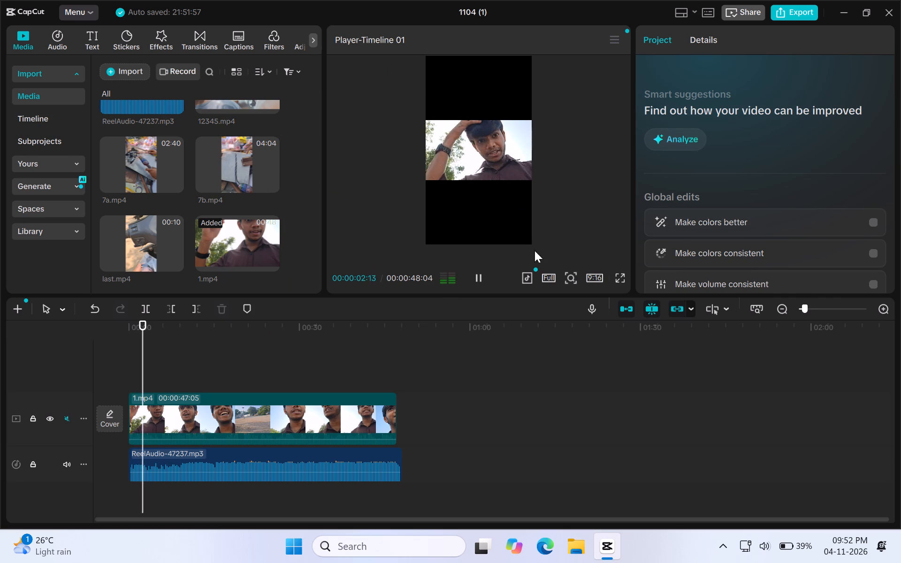
left_click(618, 274)
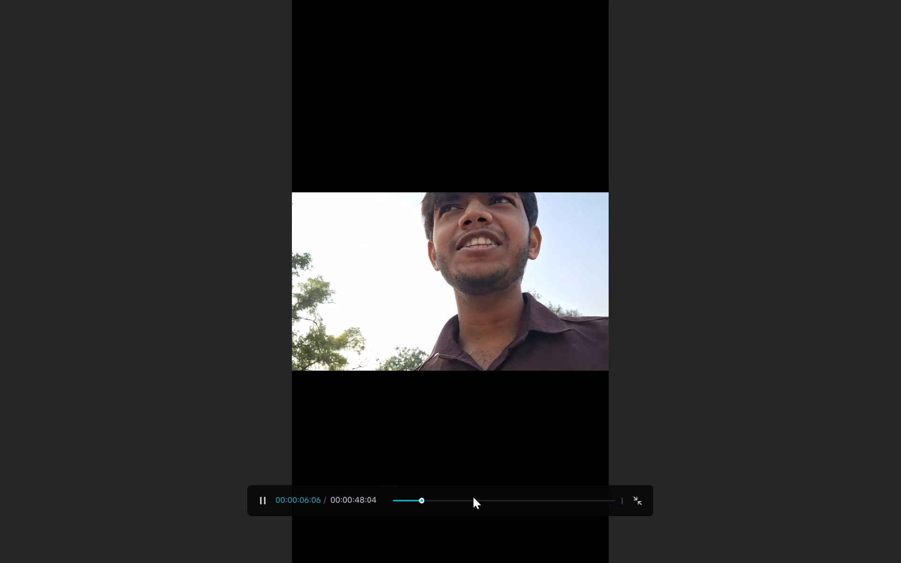
left_click(473, 497)
left_click(480, 499)
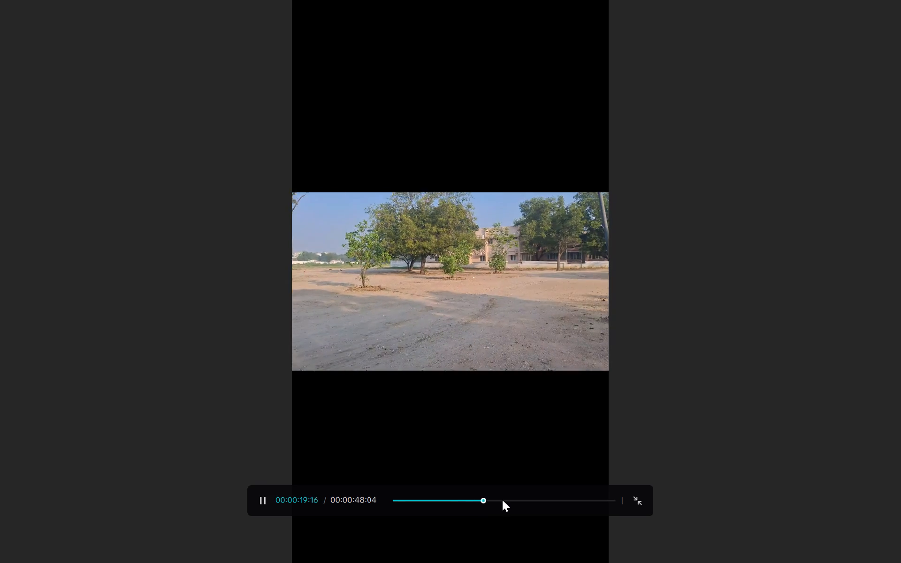
left_click(502, 500)
left_click(555, 499)
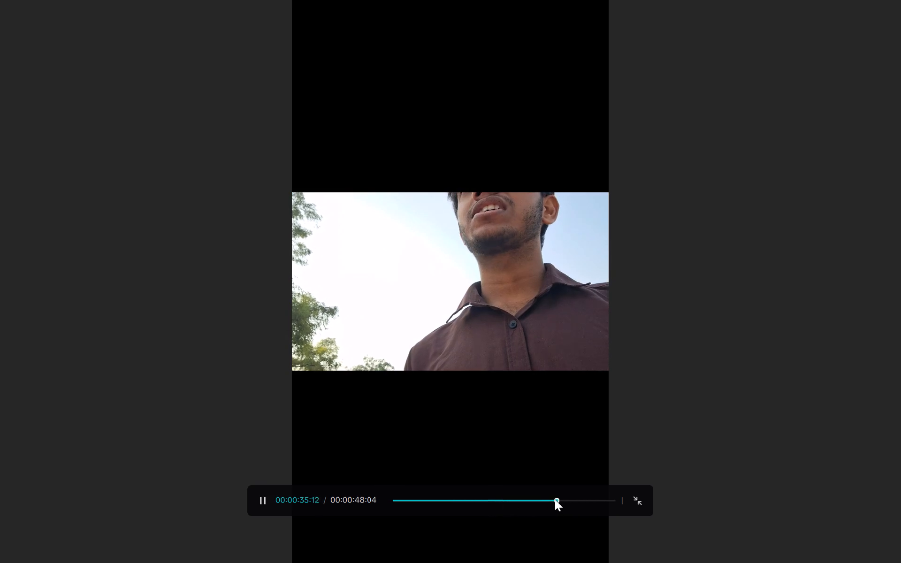
key("Escape")
left_click(481, 281)
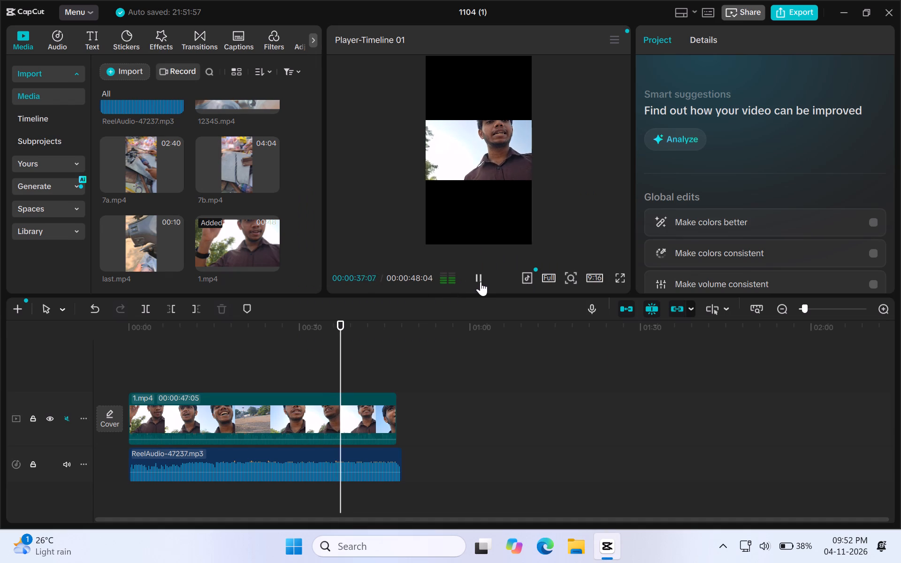
Import the clip named 12345 from the mirakii folder.
scroll(209, 151, "up", 4)
left_click(130, 65)
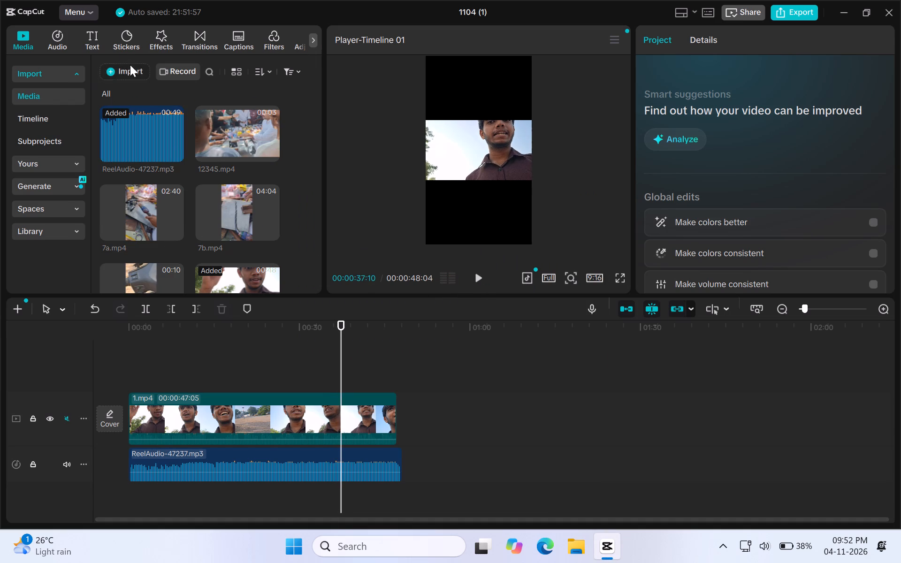
left_click(166, 98)
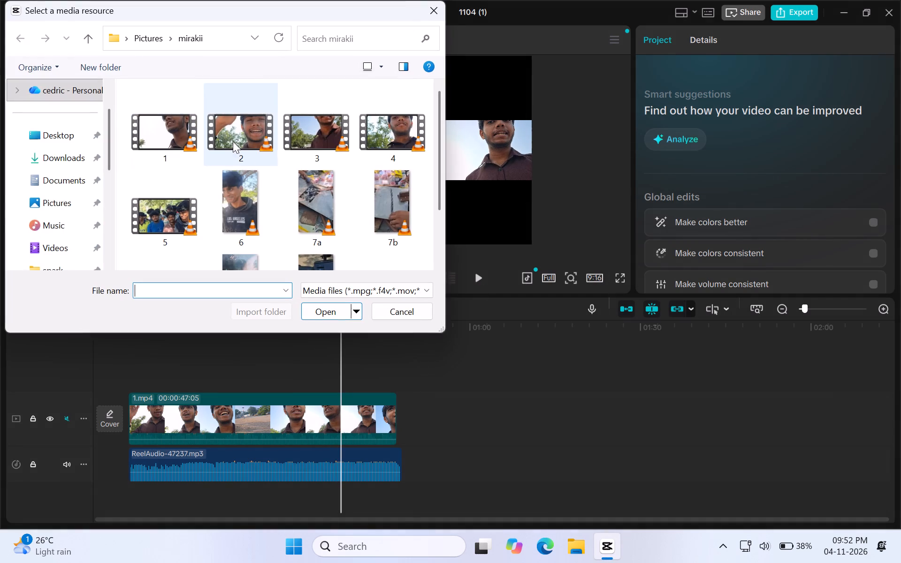
left_click(153, 210)
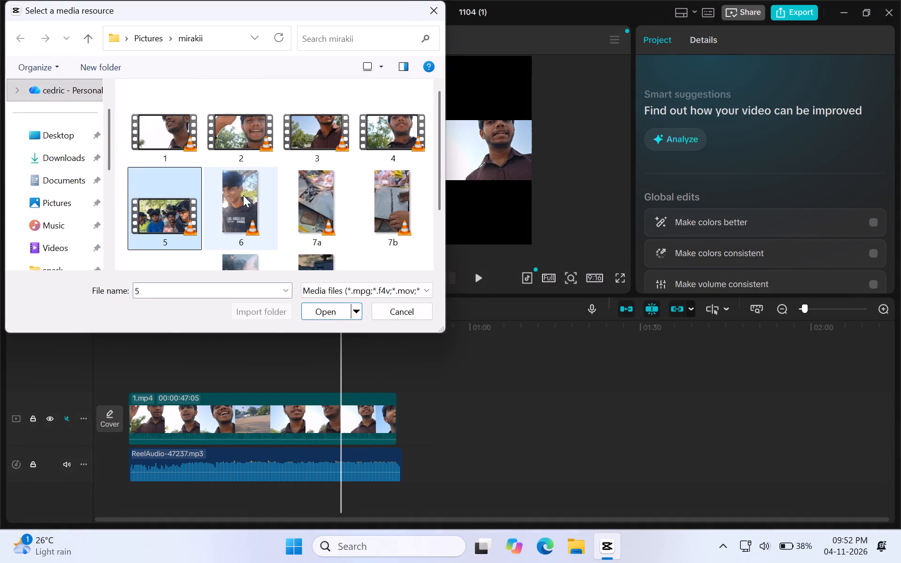
scroll(243, 195, "down", 2)
left_click(162, 217)
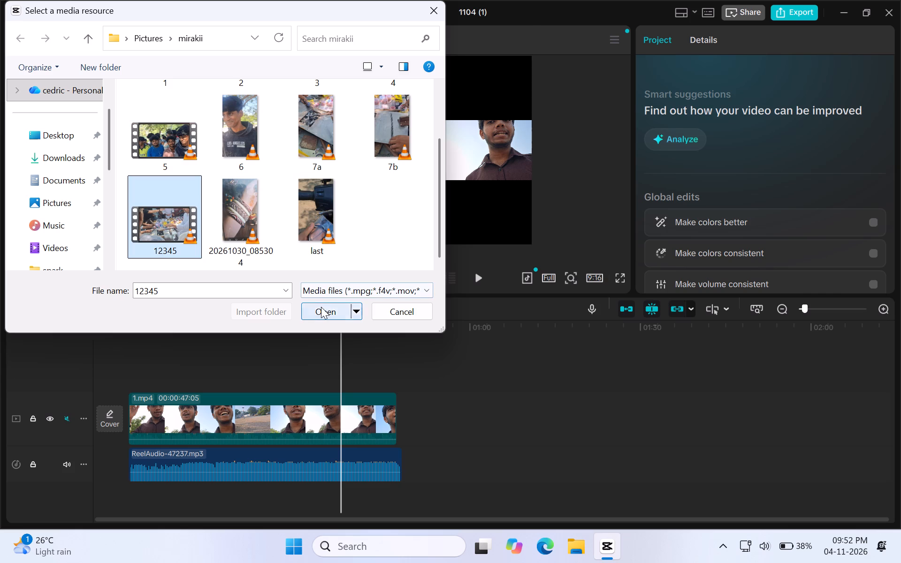
left_click(321, 307)
Preview the 12345.mp4 clip full screen.
left_click(619, 275)
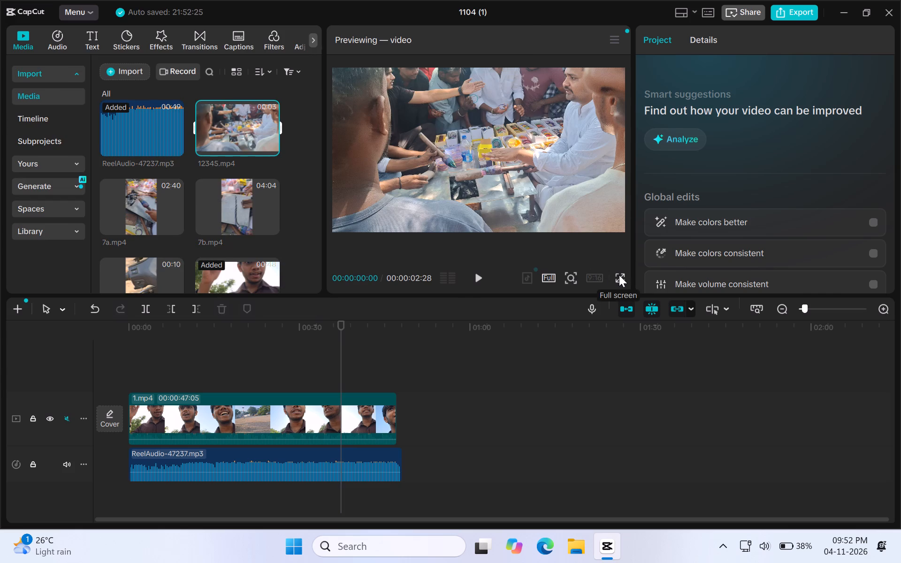
key("space")
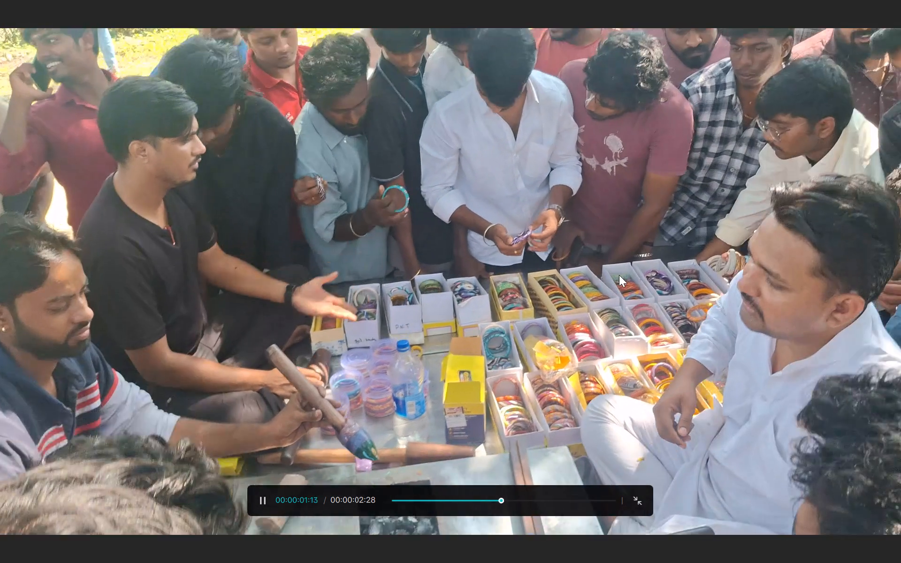
key("Escape")
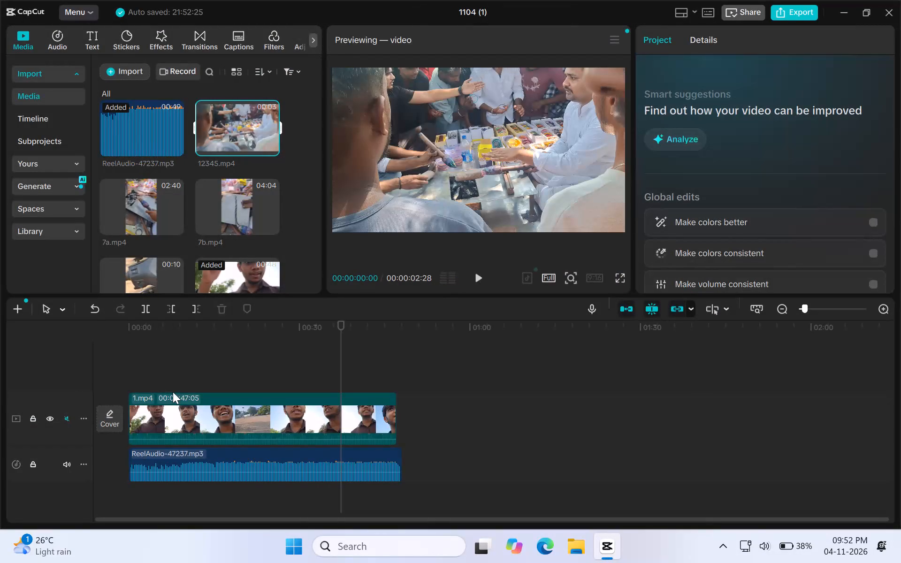
Delete the 1.mp4 clip from the video track.
left_click(151, 408)
key("Delete")
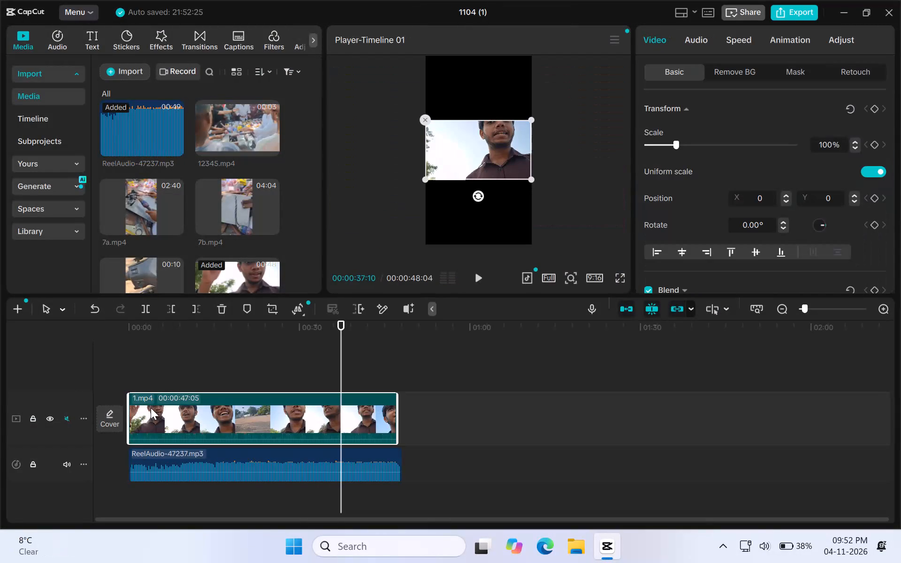
key("Delete")
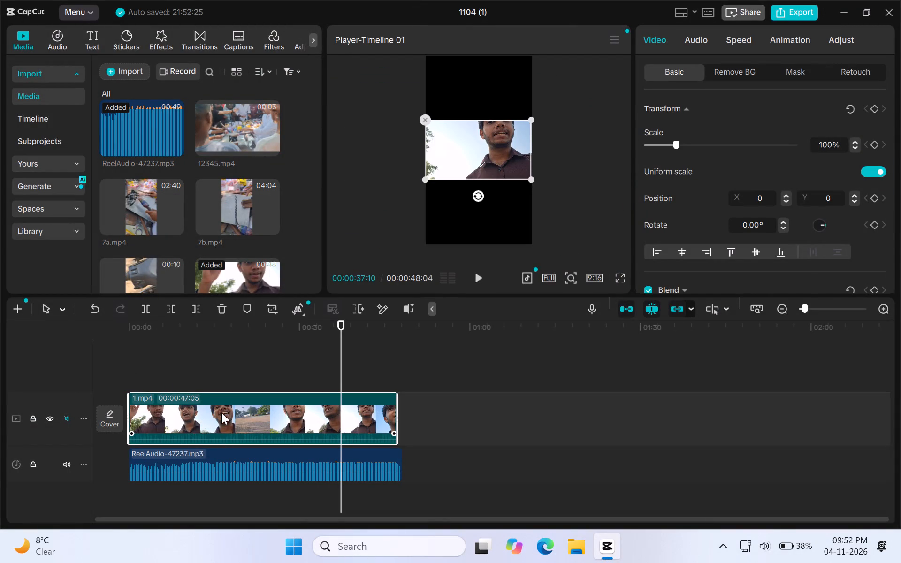
key("Delete")
key("BackSpace")
key("BackSpace")
left_click(494, 410)
left_click(315, 407)
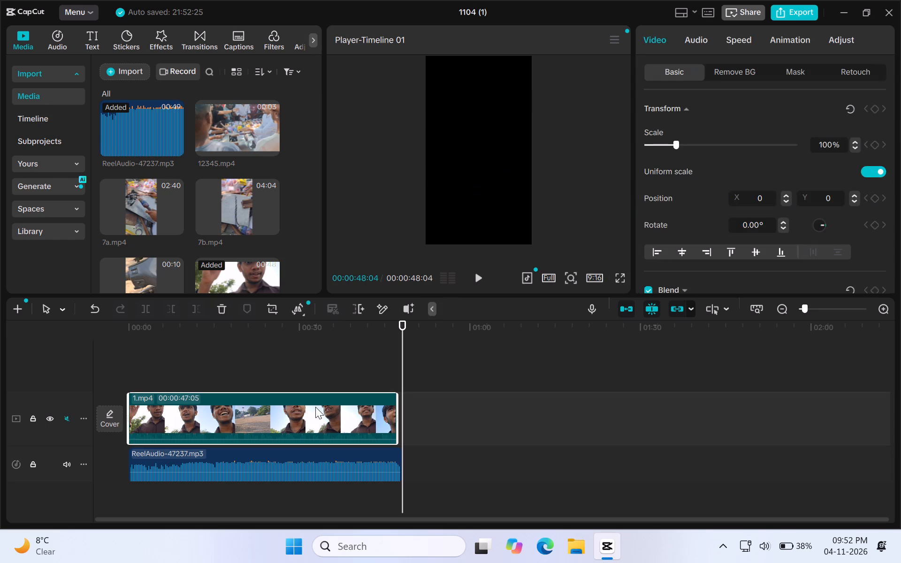
key("Delete")
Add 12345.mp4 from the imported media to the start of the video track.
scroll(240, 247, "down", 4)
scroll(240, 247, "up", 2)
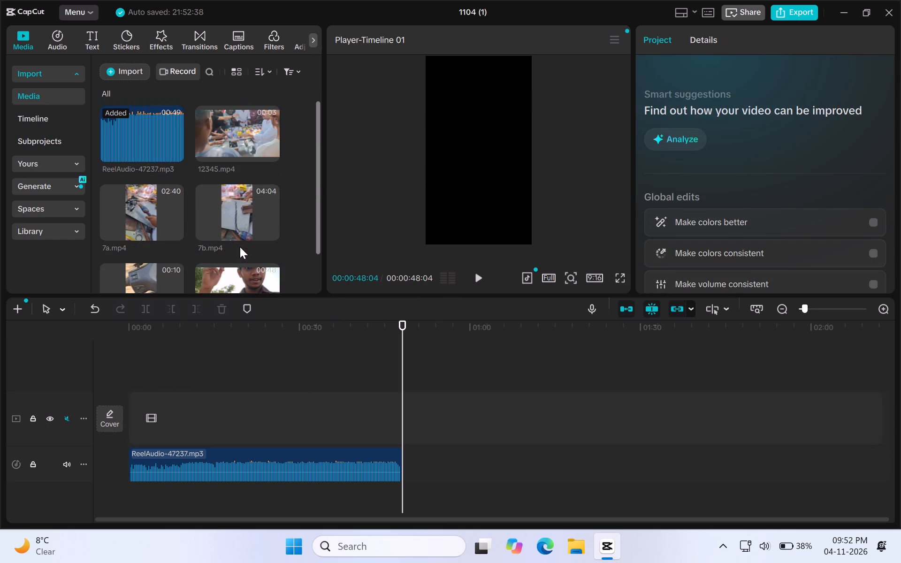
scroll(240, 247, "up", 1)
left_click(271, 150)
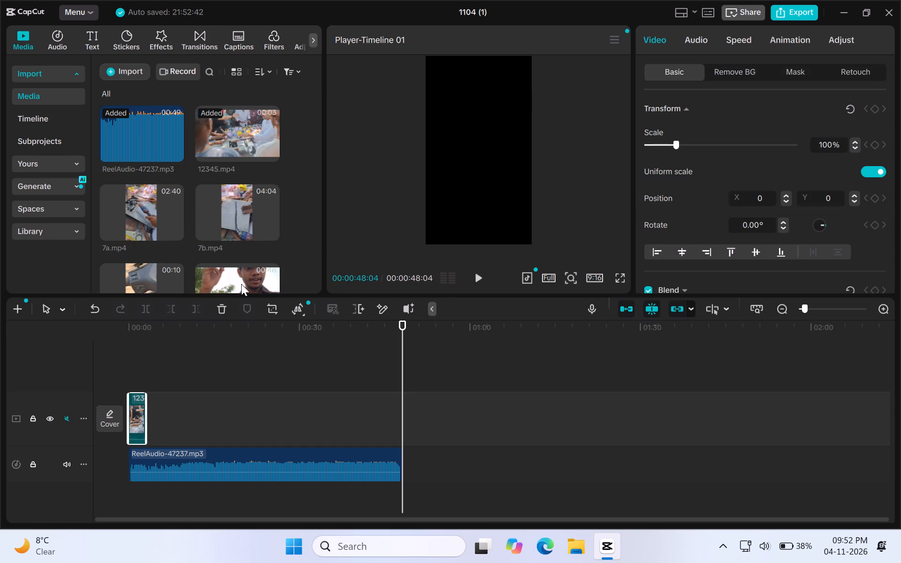
Play the timeline full screen from the start to review 12345.mp4 against the ReelAudio soundtrack.
key("space")
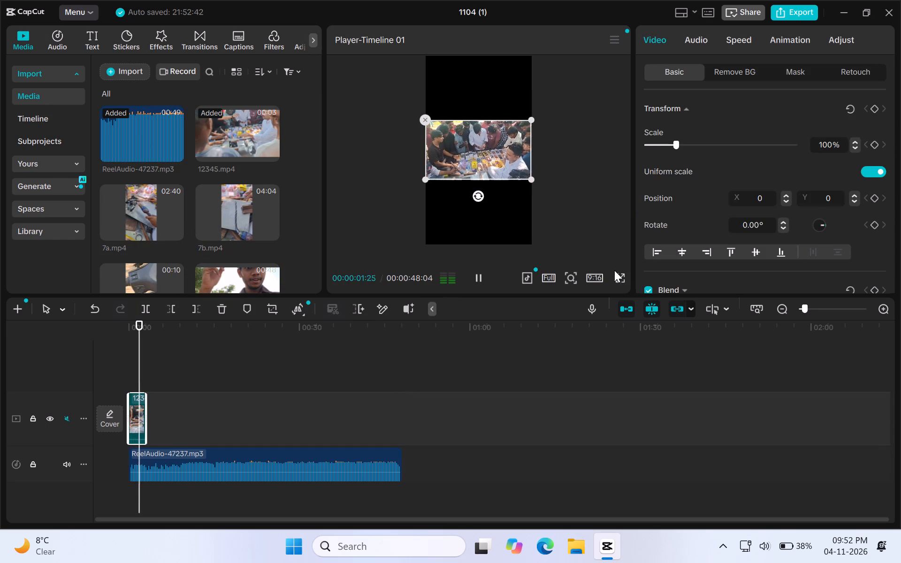
left_click(617, 274)
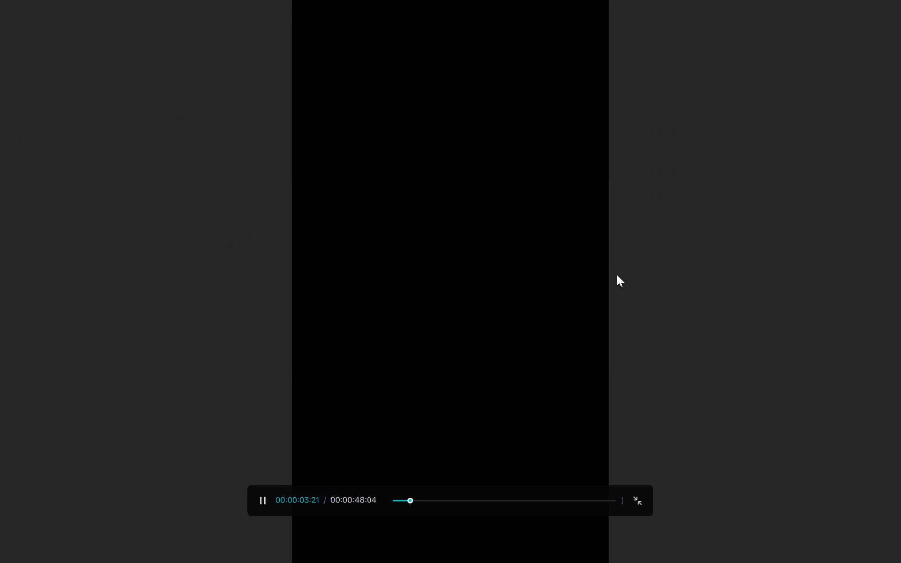
key("Escape")
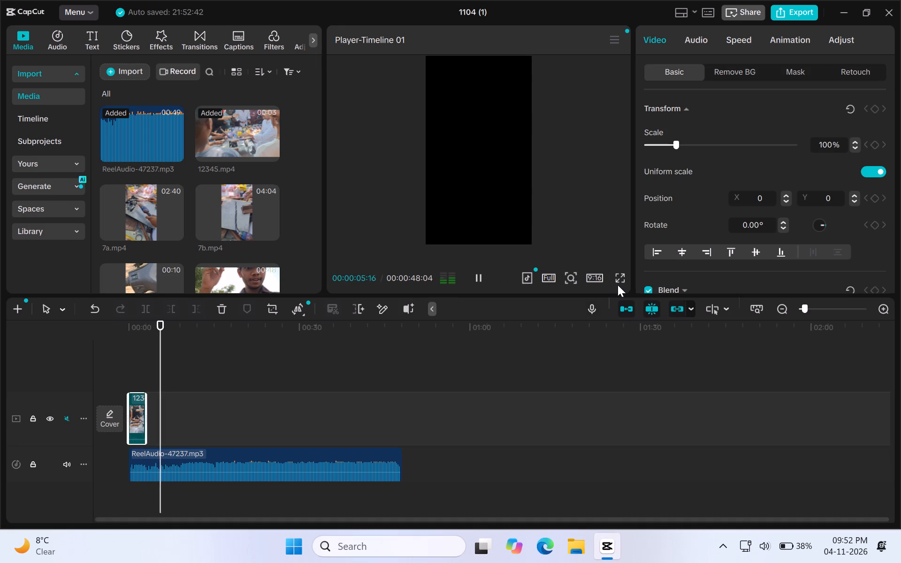
left_click_drag(149, 365, 95, 364)
left_click_drag(178, 343, 96, 359)
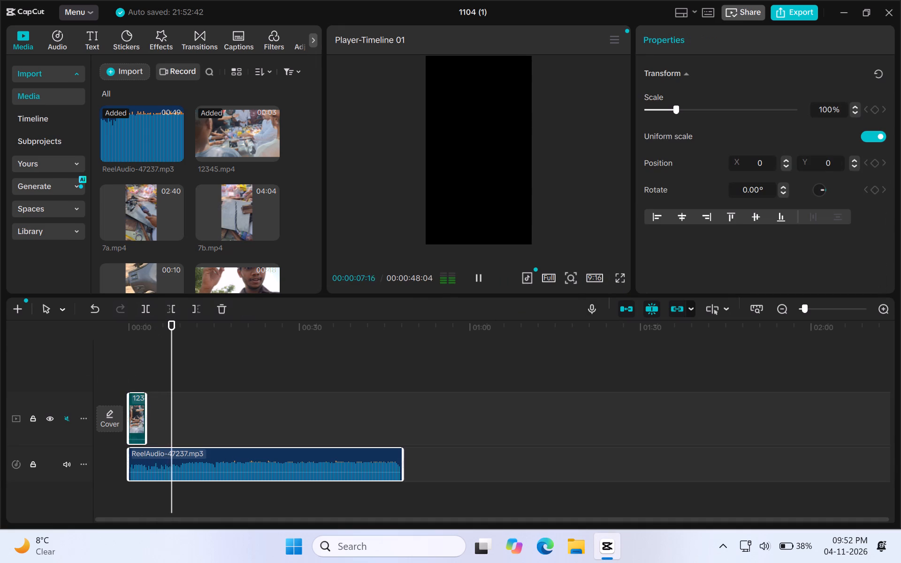
left_click_drag(172, 322, 85, 342)
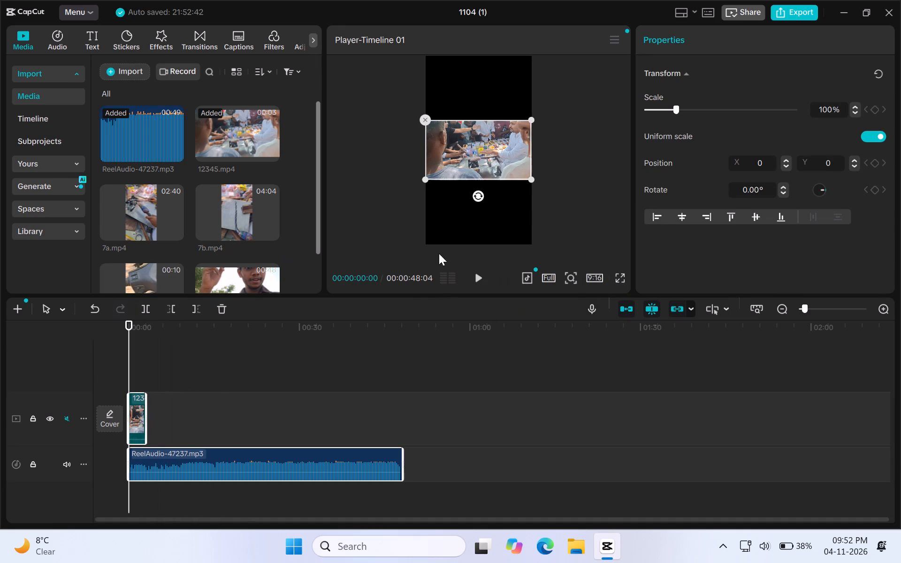
left_click(625, 274)
key("space")
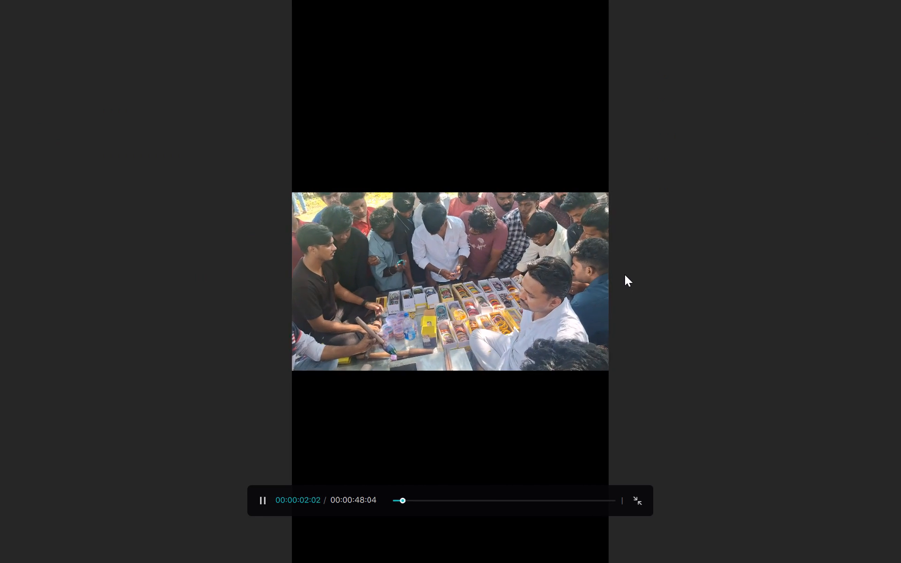
key("space")
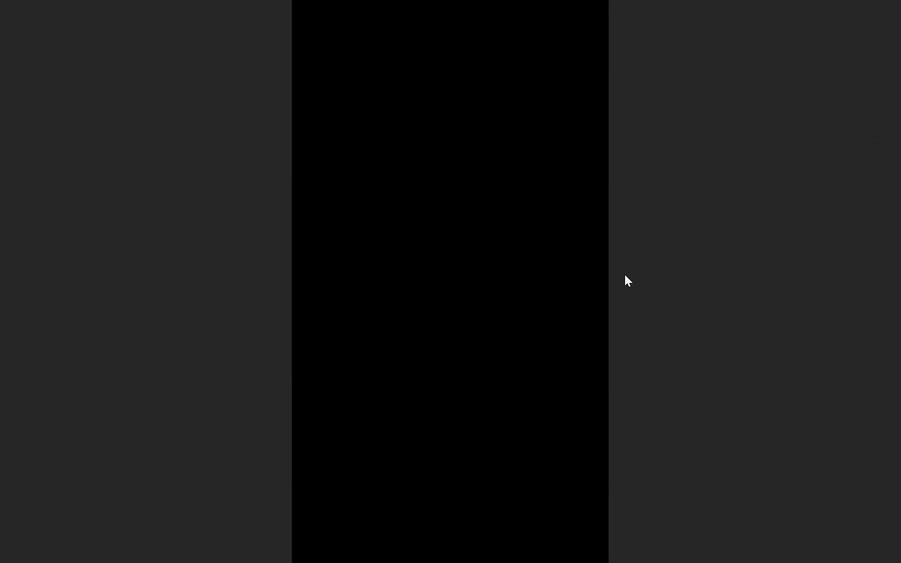
key("Escape")
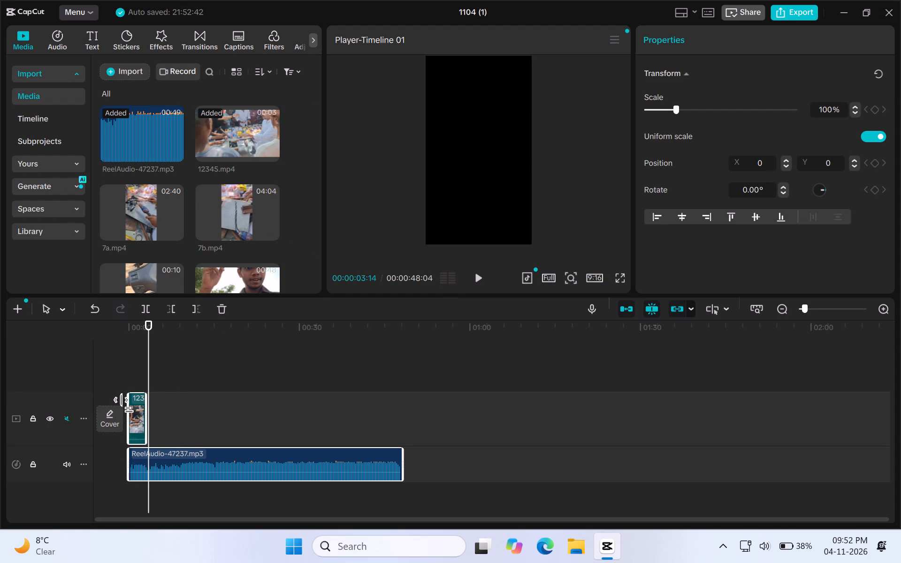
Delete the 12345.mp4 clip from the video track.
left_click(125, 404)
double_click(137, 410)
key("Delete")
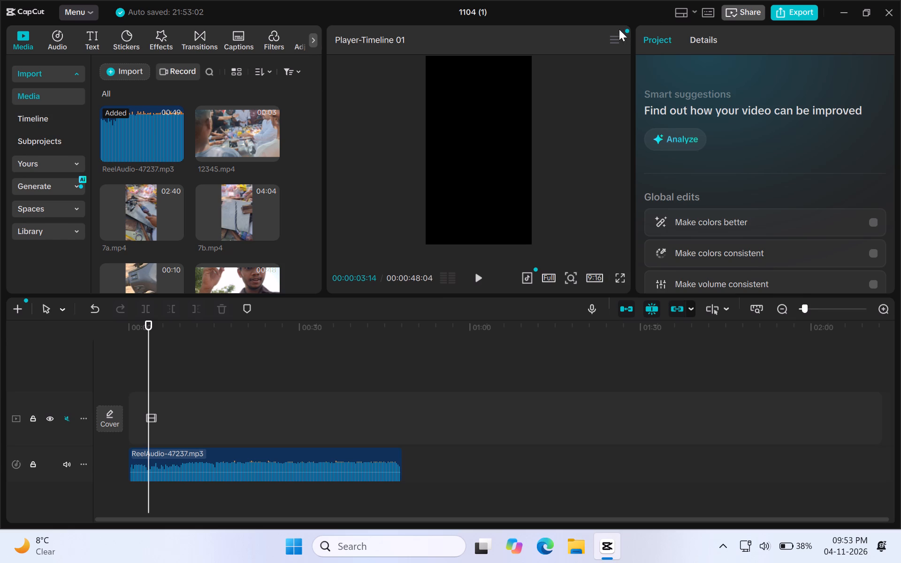
Import the clip named 7b from the mirakii folder.
left_click(125, 68)
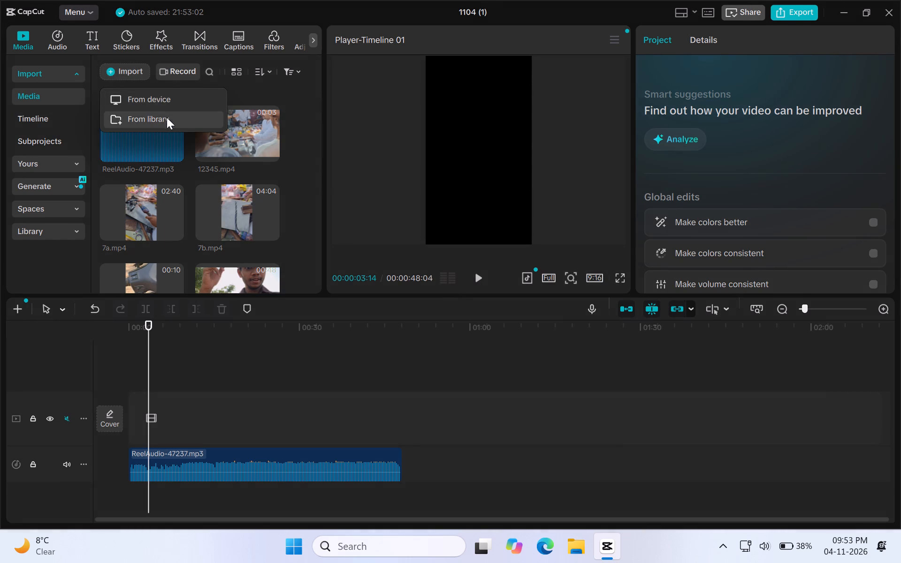
left_click(133, 99)
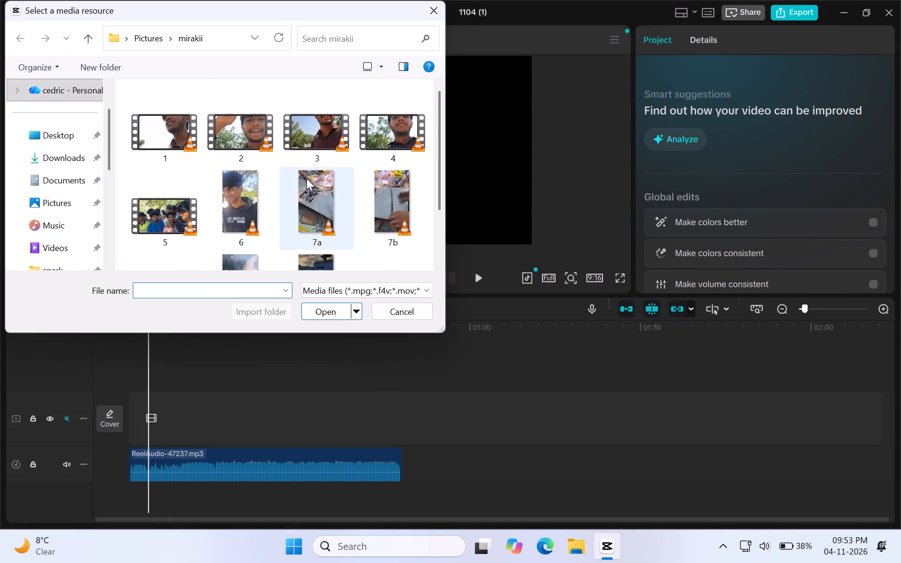
scroll(298, 193, "down", 1)
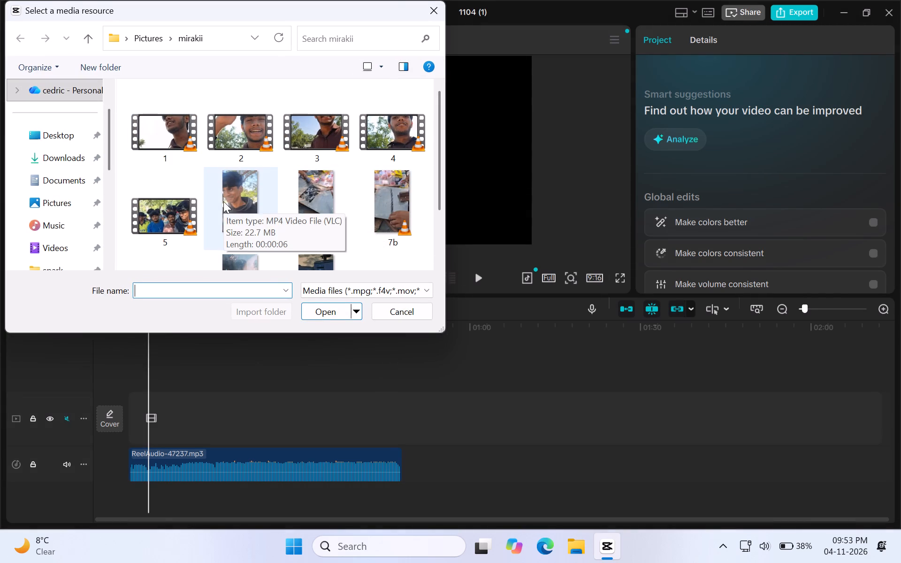
left_click(158, 202)
scroll(305, 186, "down", 2)
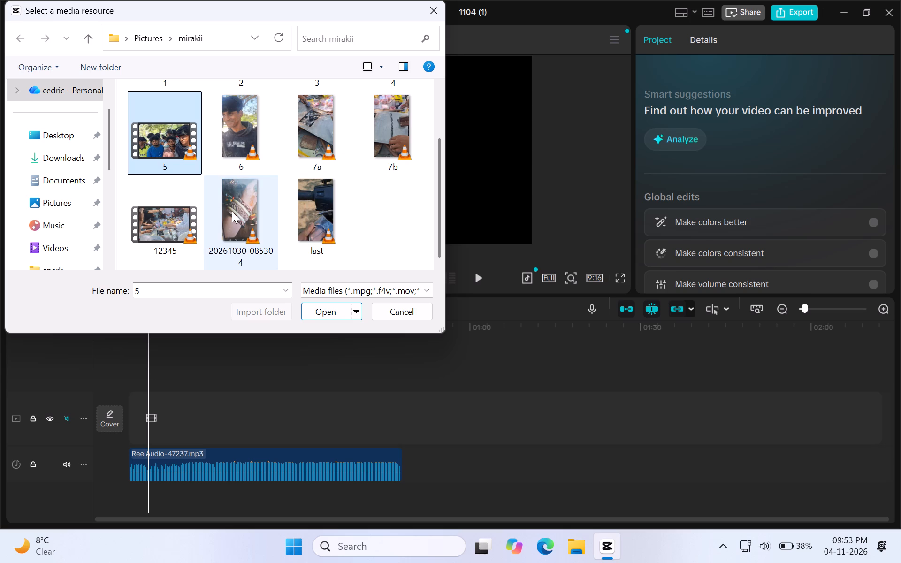
left_click(340, 121)
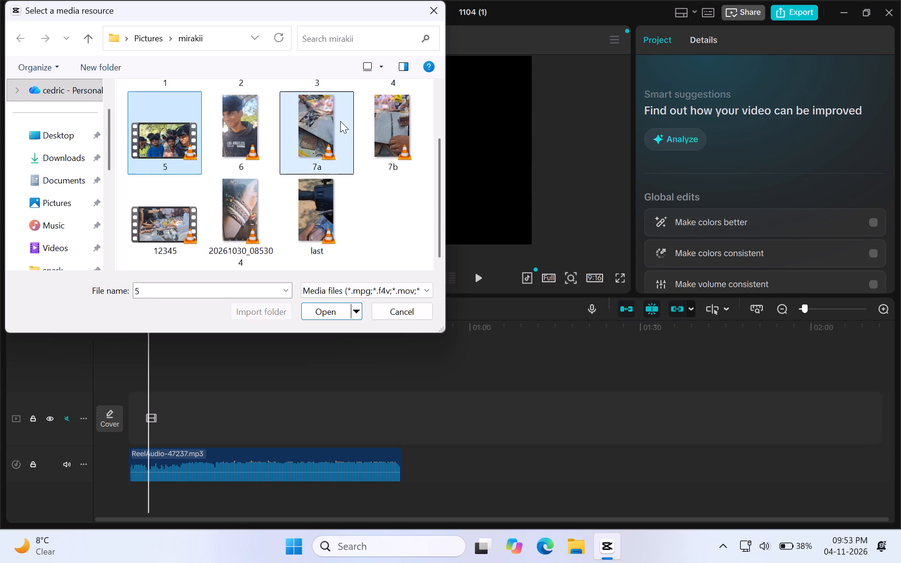
left_click(374, 123)
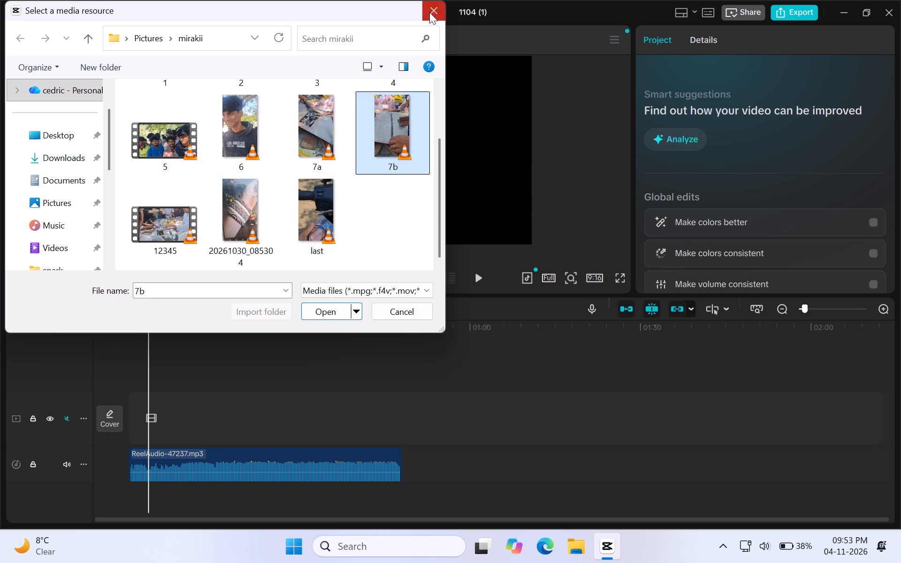
left_click(330, 312)
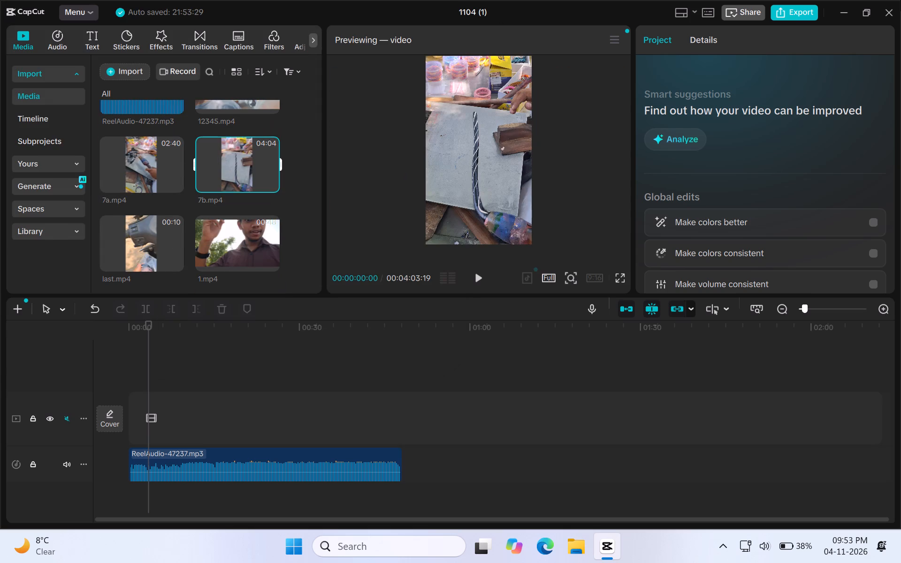
Minimize the CapCut window to reach the desktop.
left_click(835, 15)
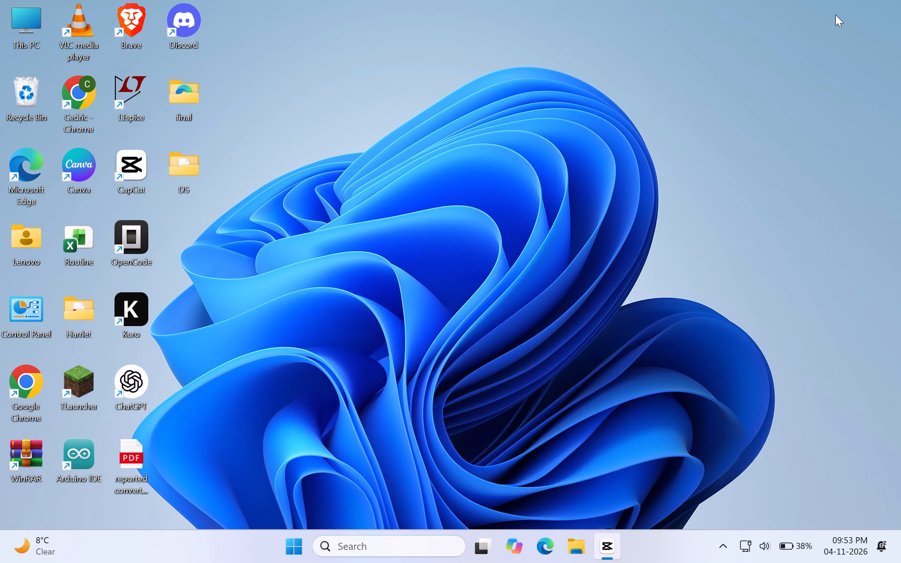
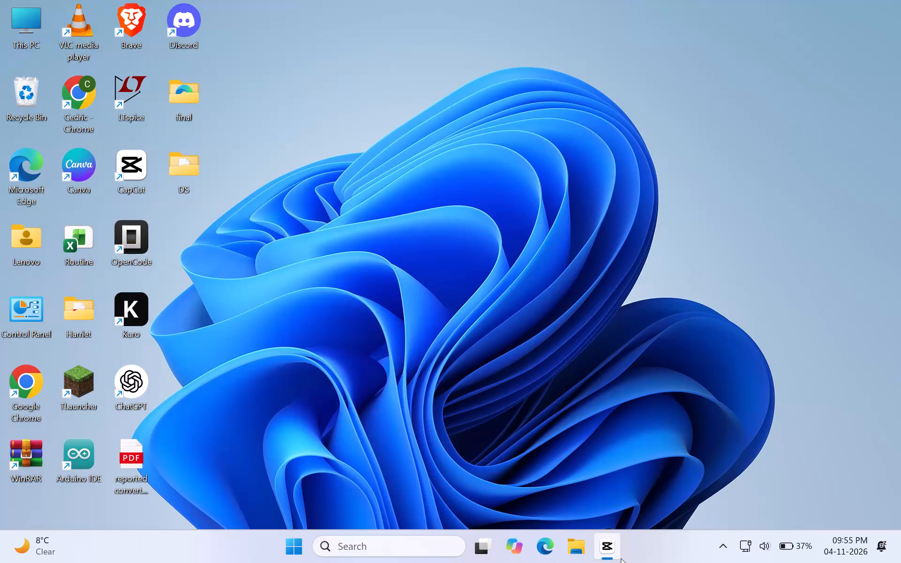
Return to the CapCut project and view the opening frame of 7b.mp4 full screen.
left_click(621, 558)
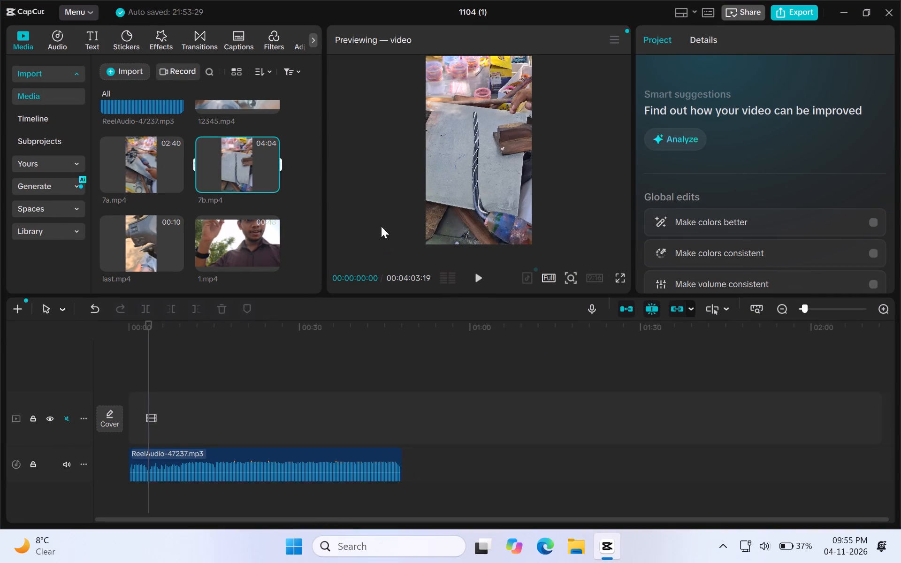
scroll(283, 170, "up", 4)
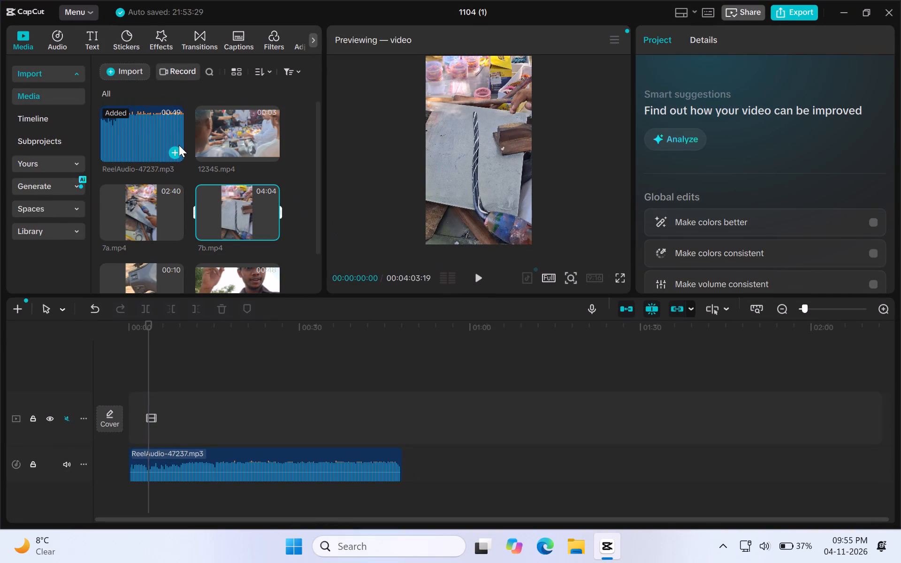
left_click(238, 136)
left_click(271, 135)
left_click(622, 279)
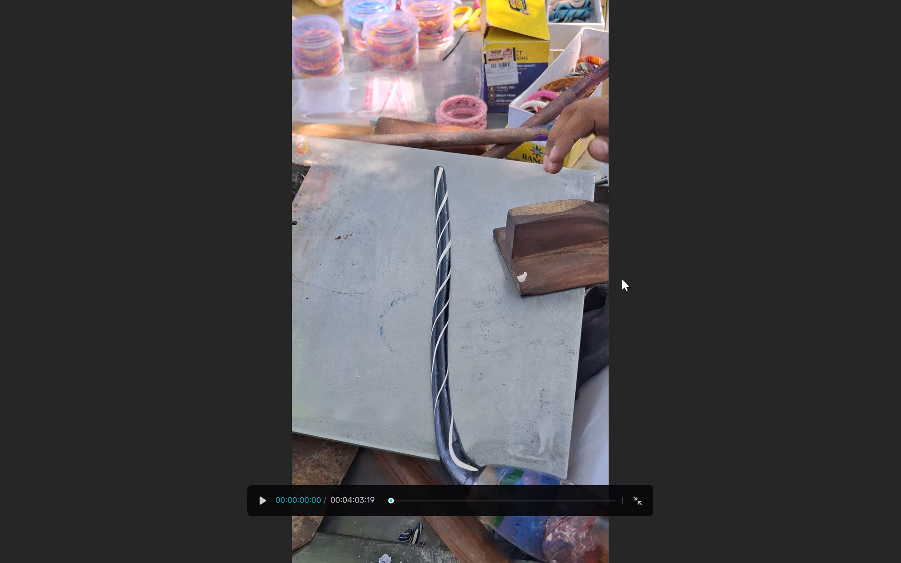
key("Escape")
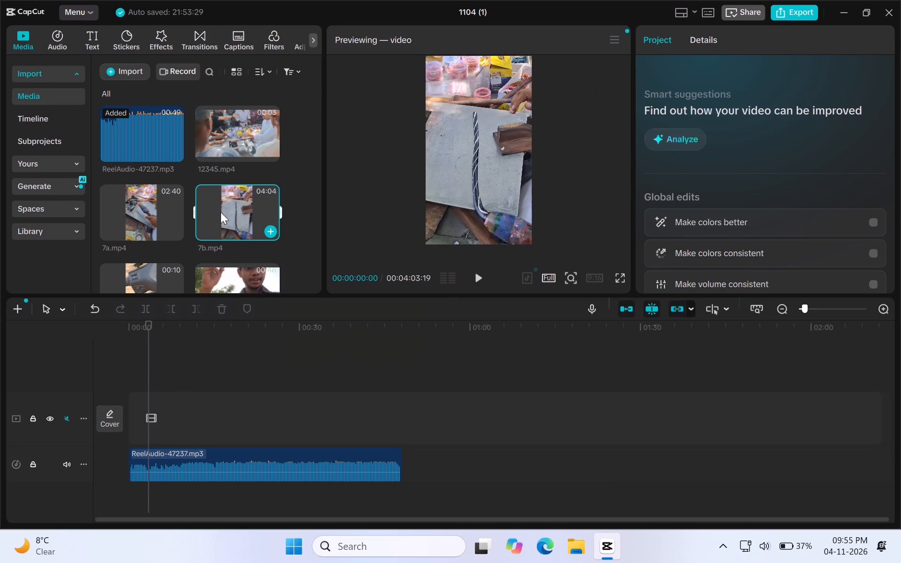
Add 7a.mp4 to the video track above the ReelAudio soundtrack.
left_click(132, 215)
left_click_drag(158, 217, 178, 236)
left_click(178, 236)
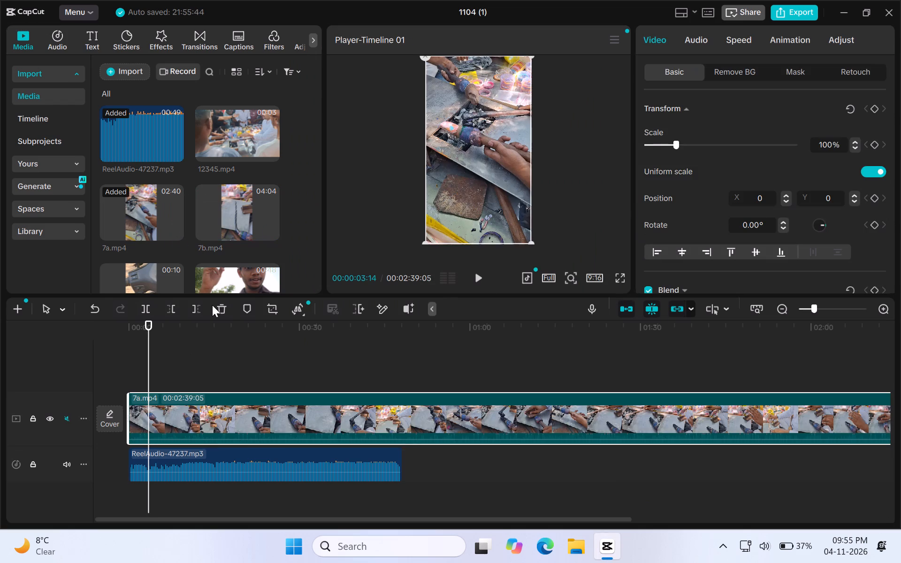
Play part of 7a.mp4 and skim through the rest to its end to examine the footage.
key("space")
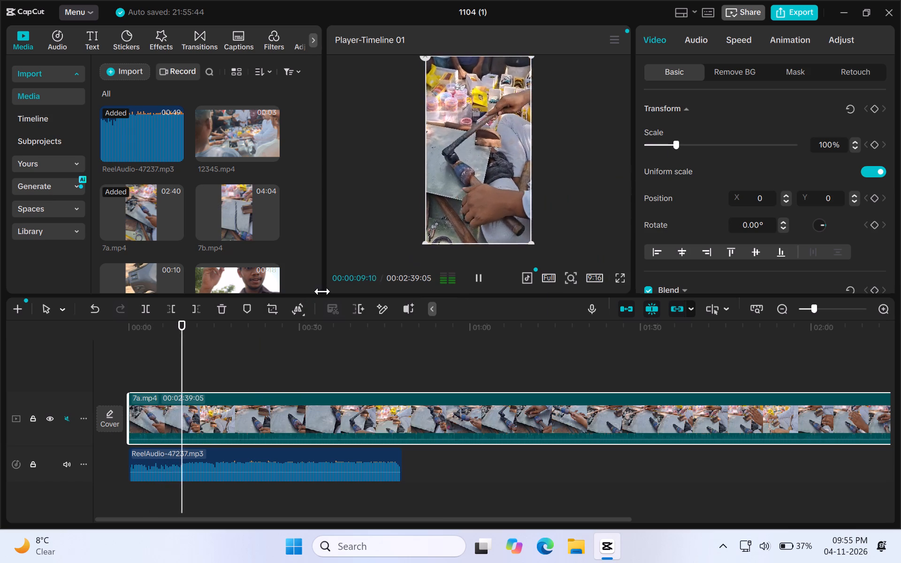
left_click(210, 351)
left_click(267, 350)
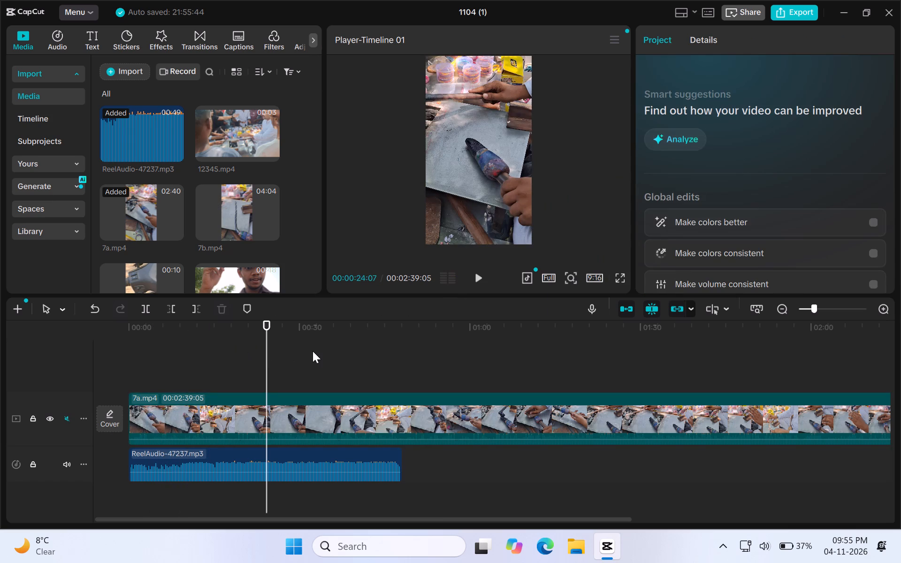
left_click(313, 351)
left_click(346, 352)
left_click(390, 354)
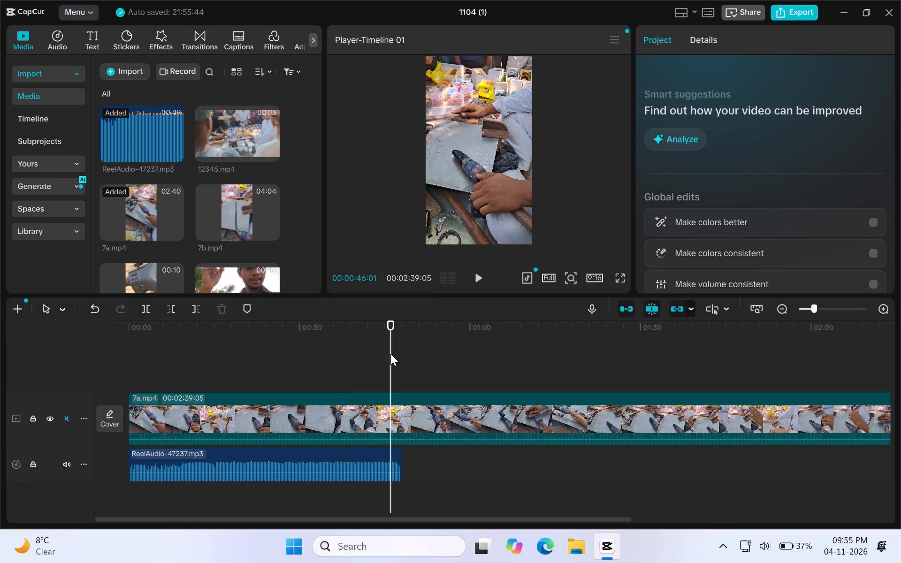
left_click(441, 351)
left_click(517, 346)
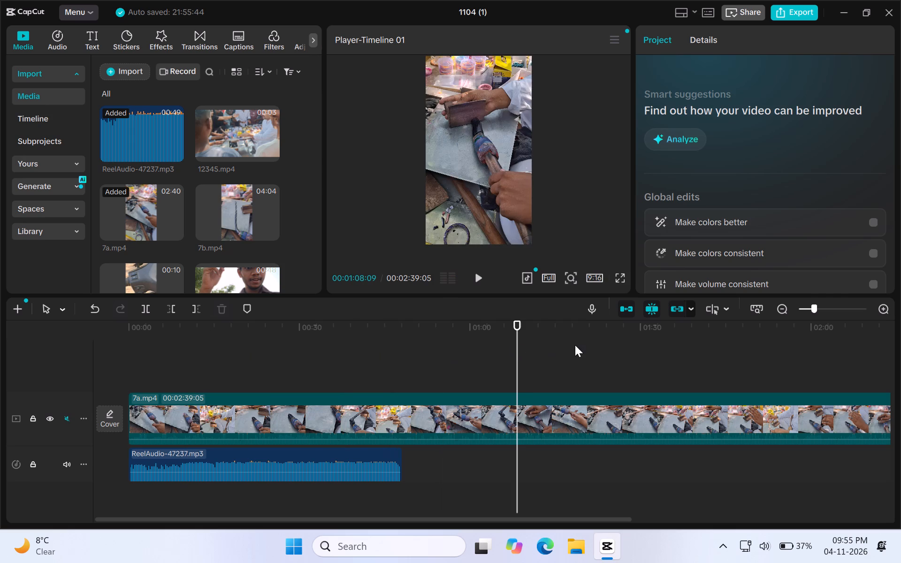
left_click(575, 345)
left_click(652, 343)
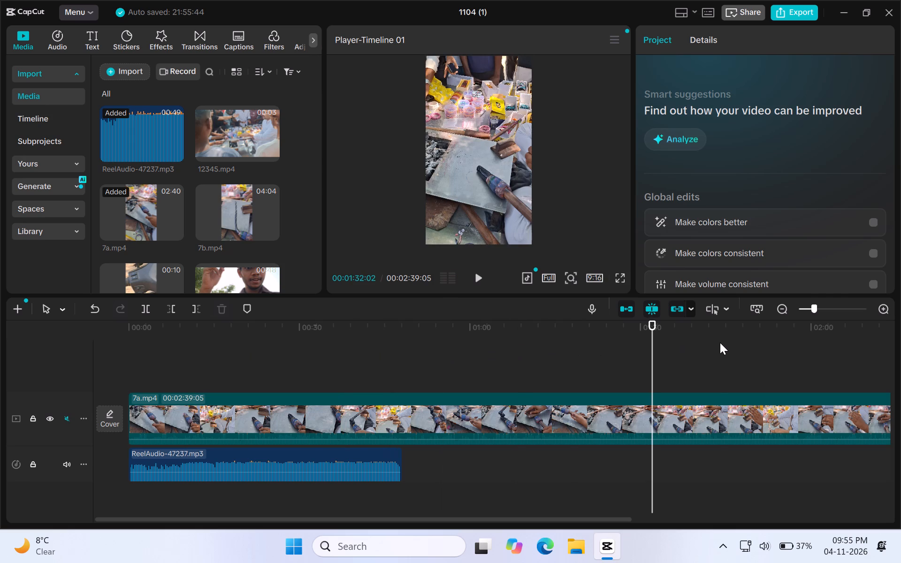
left_click(720, 342)
scroll(720, 342, "left", 2)
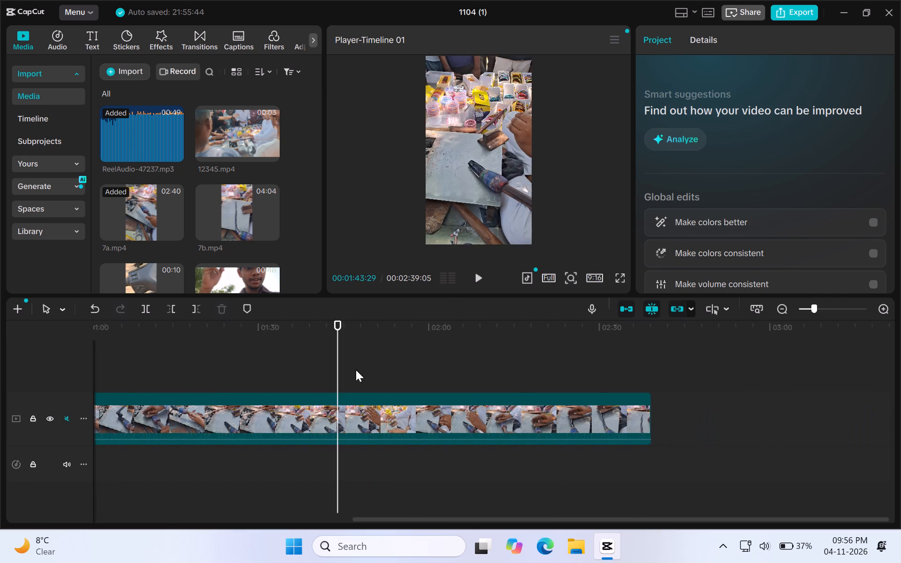
left_click(379, 366)
left_click(440, 363)
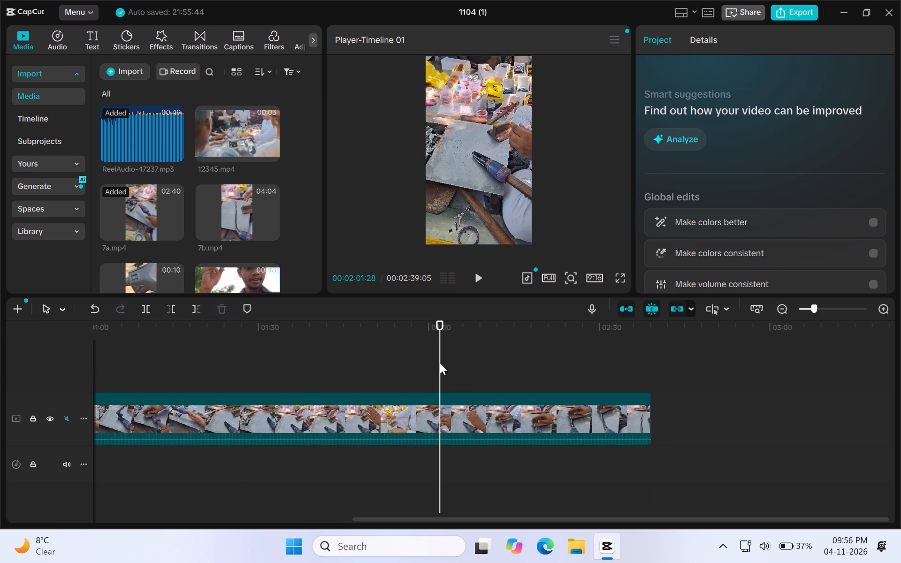
left_click(495, 363)
left_click(559, 362)
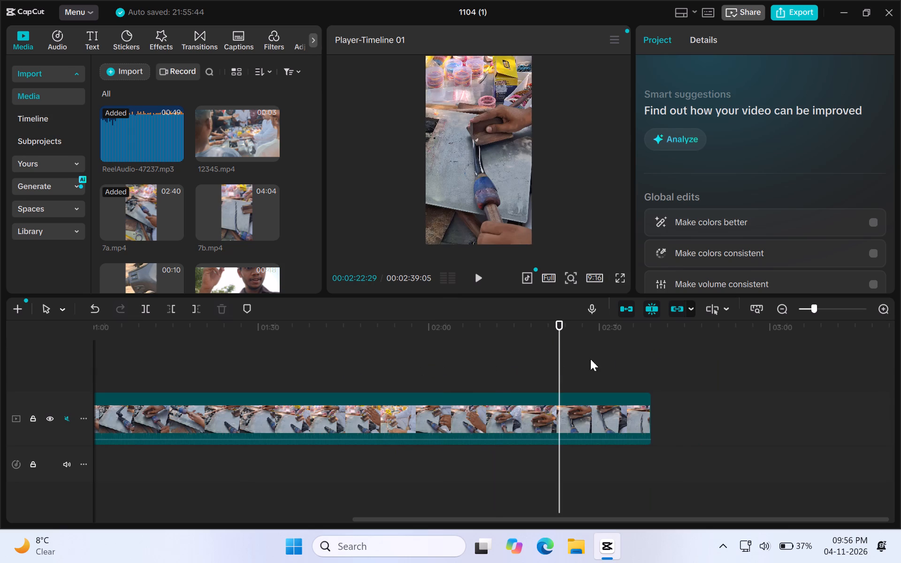
left_click(620, 358)
left_click(647, 362)
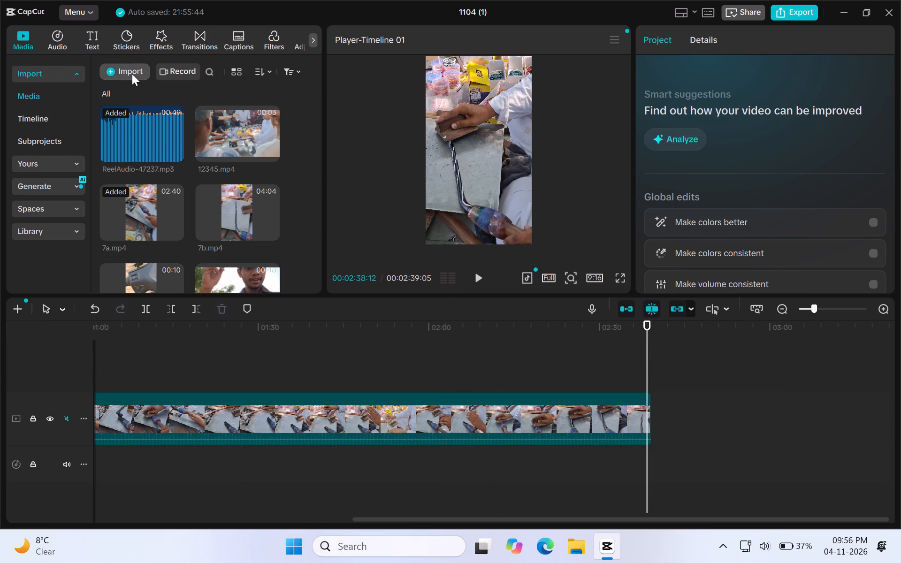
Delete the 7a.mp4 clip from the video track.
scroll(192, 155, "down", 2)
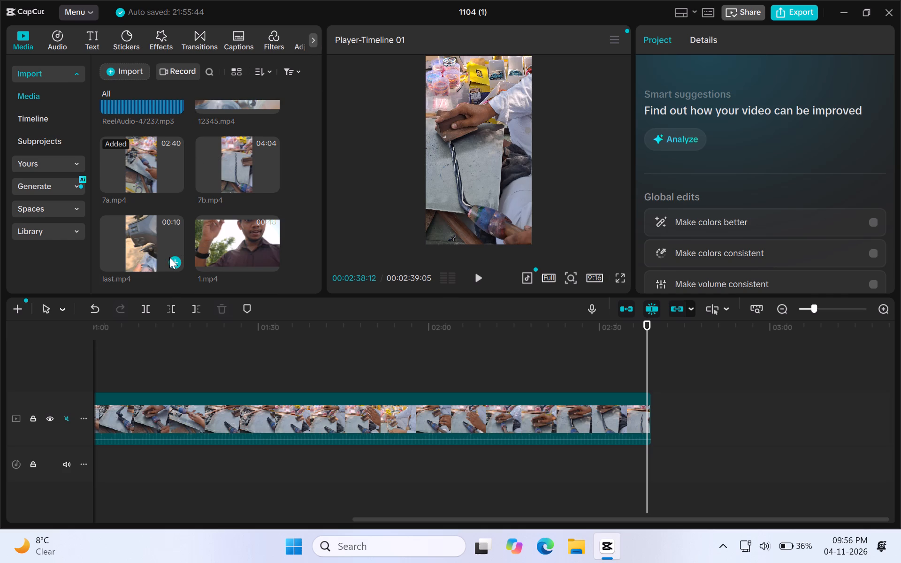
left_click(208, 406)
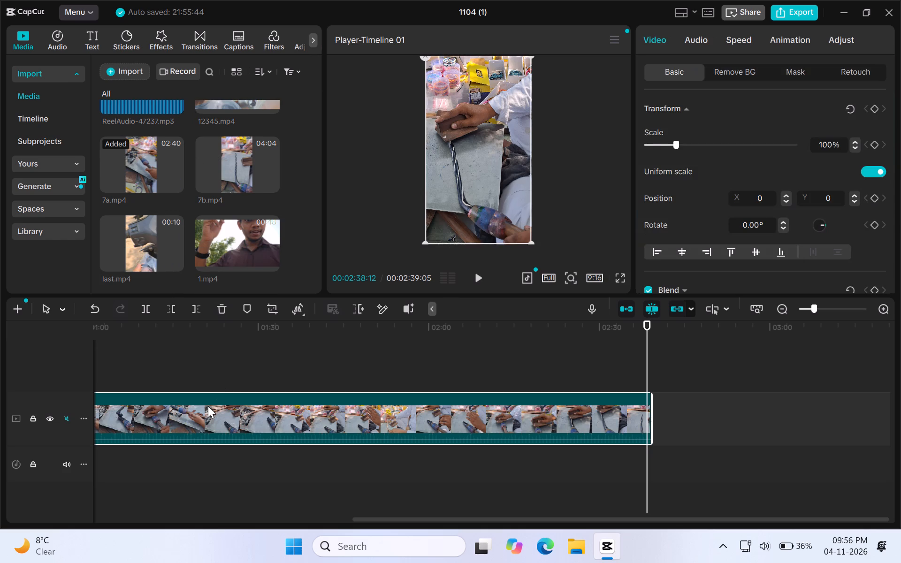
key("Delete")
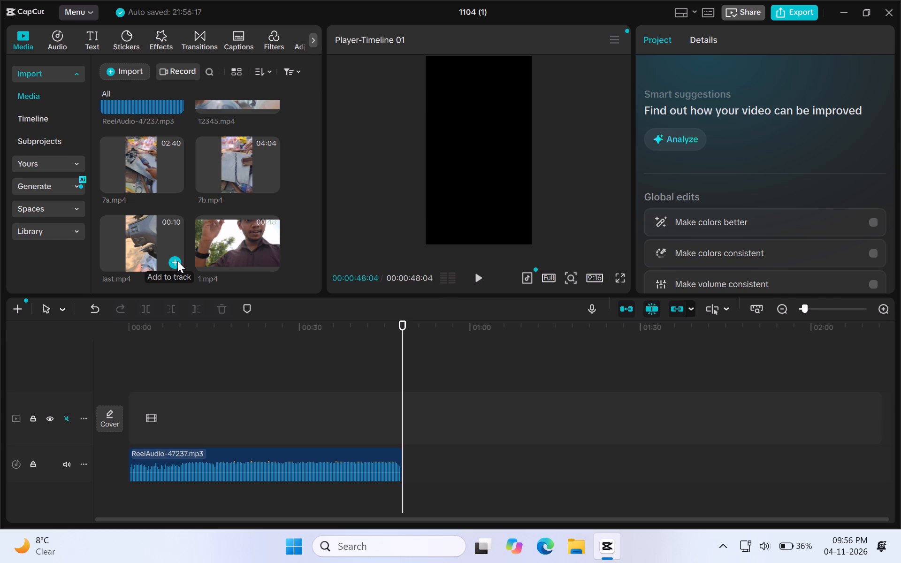
Listen to the ReelAudio soundtrack on its own, replay its opening, and return the playhead to the start.
left_click(133, 364)
key("space")
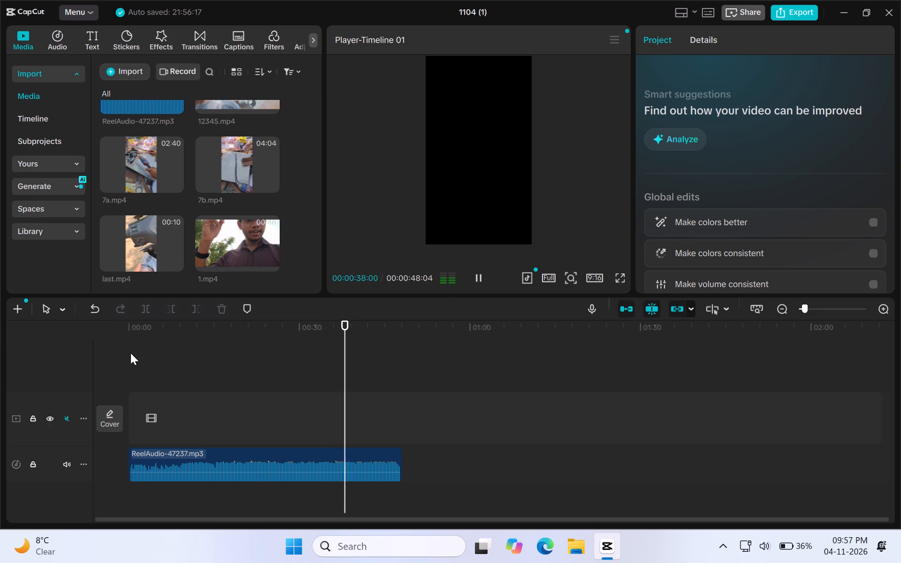
left_click(130, 353)
key("space")
key("space")
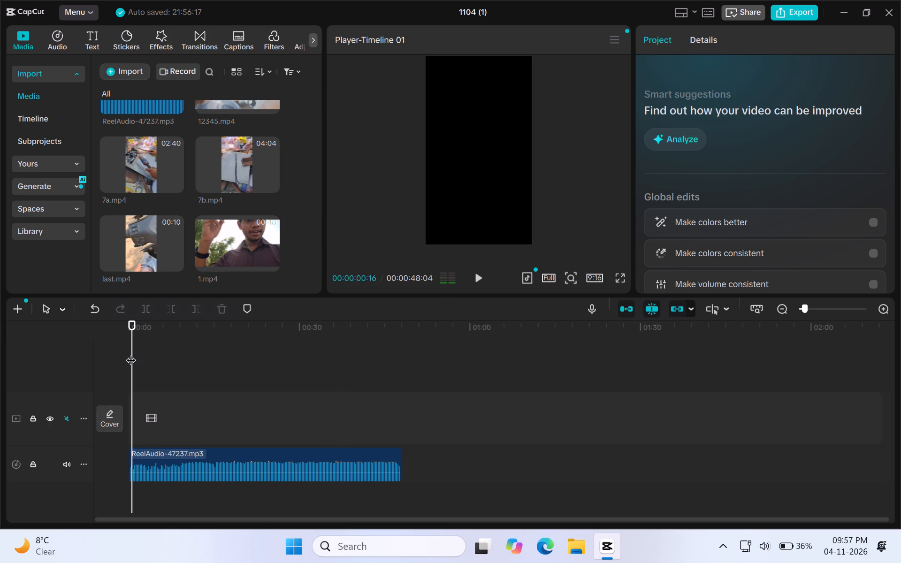
left_click_drag(130, 353, 97, 351)
key("space")
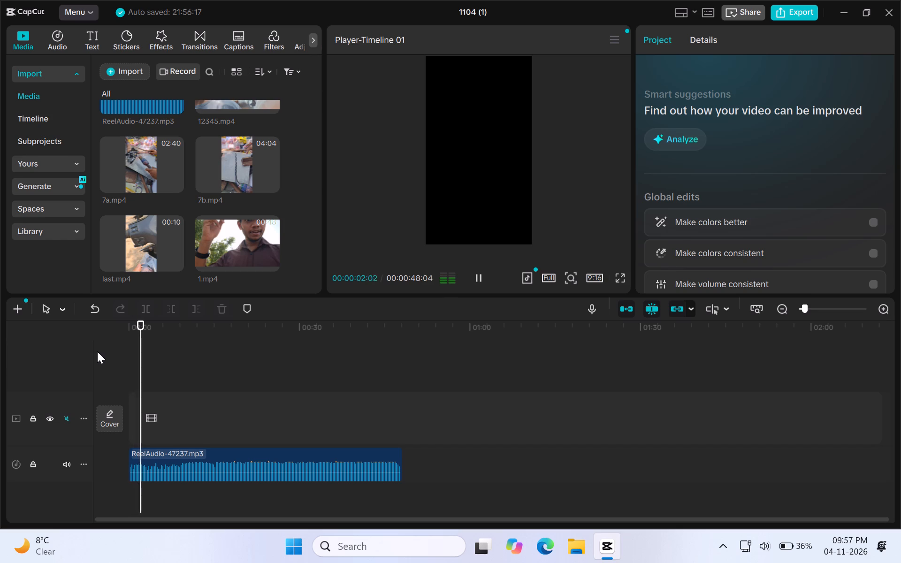
key("space")
left_click_drag(143, 363, 76, 363)
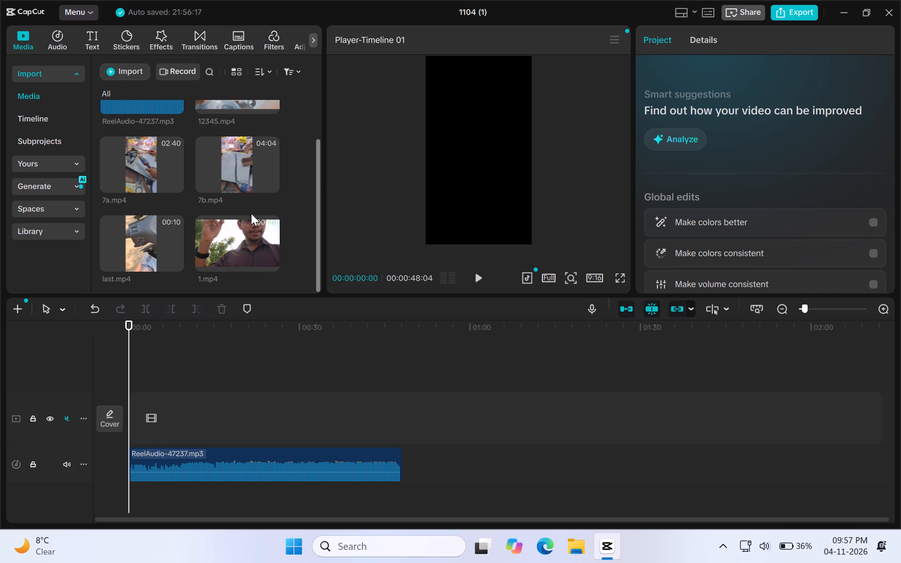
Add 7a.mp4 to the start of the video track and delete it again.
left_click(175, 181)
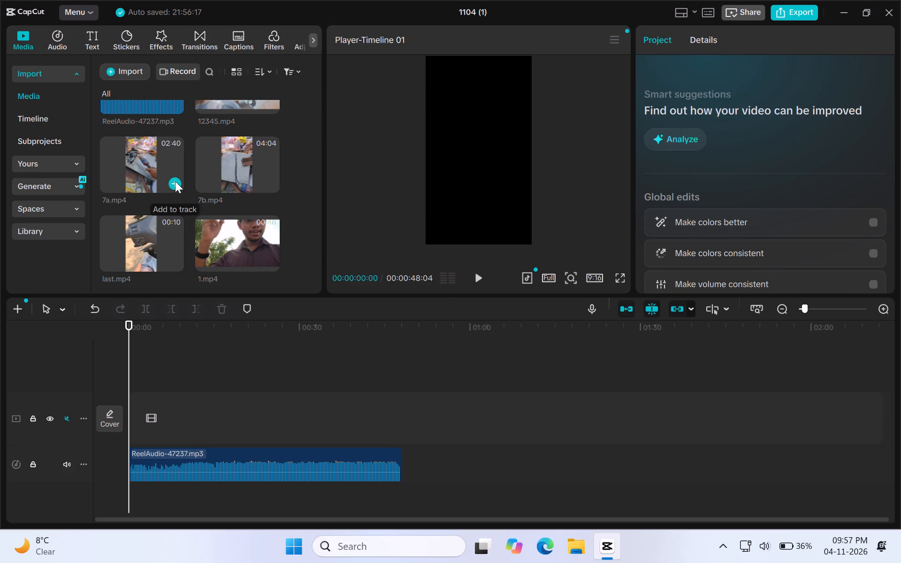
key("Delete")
Add 7b.mp4 to the start of the video track above the ReelAudio soundtrack.
left_click(269, 190)
left_click(269, 179)
Skim 7b.mp4 from its start towards its end, playing the footage from about 2:51 and 3:45.
key("space")
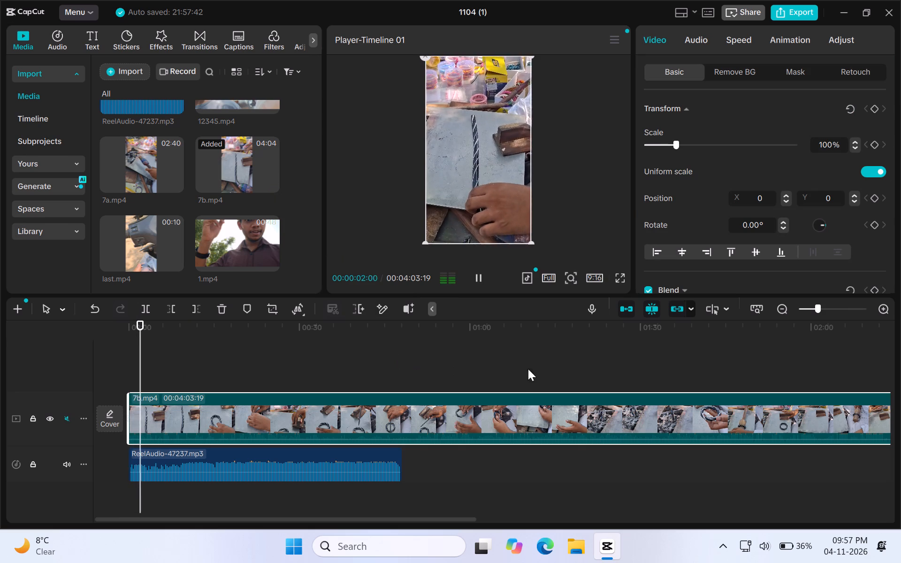
left_click(674, 361)
left_click(739, 367)
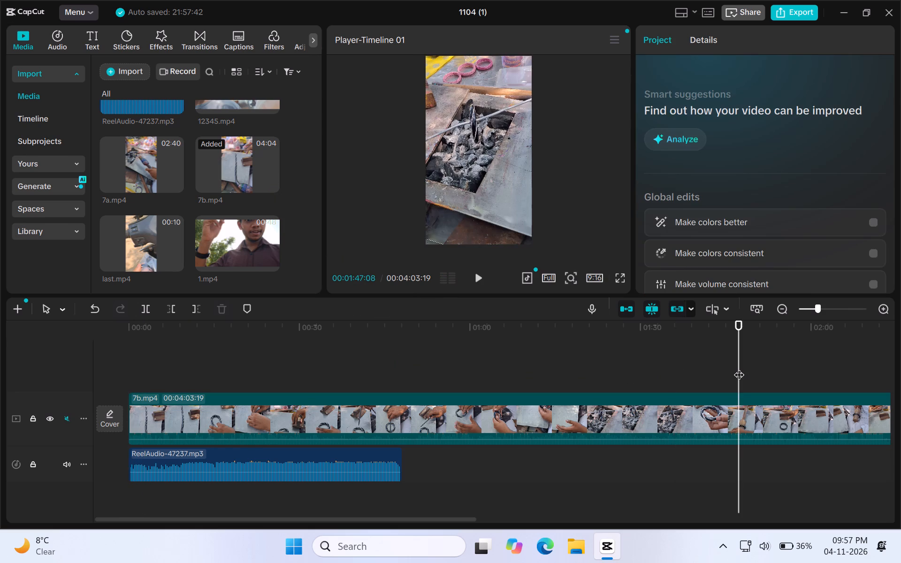
scroll(739, 367, "left", 2)
left_click(526, 345)
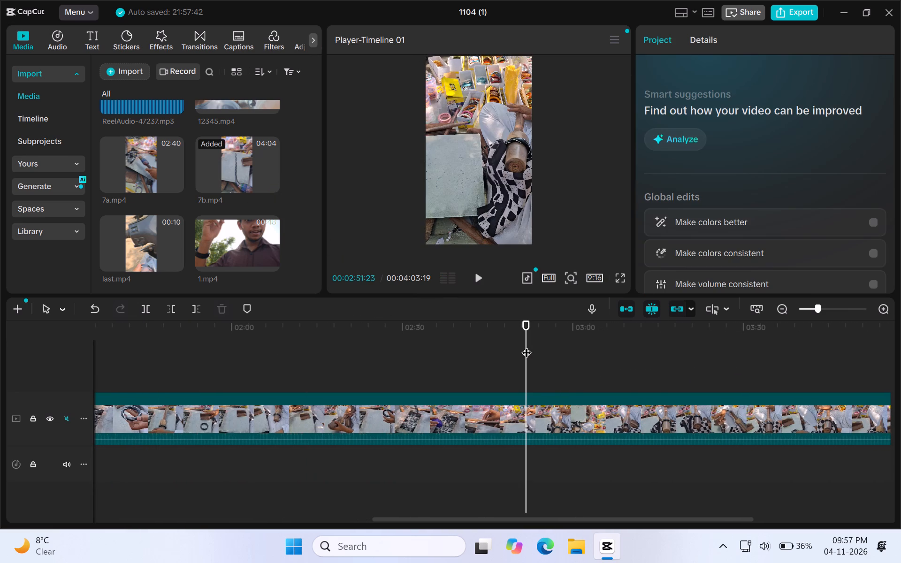
key("space")
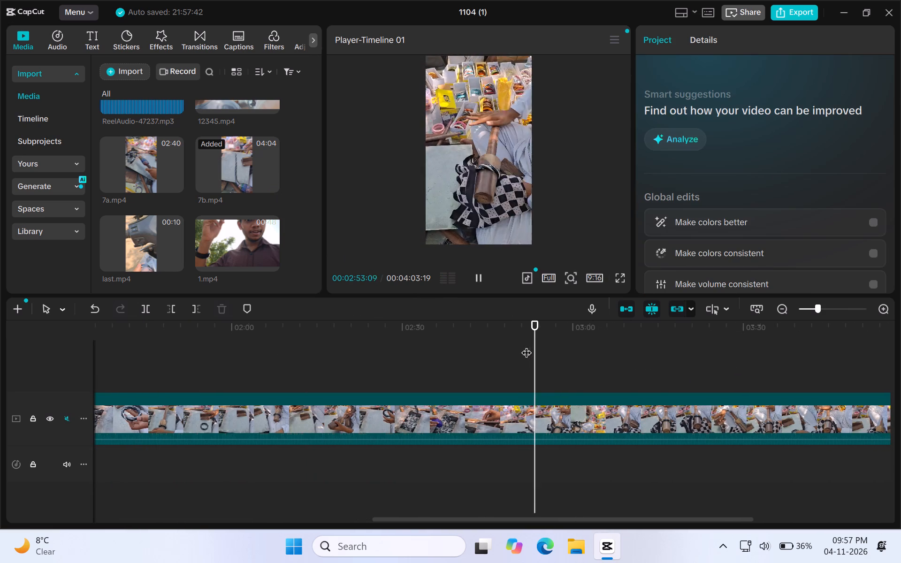
left_click(594, 354)
left_click(681, 365)
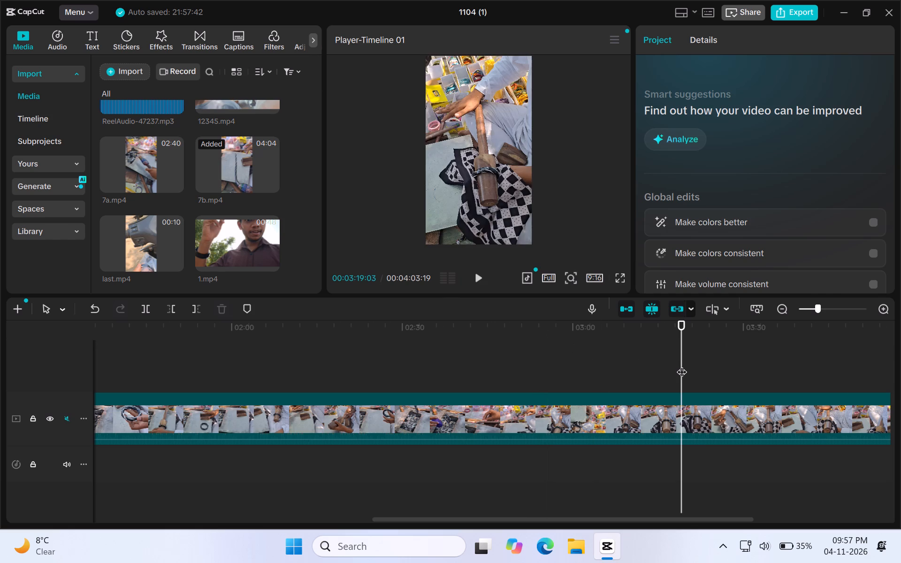
scroll(681, 365, "left", 1)
left_click(548, 357)
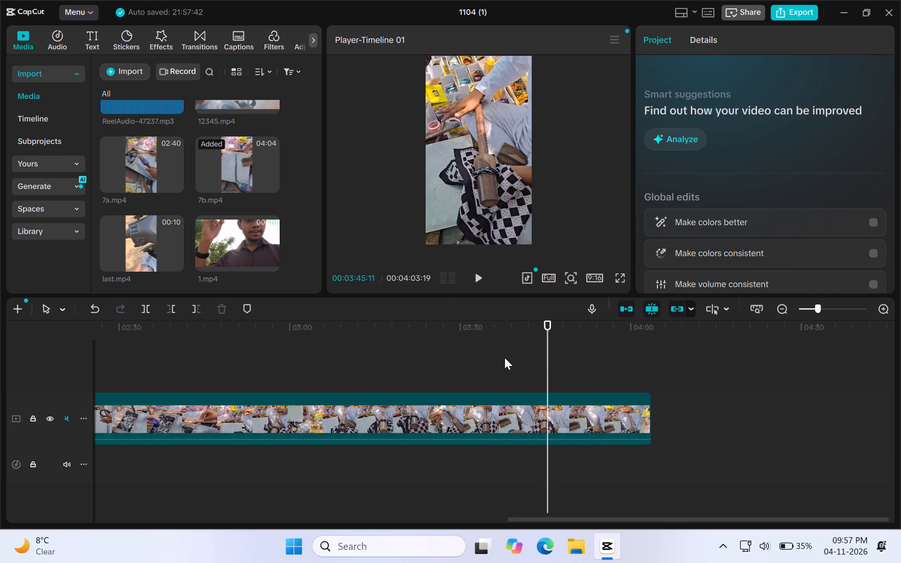
key("space")
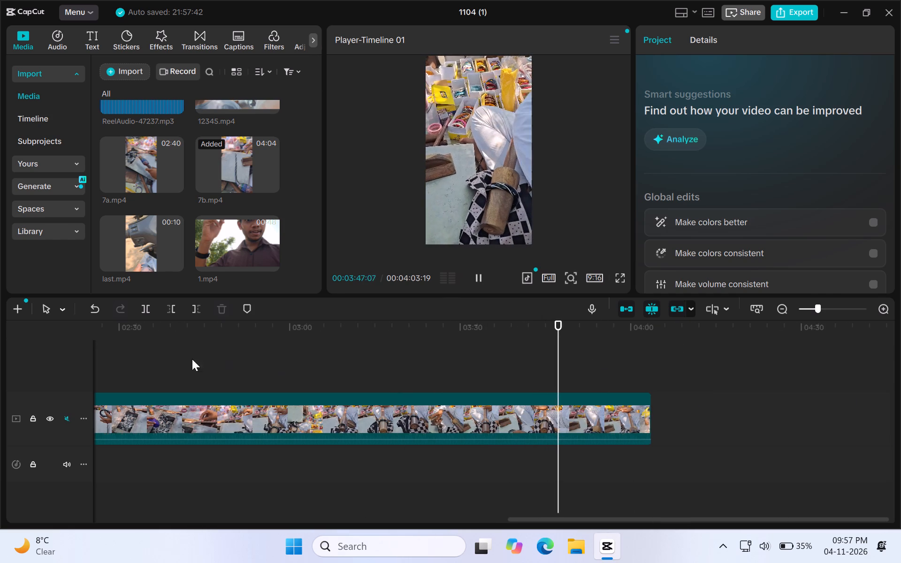
Skim 7b.mp4 at several points between its opening and about 2:30, and play the footage from about 1:46.
scroll(171, 361, "right", 7)
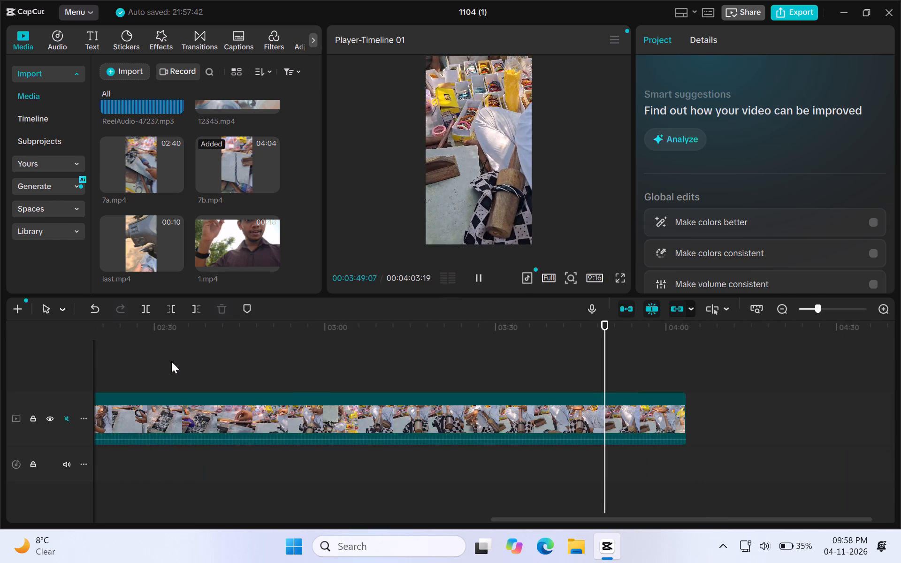
left_click(155, 363)
scroll(155, 363, "right", 4)
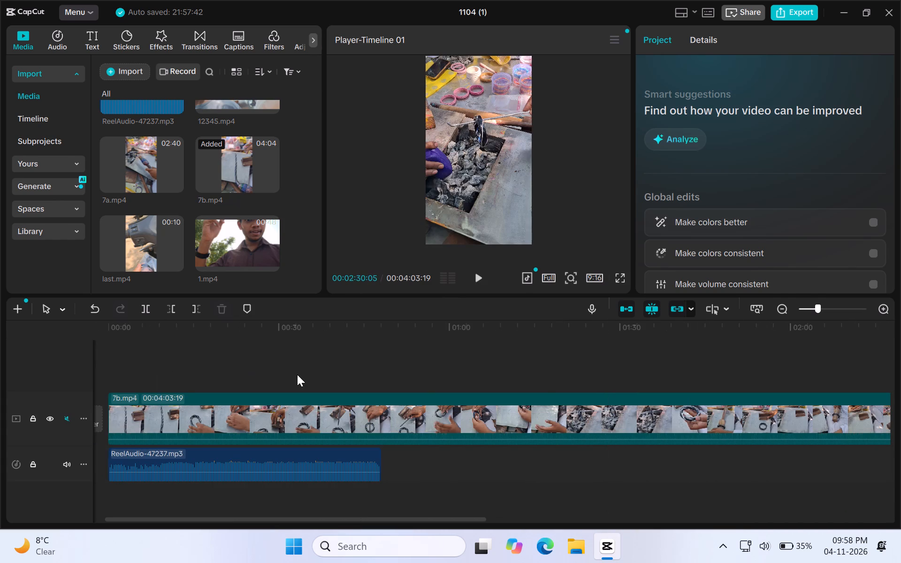
left_click(297, 374)
left_click(431, 370)
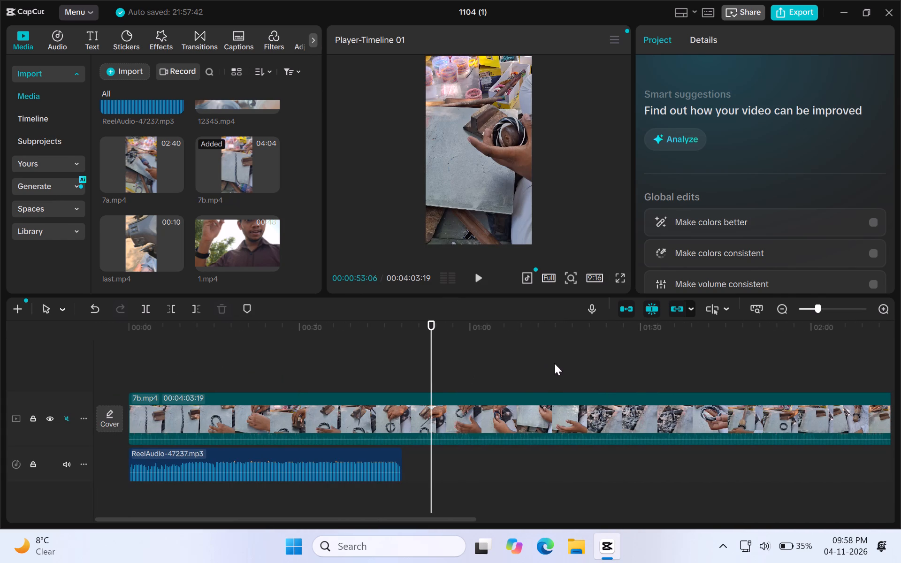
left_click(554, 363)
left_click(608, 360)
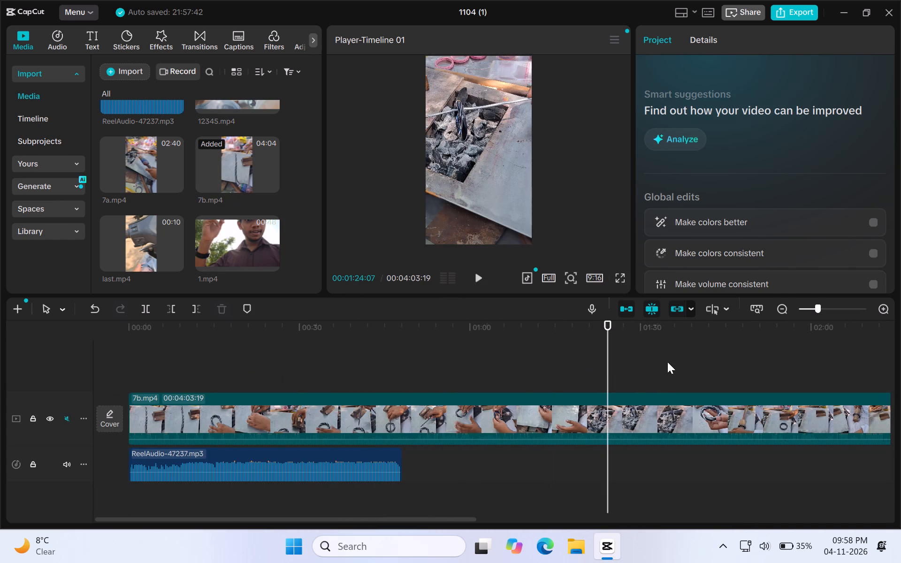
left_click(667, 362)
left_click(736, 363)
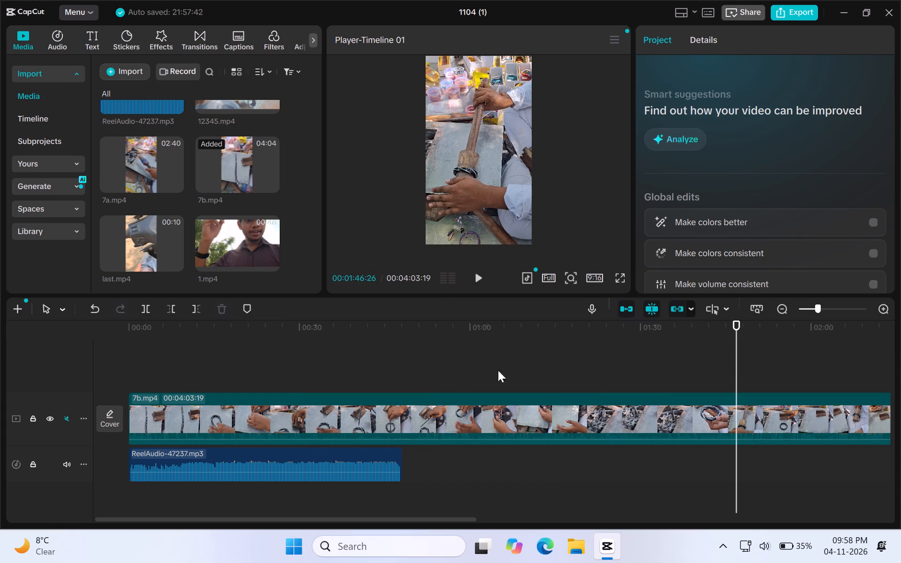
key("space")
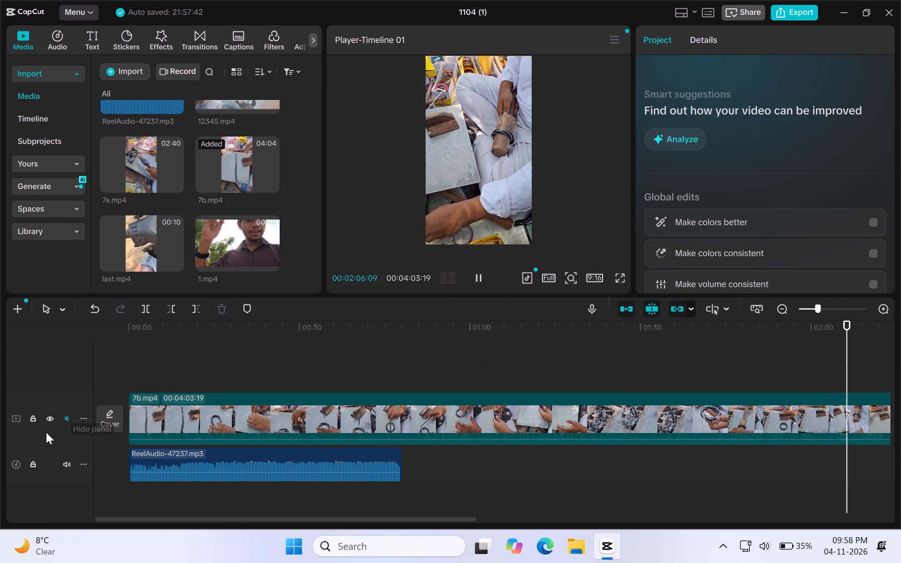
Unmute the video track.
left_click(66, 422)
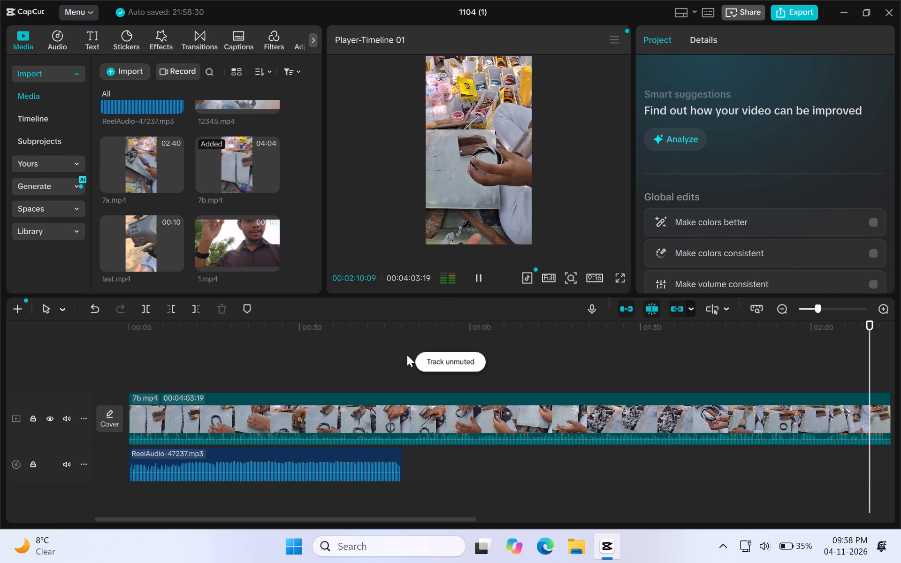
Review 7b.mp4 full screen, skipping ahead through about 2:38, 2:52, 3:05, 3:24 and 3:47 towards its end.
left_click(618, 277)
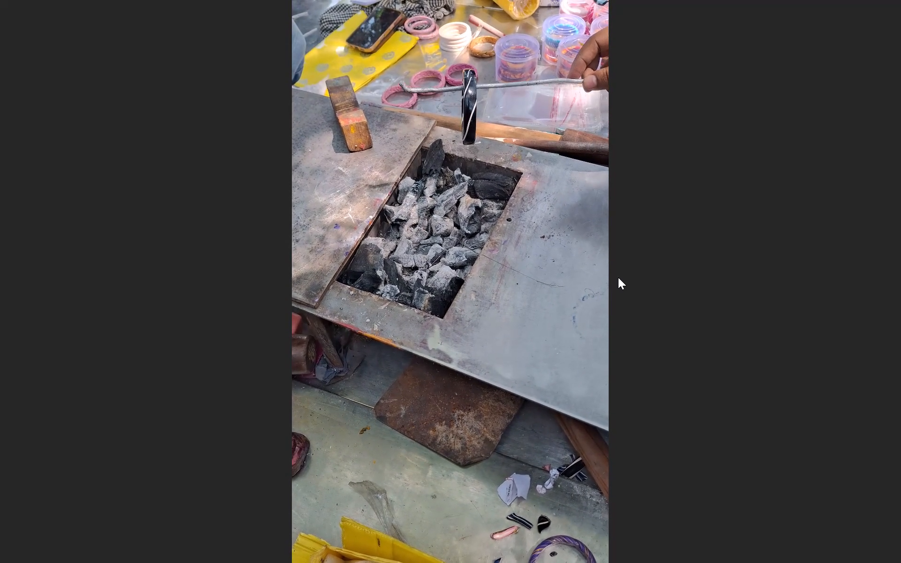
left_click(505, 352)
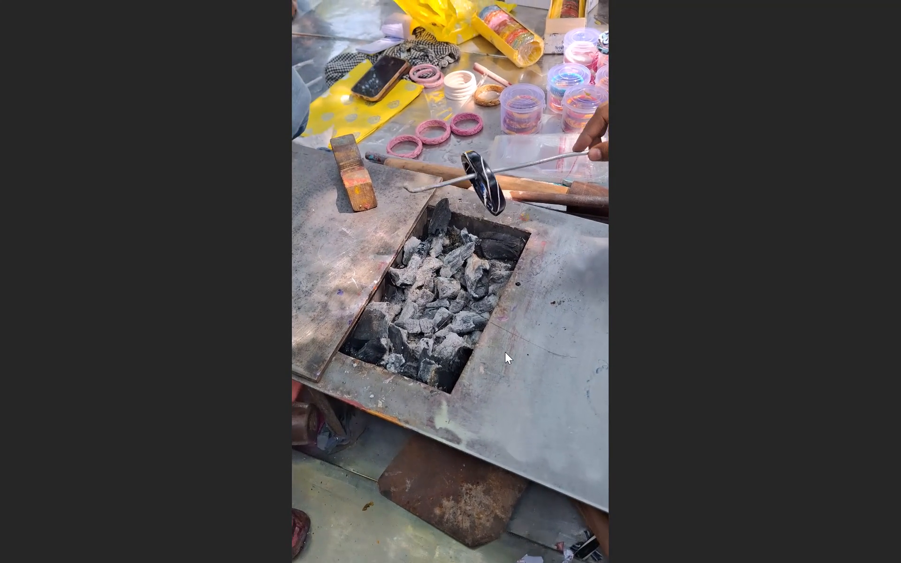
left_click(537, 498)
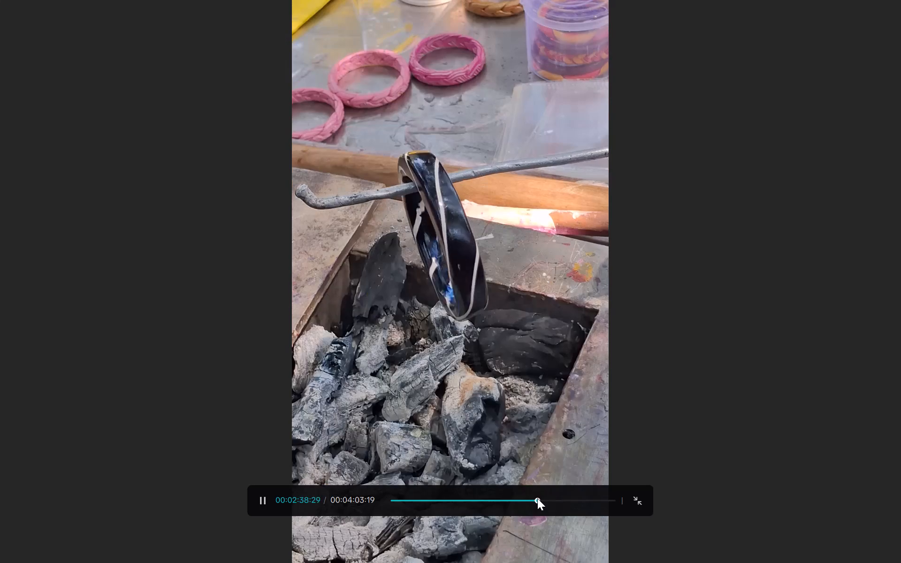
left_click(547, 502)
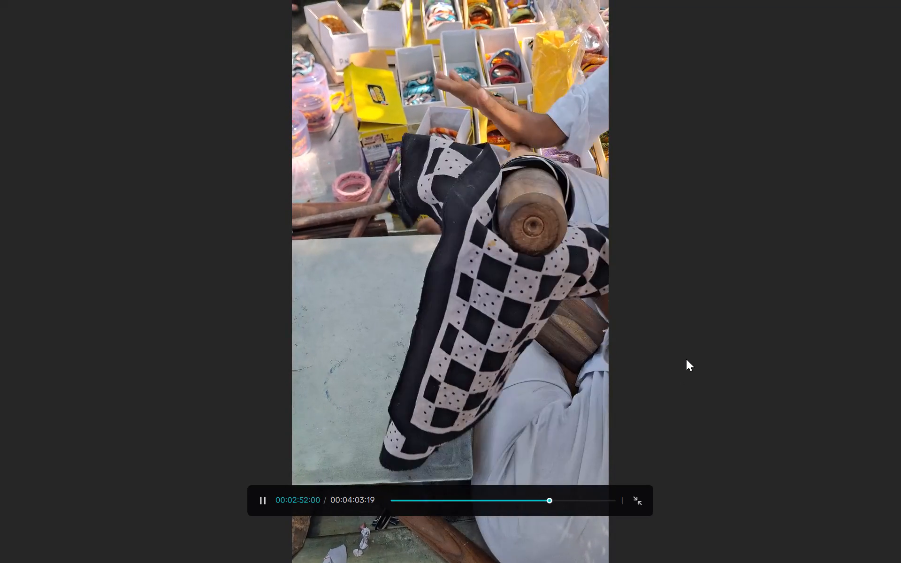
left_click(561, 410)
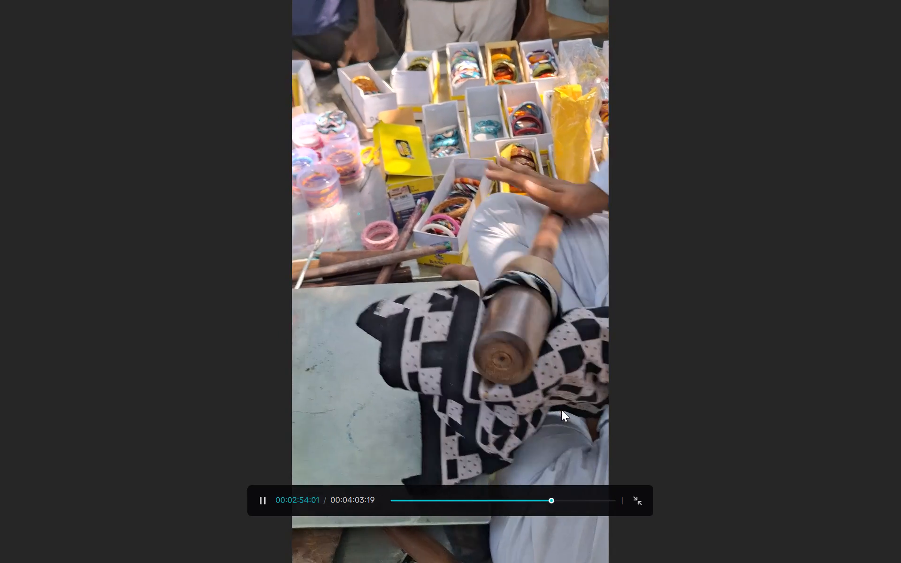
left_click(561, 502)
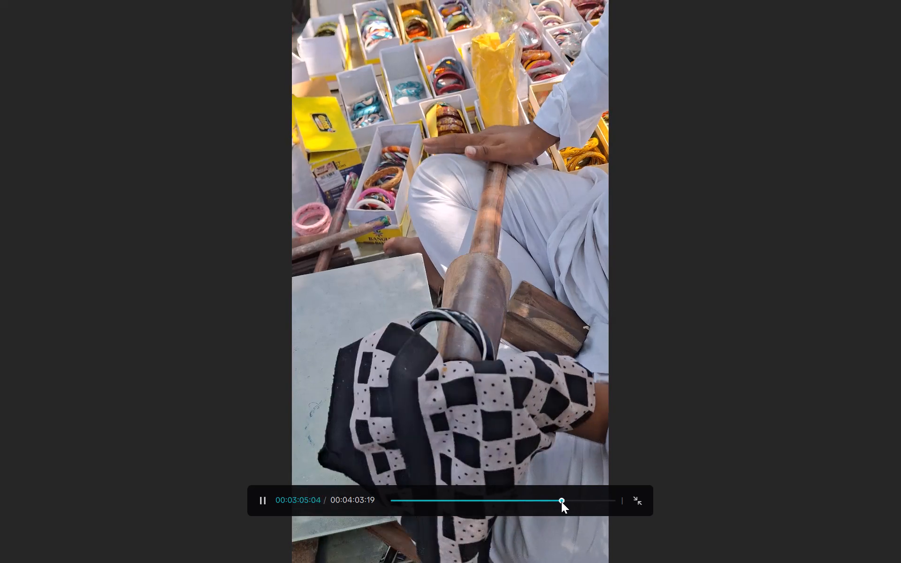
left_click(555, 502)
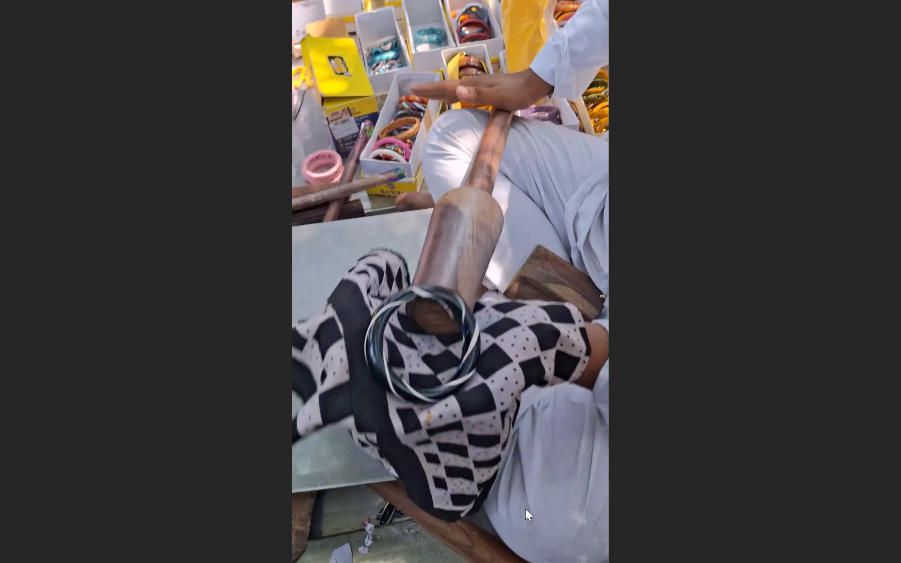
left_click(552, 466)
left_click(579, 502)
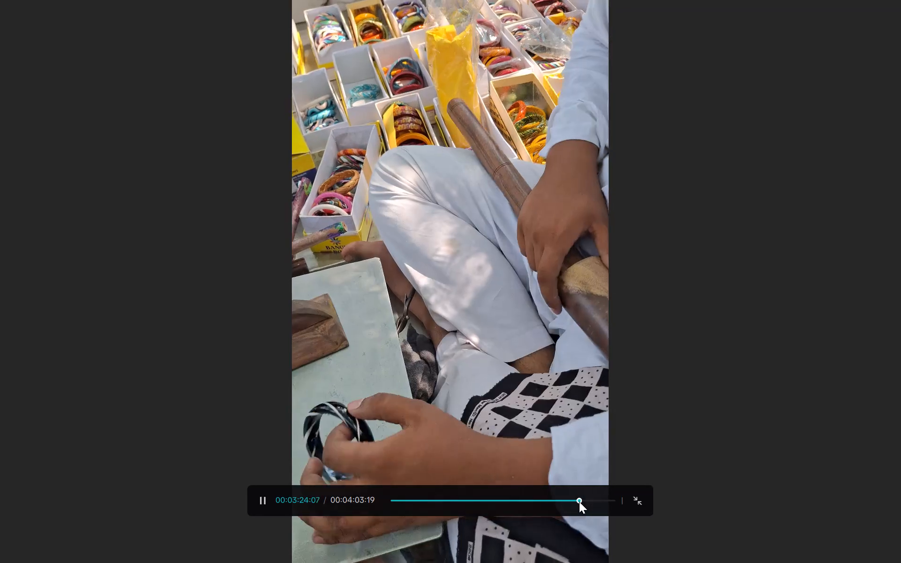
left_click(594, 502)
left_click(600, 502)
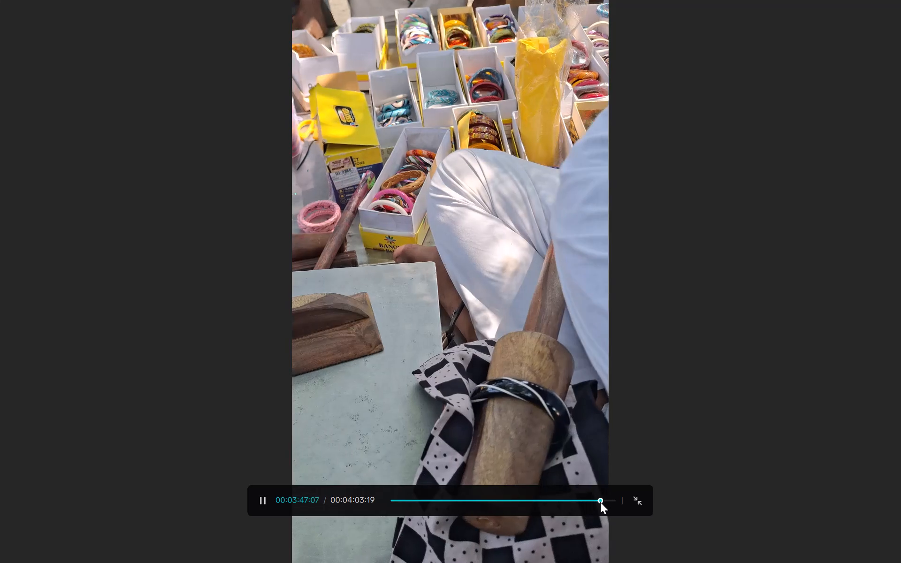
left_click(604, 502)
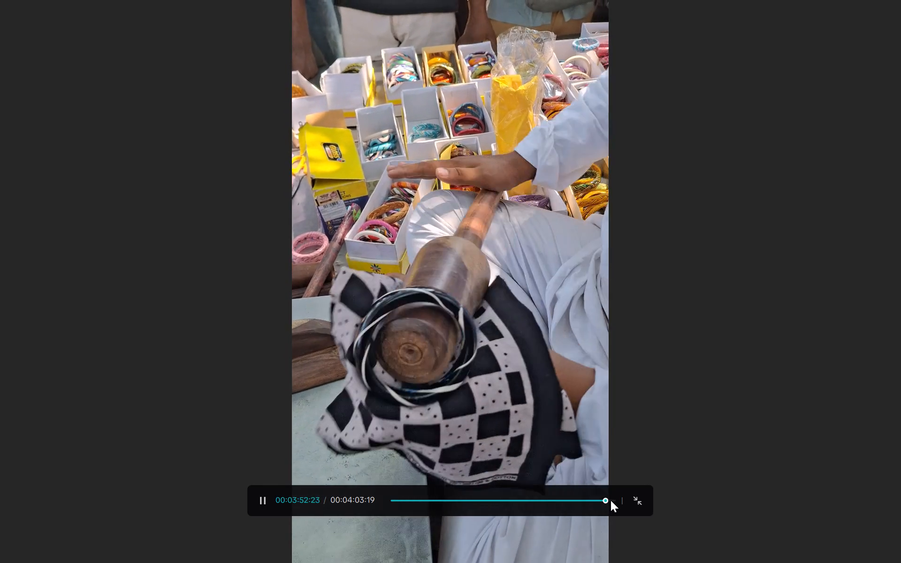
left_click(611, 500)
Jump back through 7b.mp4 to about 3:07, 2:23 and its opening seconds, pause playback and leave the full-screen preview.
left_click(563, 501)
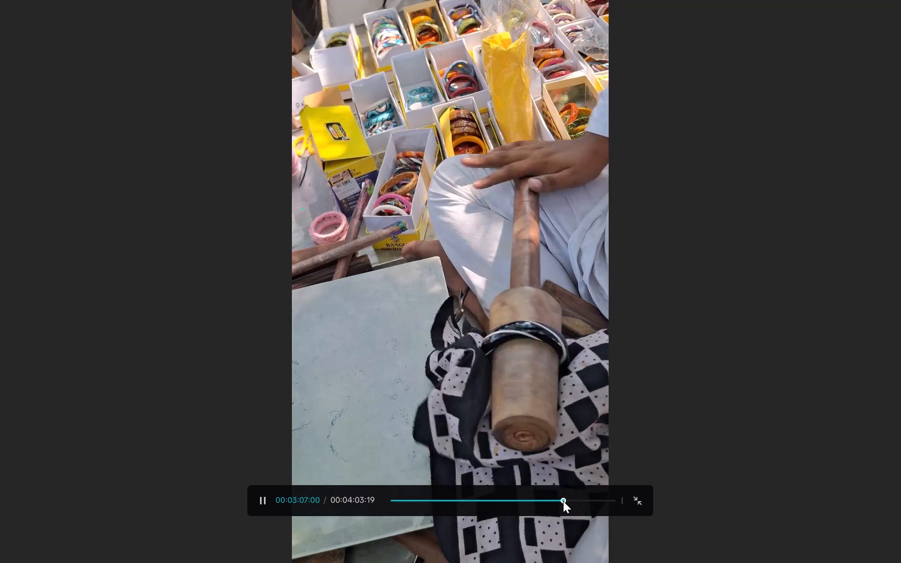
left_click(522, 500)
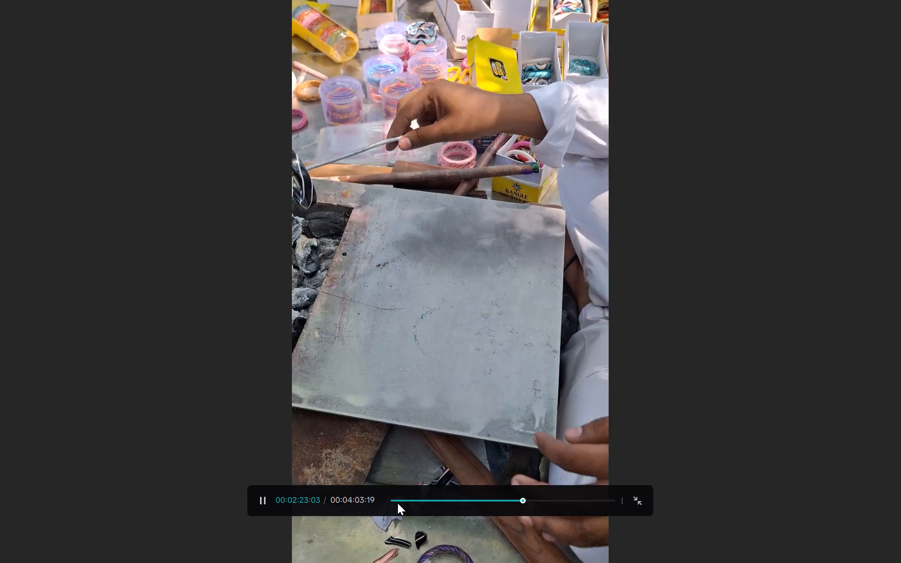
left_click(397, 503)
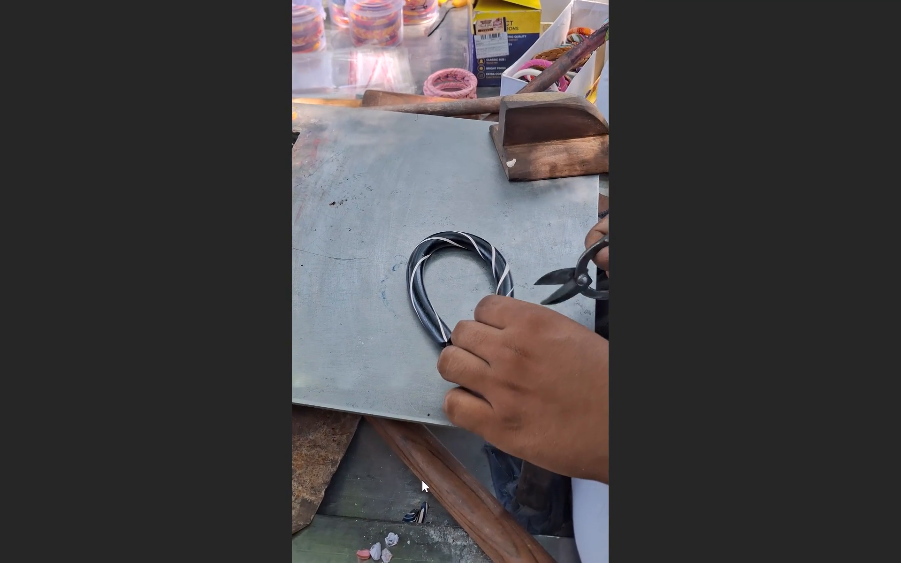
key("space")
key("Escape")
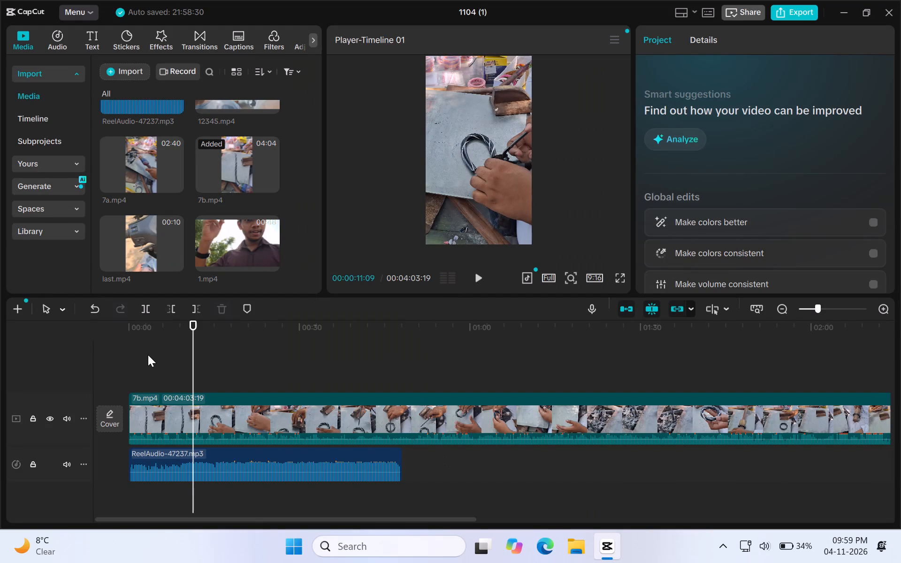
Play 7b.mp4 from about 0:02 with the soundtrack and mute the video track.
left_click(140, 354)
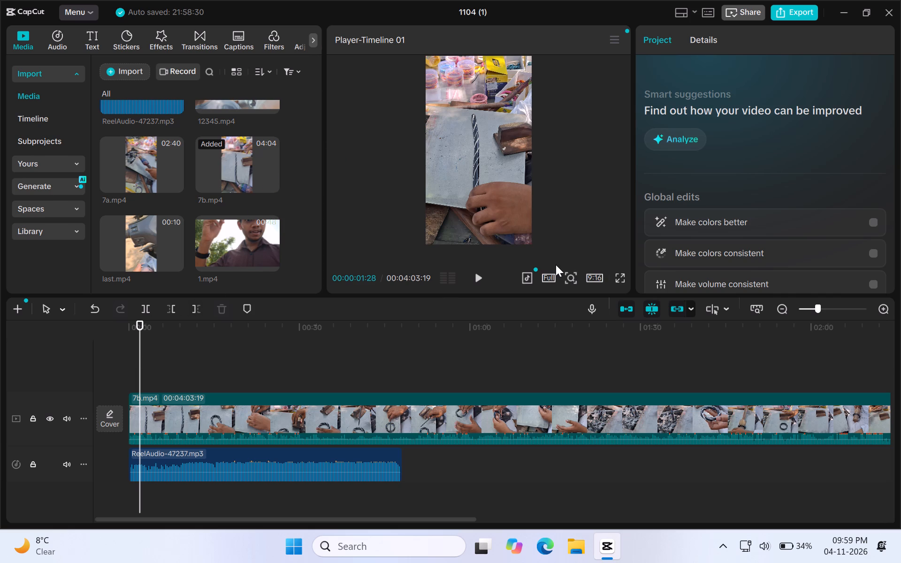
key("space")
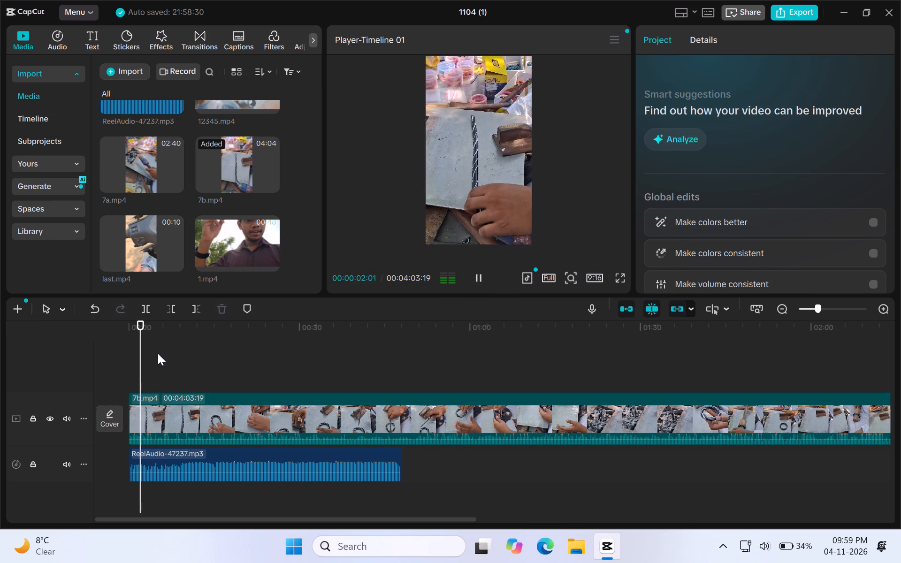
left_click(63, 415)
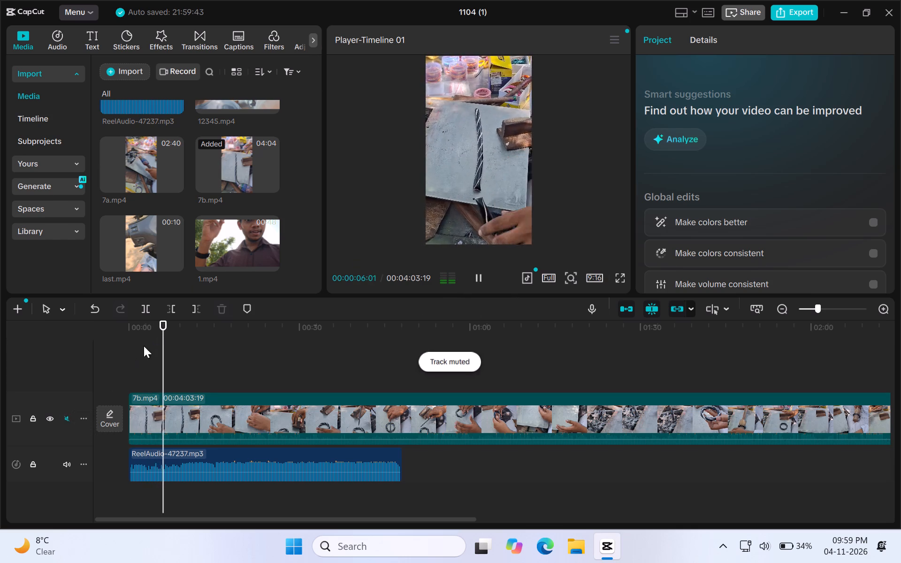
Replay the opening of 7b.mp4 against the soundtrack from the start of the timeline and stop at about 0:11.
left_click_drag(164, 324, 88, 325)
key("space")
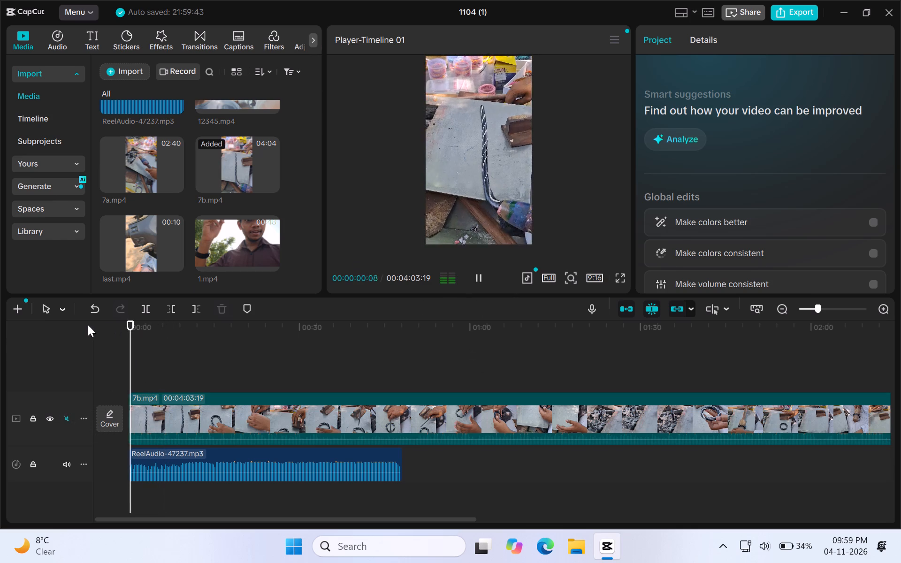
left_click(191, 362)
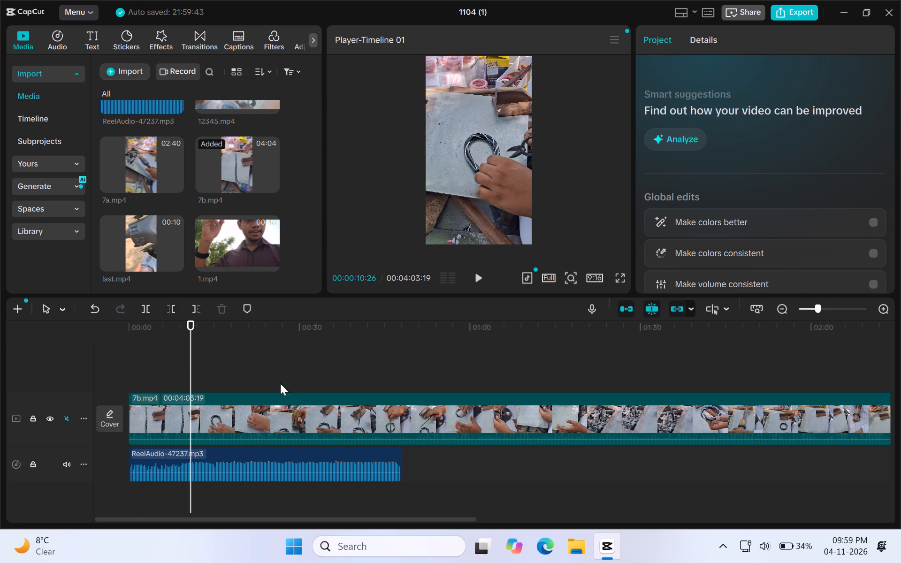
Replace 7b.mp4 with 7a.mp4 at the start of the video track above the soundtrack.
left_click(284, 401)
key("Delete")
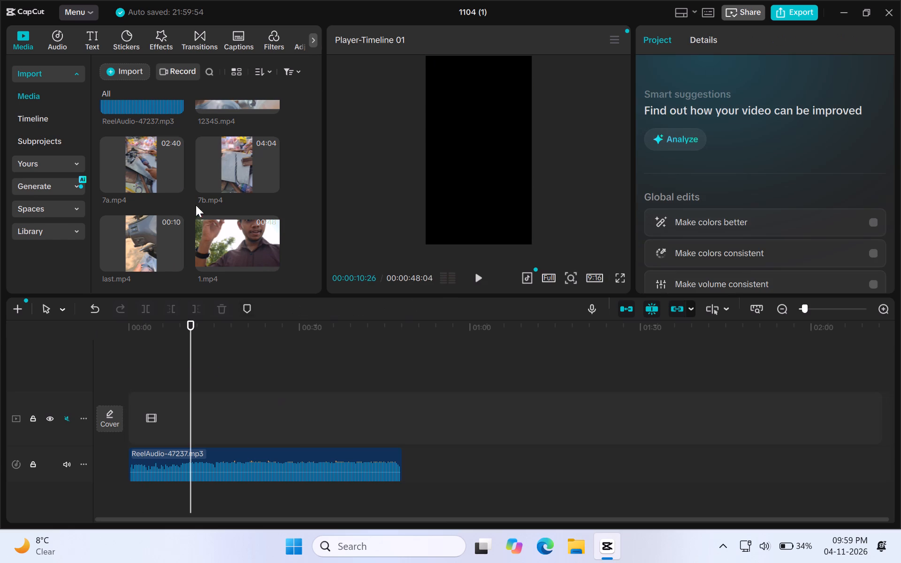
left_click(174, 184)
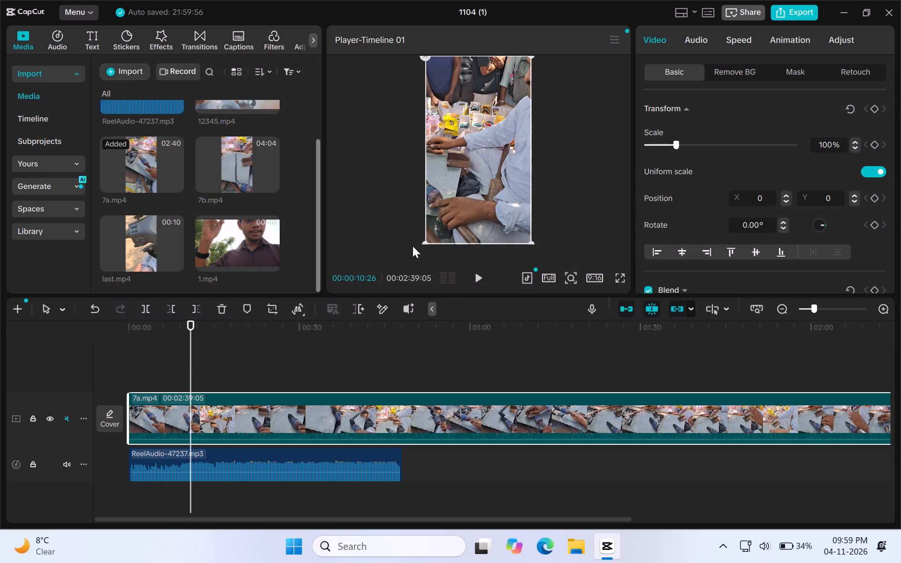
Play 7a.mp4 against the soundtrack from the start of the timeline and watch it in the full-screen preview to about 0:23.
key("space")
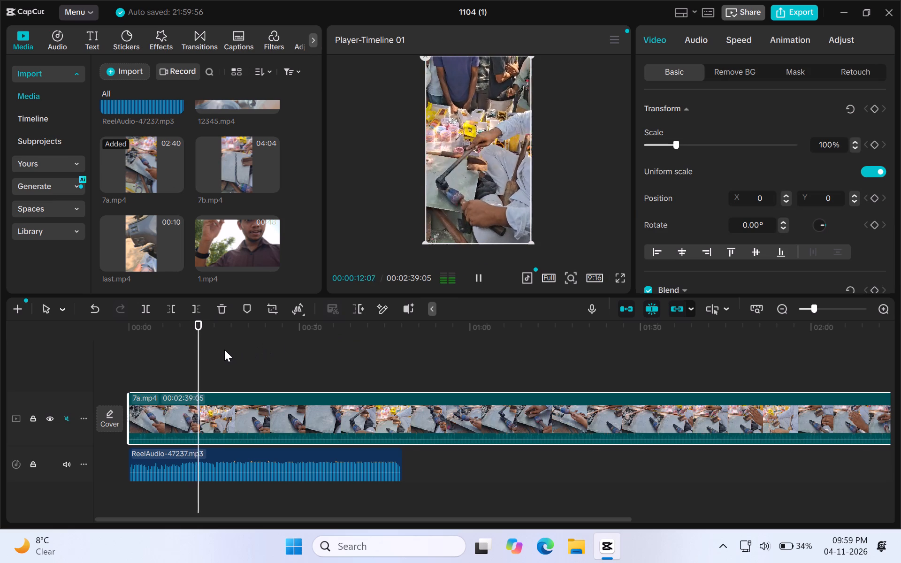
left_click(126, 369)
left_click(143, 362)
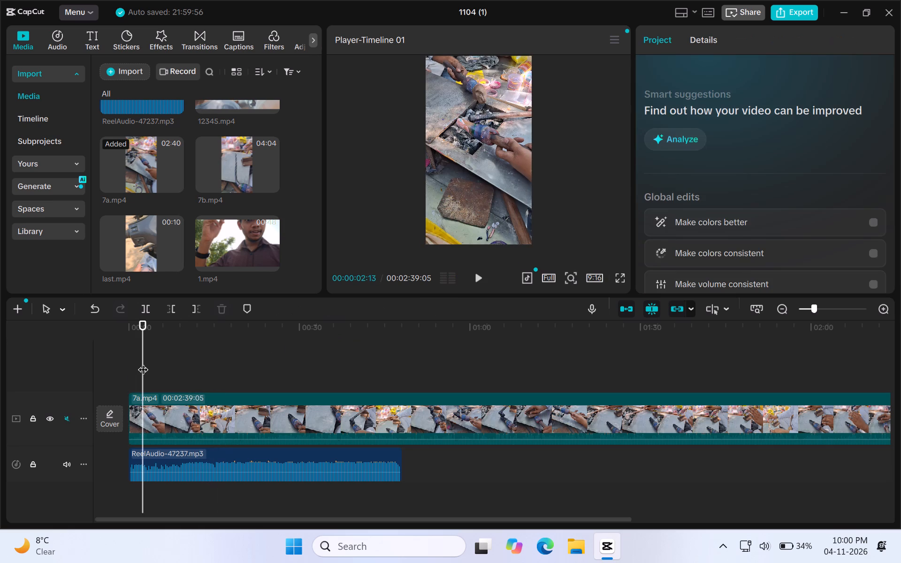
left_click_drag(143, 362, 70, 355)
key("space")
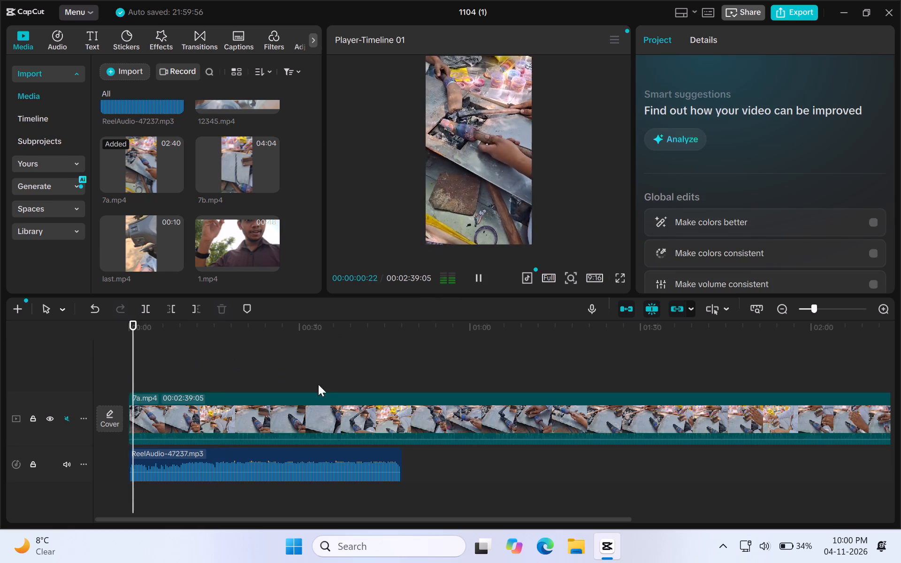
left_click(623, 276)
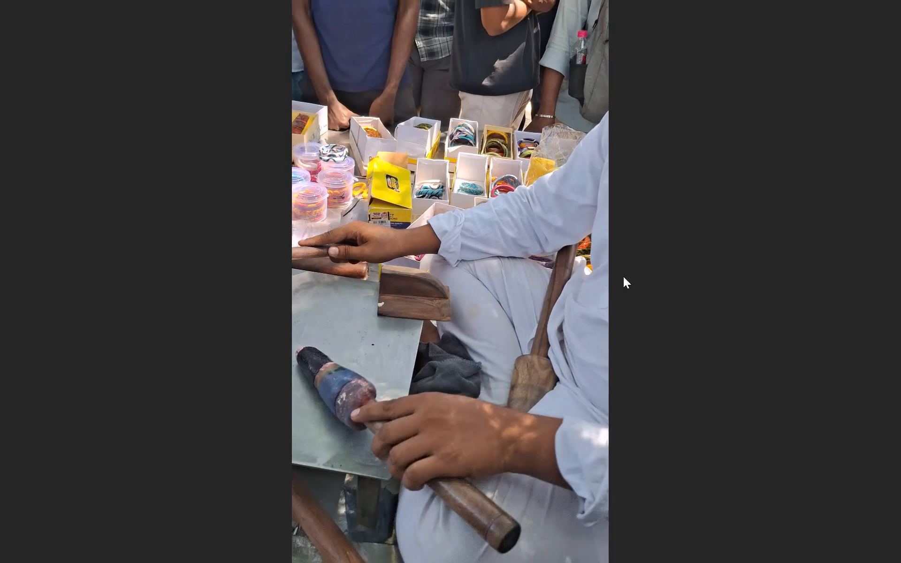
key("space")
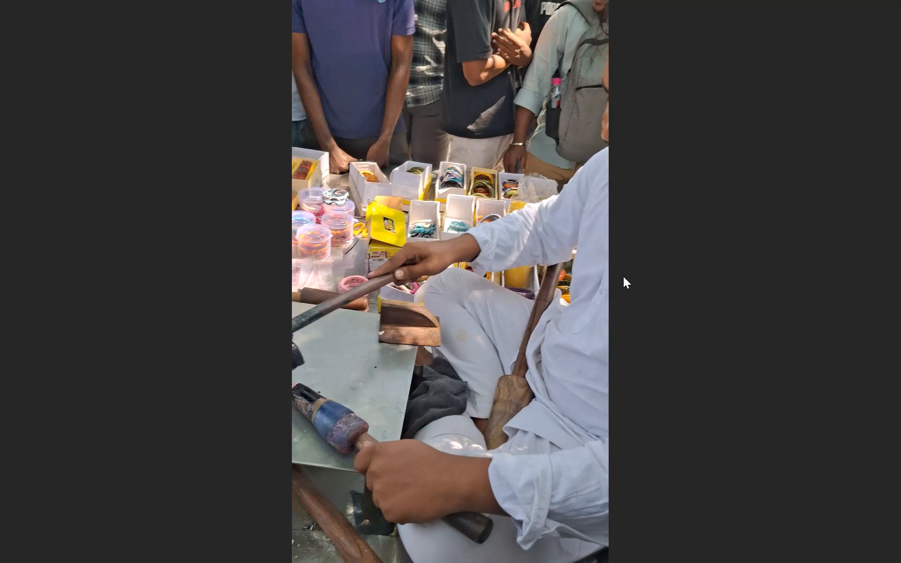
key("space")
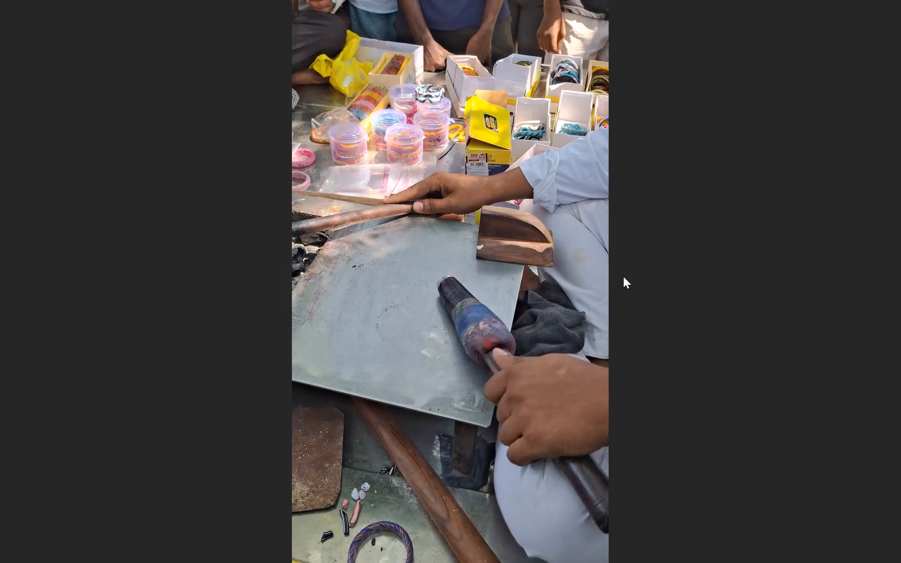
key("space")
key("space")
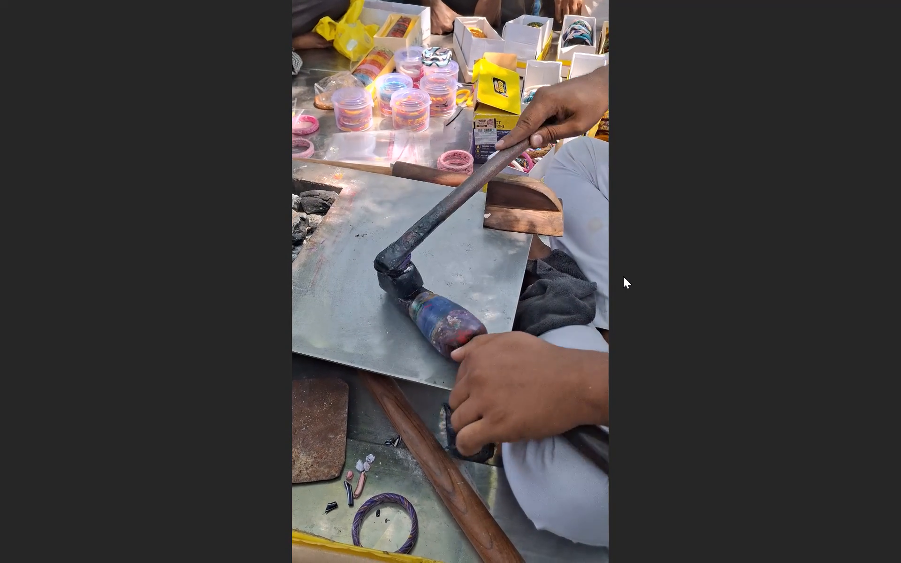
key("Right")
key("space")
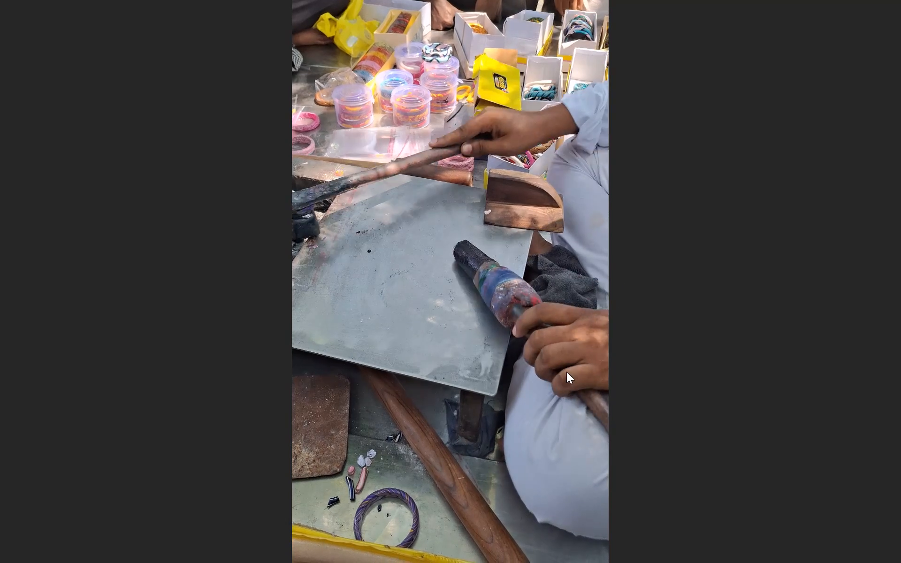
key("Escape")
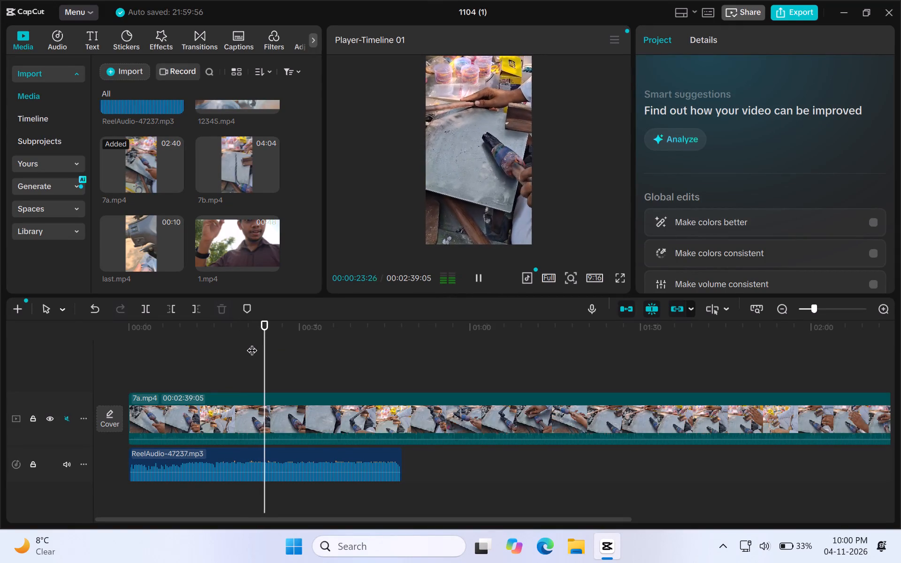
Check 7a.mp4 between about 0:31 and 0:43, and trim about 41 seconds off its beginning.
left_click(305, 368)
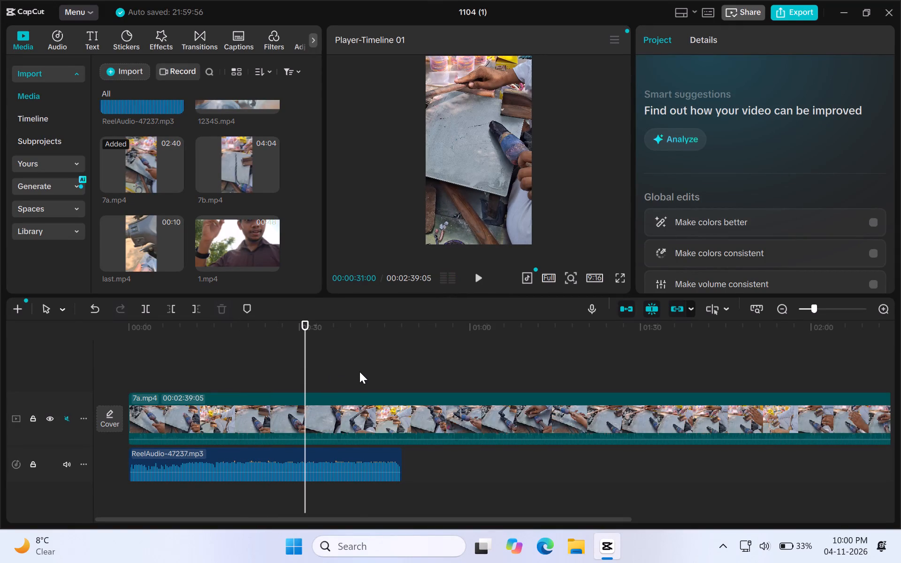
left_click(359, 372)
left_click(330, 370)
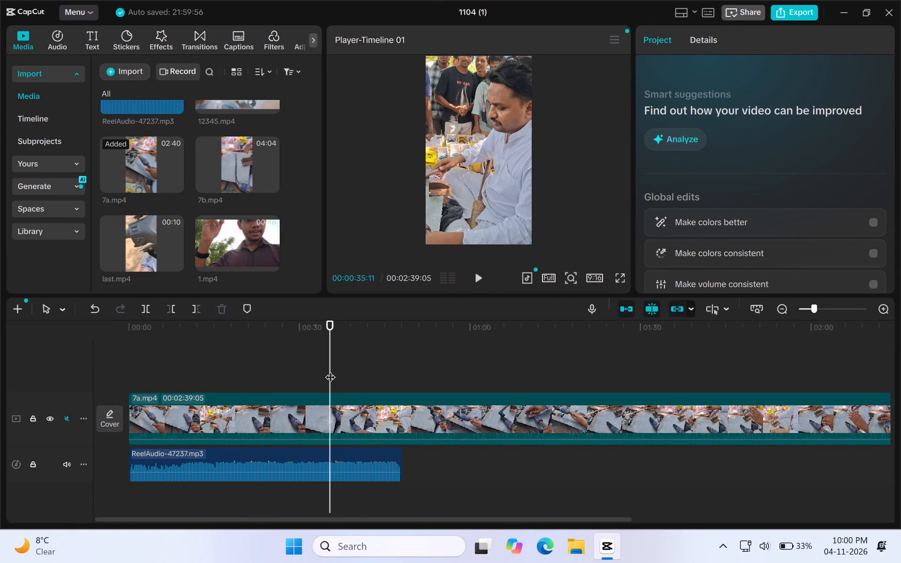
key("space")
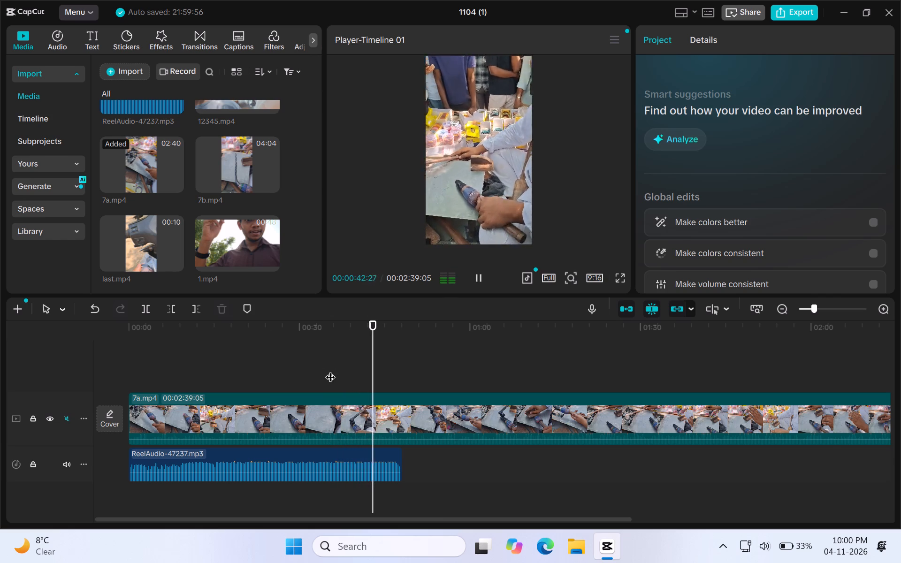
key("space")
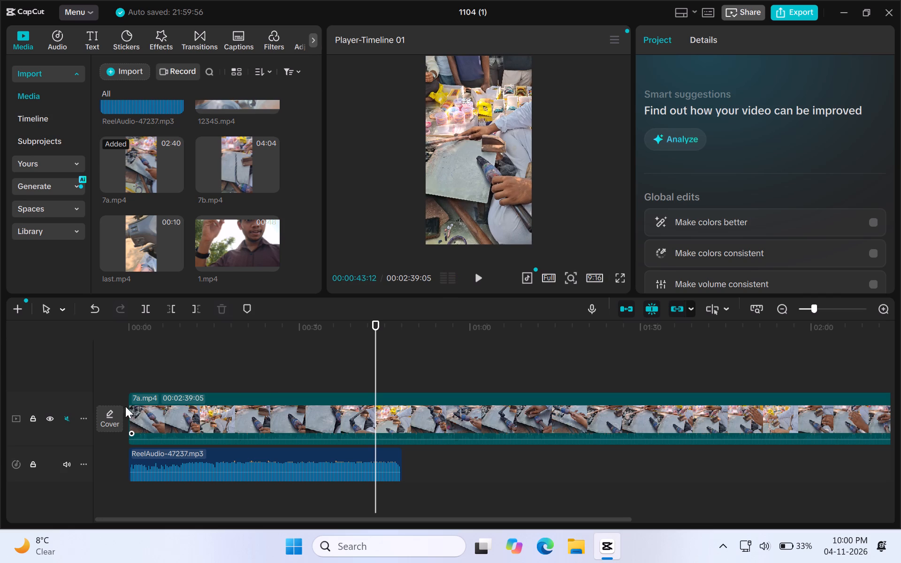
left_click_drag(130, 407, 355, 433)
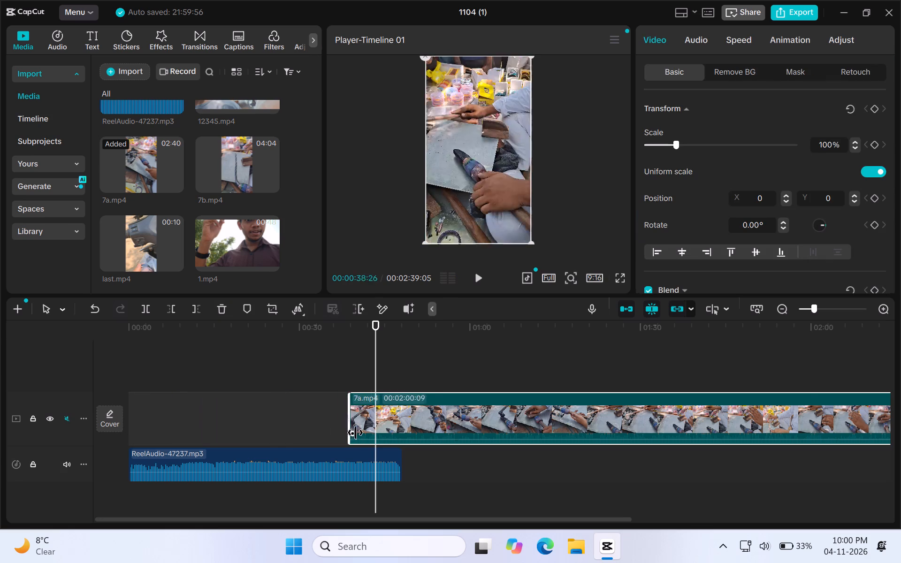
left_click_drag(355, 433, 366, 433)
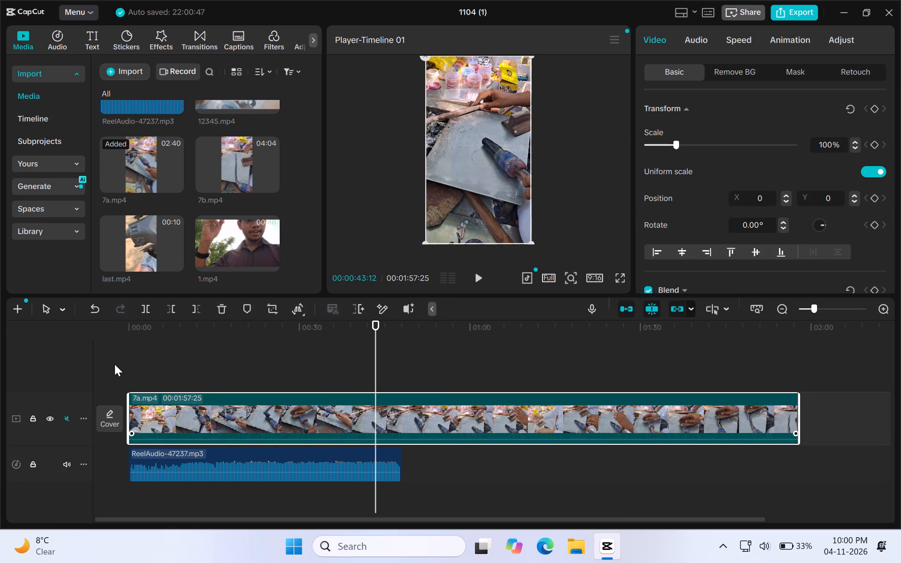
Play the trimmed 7a.mp4 with the soundtrack from near its start and review it in the full-screen preview to about 0:25.
left_click(122, 362)
left_click(128, 362)
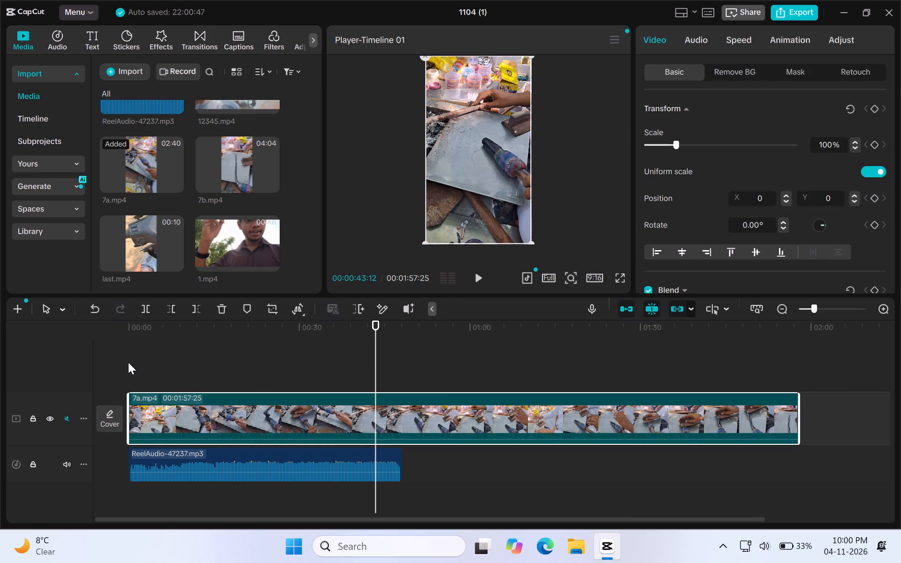
left_click(133, 359)
key("space")
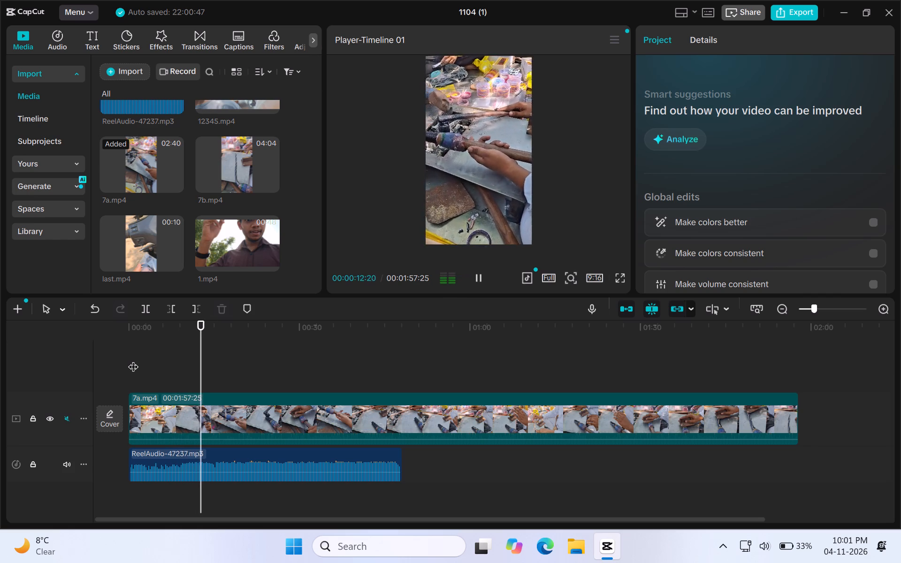
left_click(621, 274)
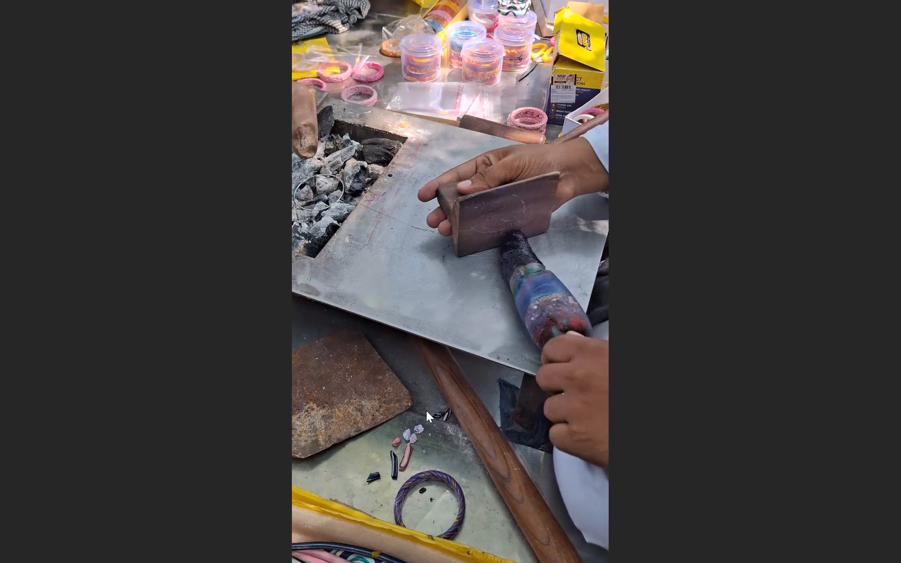
key("space")
key("space")
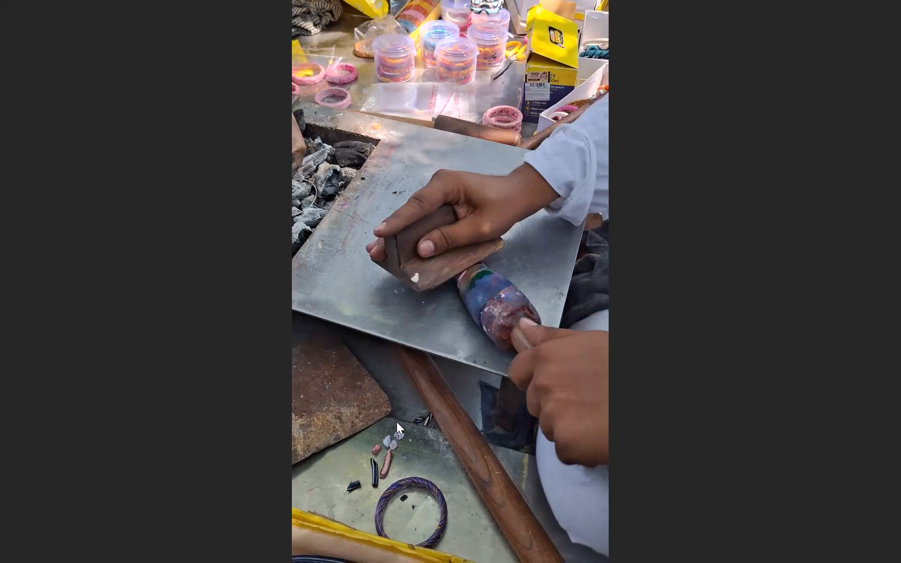
key("Escape")
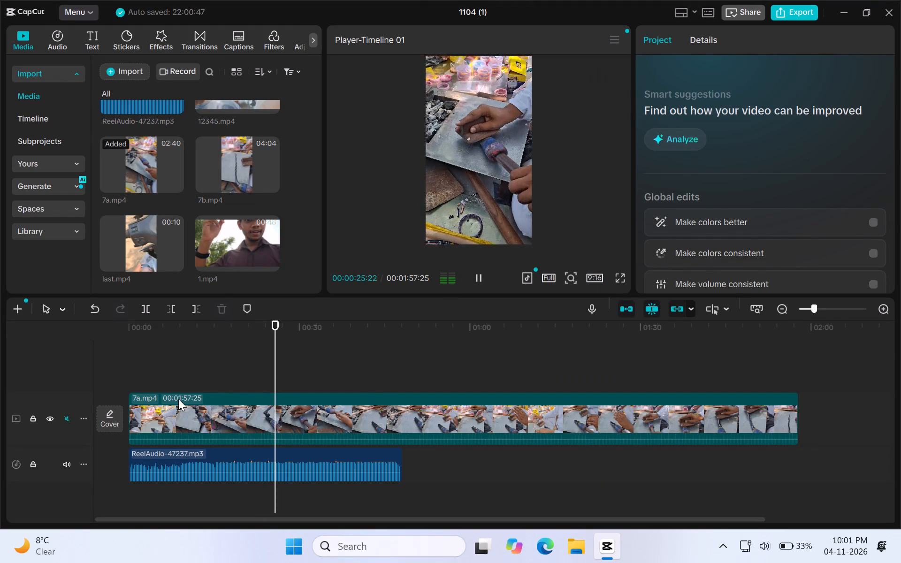
Replay the opening of the trimmed 7a.mp4 from the start of the timeline and stop at about 0:06.
left_click(127, 373)
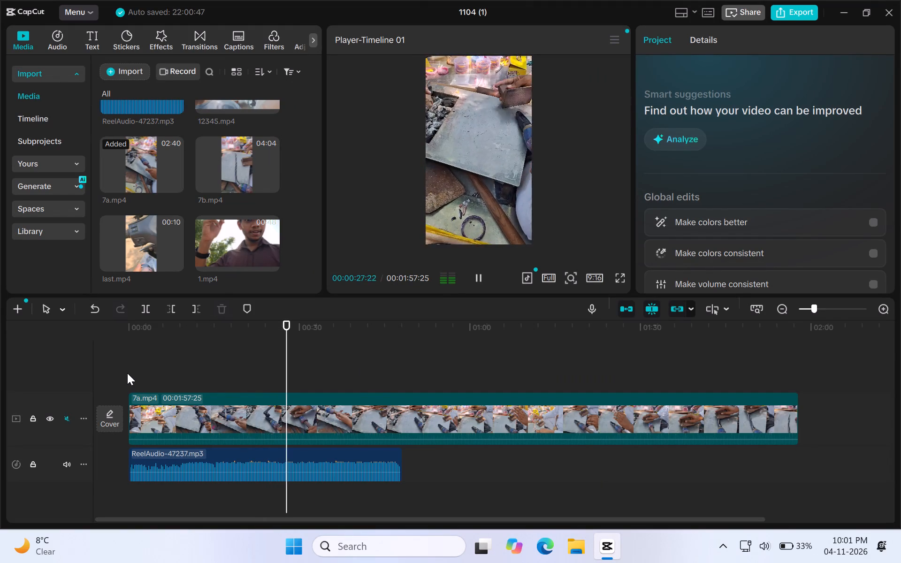
left_click(129, 373)
left_click(134, 373)
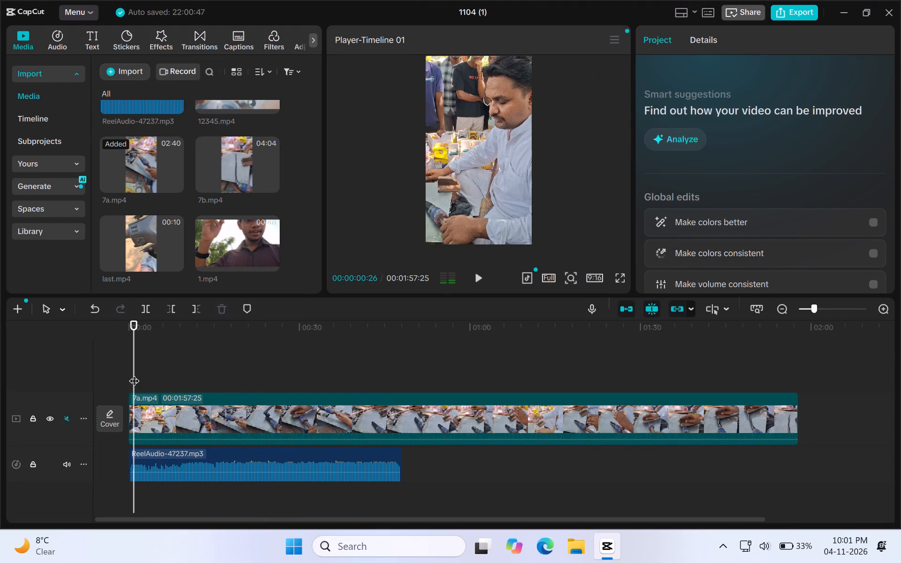
left_click_drag(134, 373, 86, 366)
key("space")
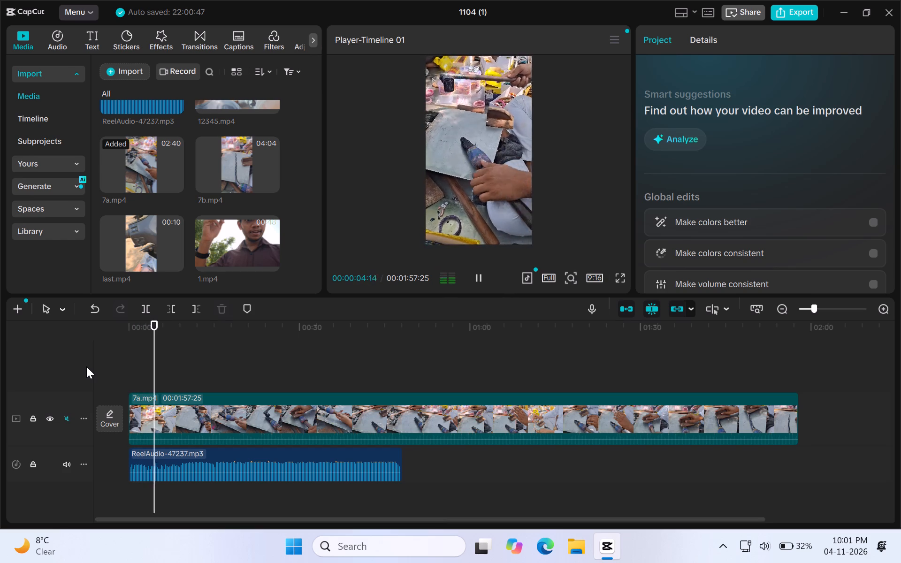
key("space")
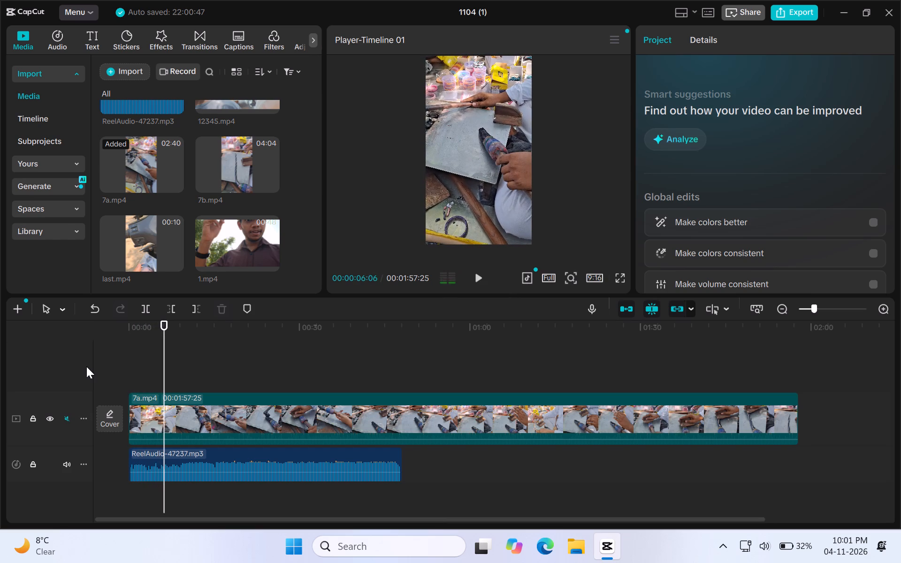
Skip ahead in 7a.mp4 to about 0:39 and 0:44 and play on past the end of the soundtrack.
left_click(351, 369)
key("space")
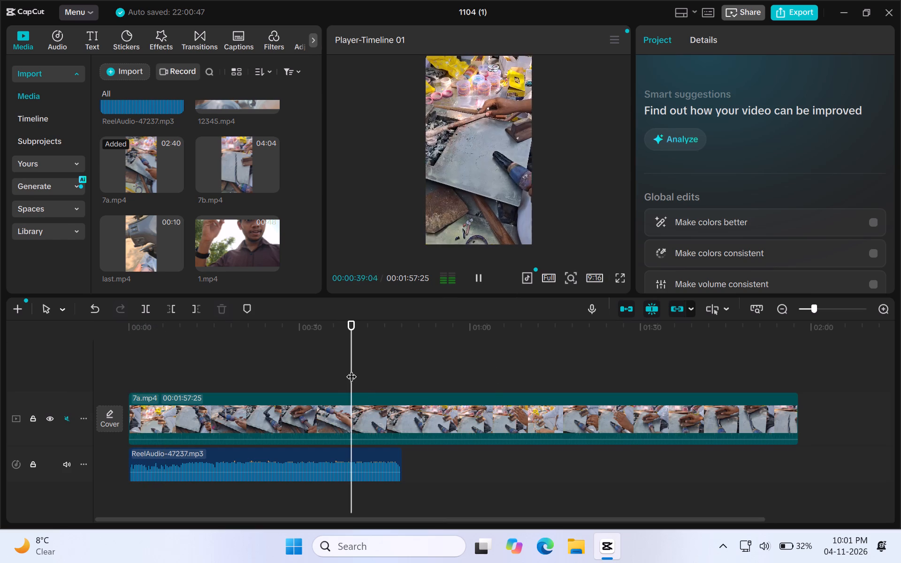
left_click(371, 366)
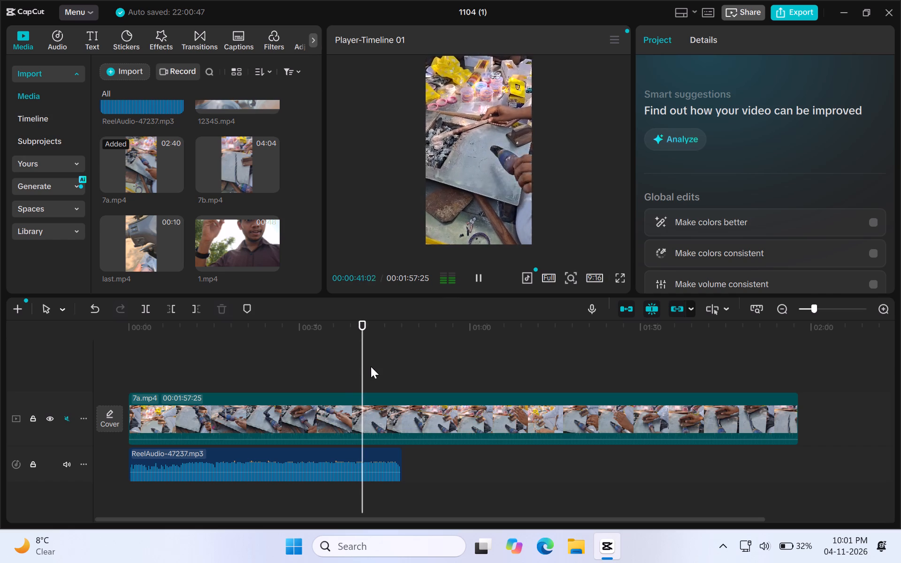
left_click(380, 365)
key("space")
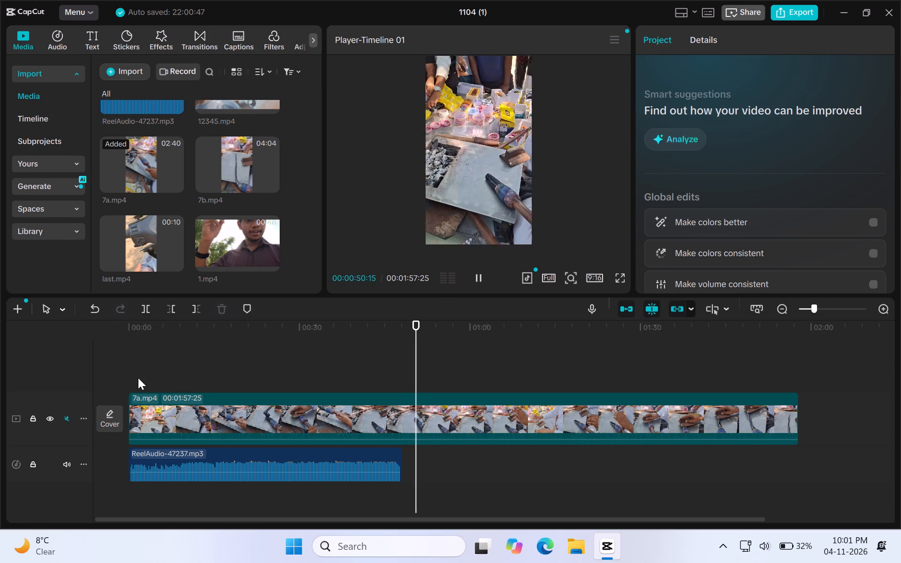
Unmute the video track holding 7a.mp4.
left_click(70, 420)
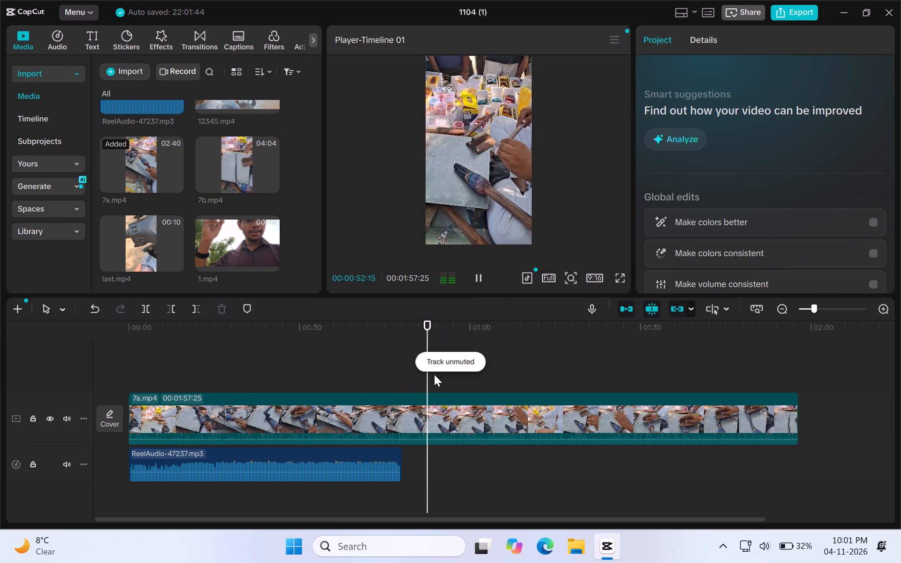
Play 7a.mp4 from about 0:54 and 0:58 and watch the rest in the full-screen preview to the clip's end.
left_click(439, 338)
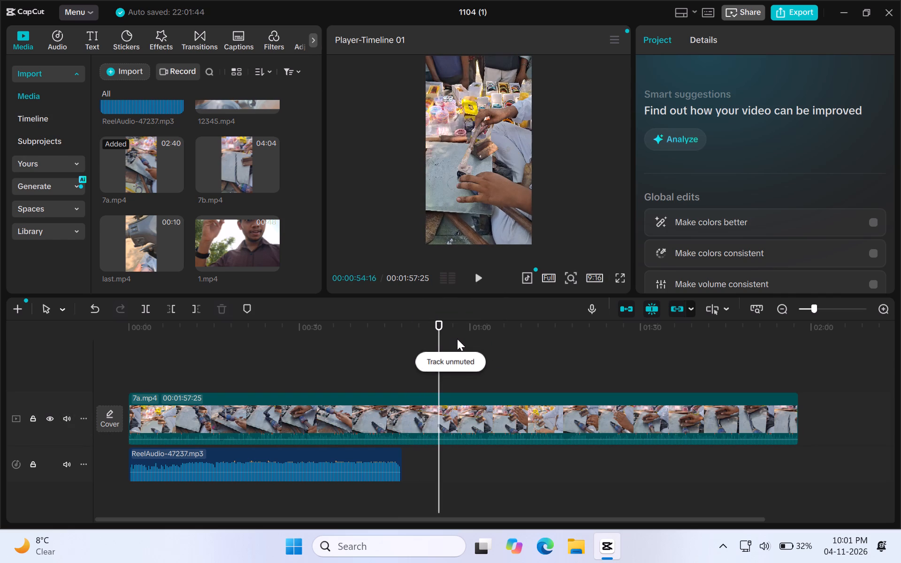
key("space")
left_click(459, 342)
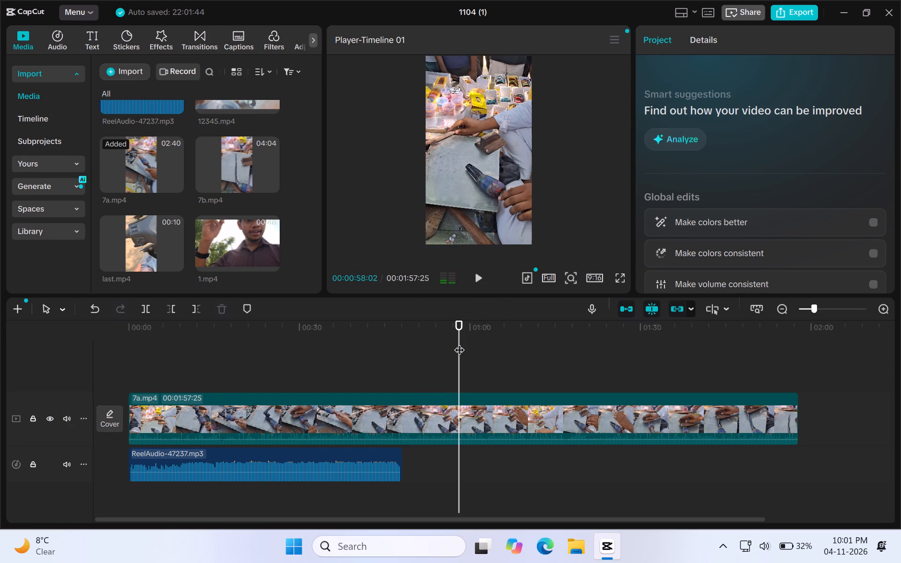
key("space")
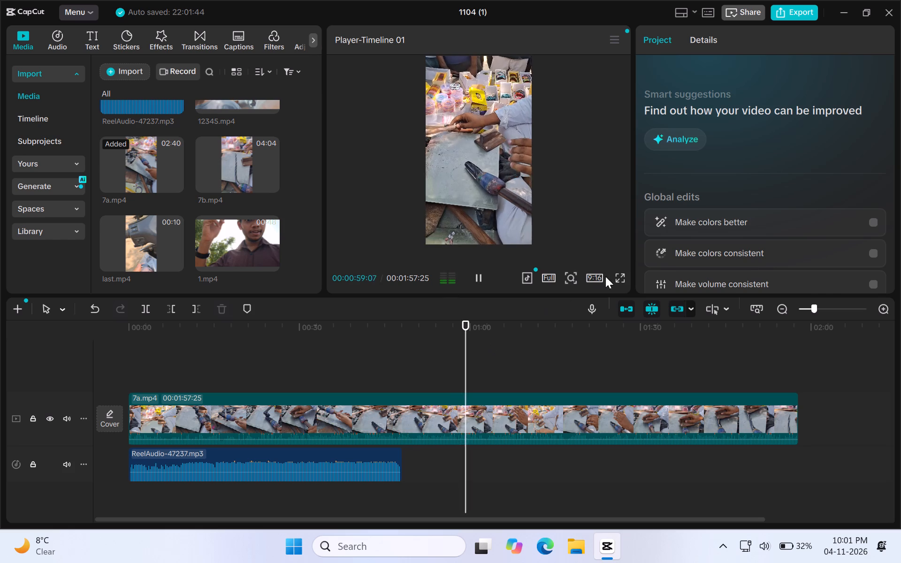
left_click(624, 280)
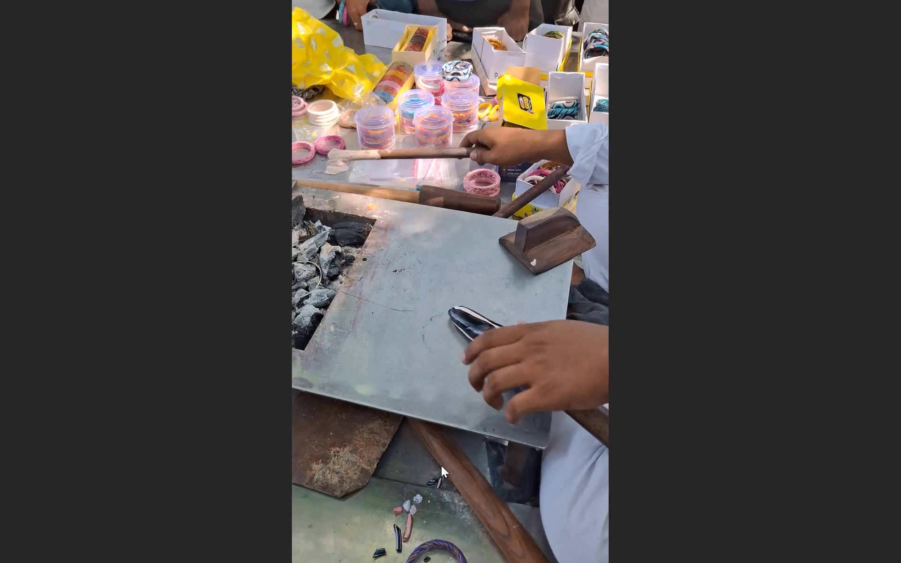
left_click(549, 413)
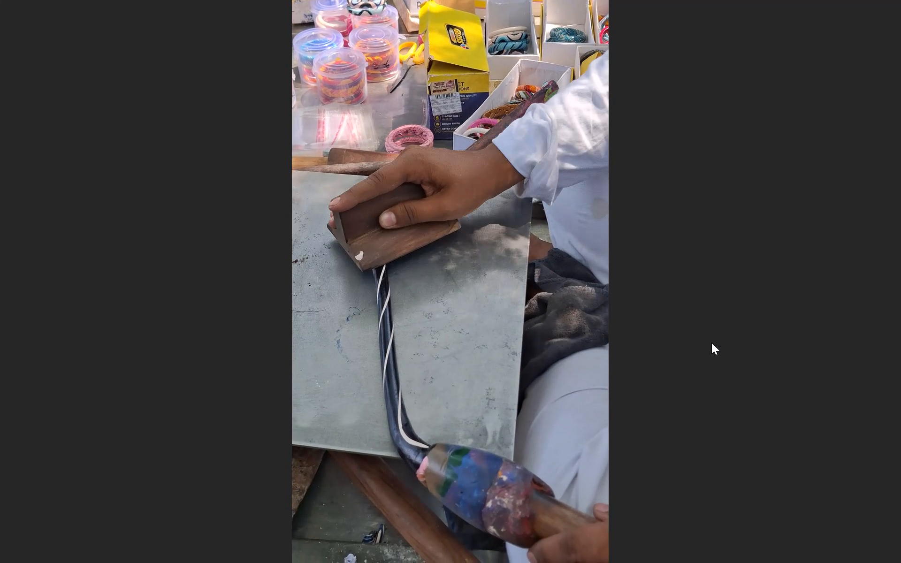
key("Escape")
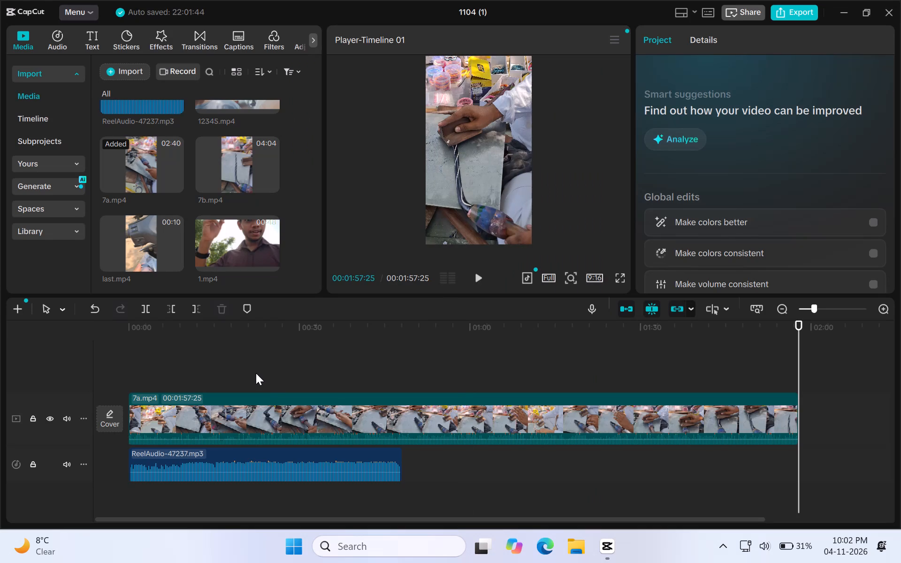
Trim the end of the 7a.mp4 clip back to about 0:05 on the timeline.
left_click_drag(798, 409, 773, 399)
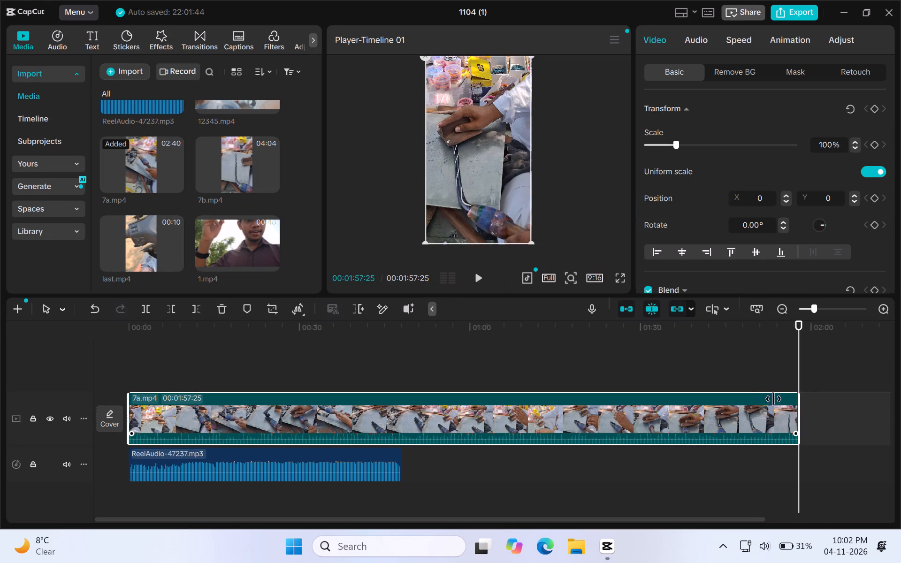
left_click_drag(773, 399, 157, 355)
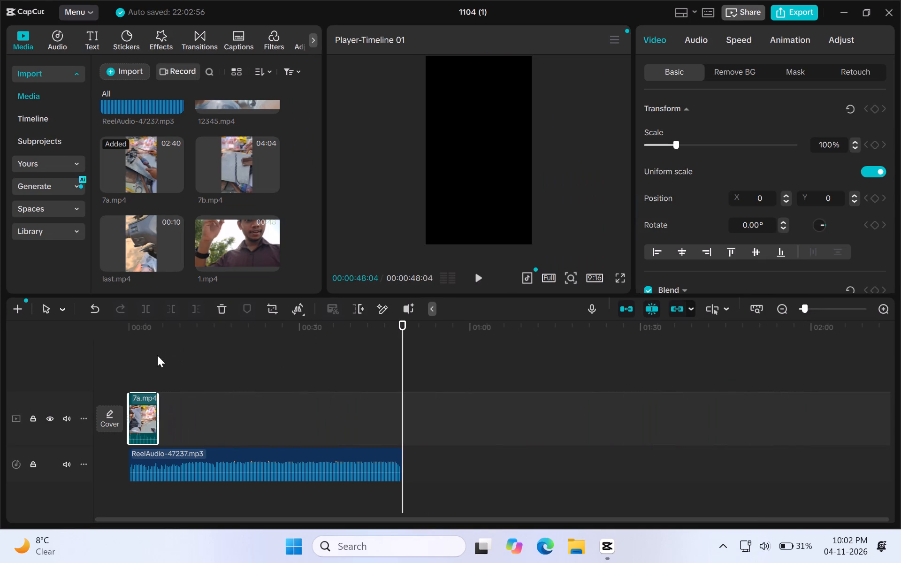
Play the shortened 7a.mp4 from the start of the timeline and mute its video track.
left_click(125, 350)
left_click(129, 351)
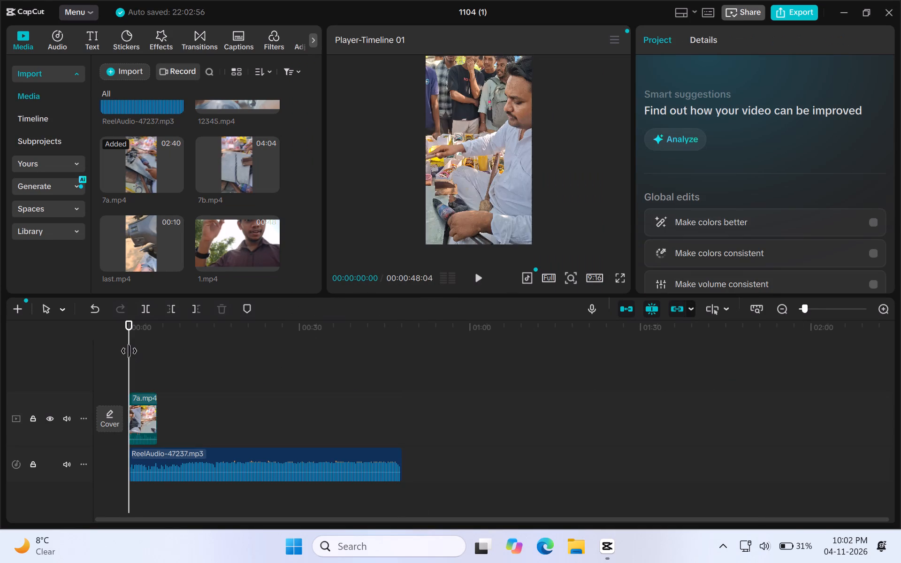
key("space")
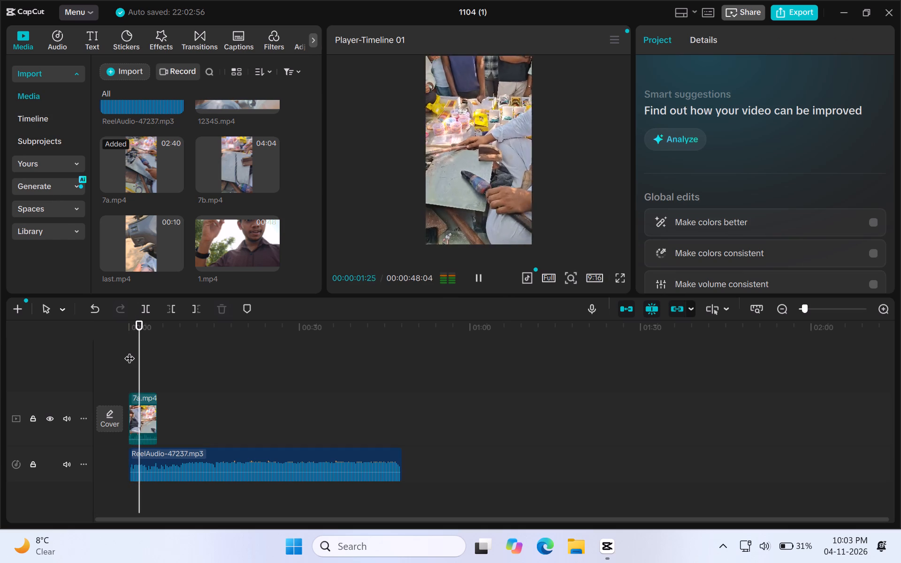
left_click(65, 414)
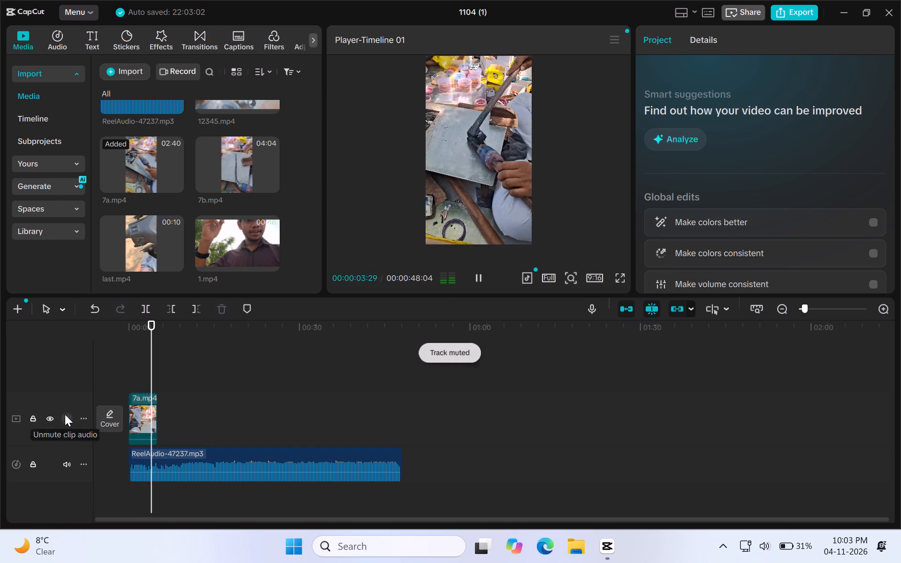
Replay the opening with only the soundtrack and trim the end of 7a.mp4 to about 0:04.
left_click(136, 358)
left_click_drag(136, 358, 95, 358)
key("space")
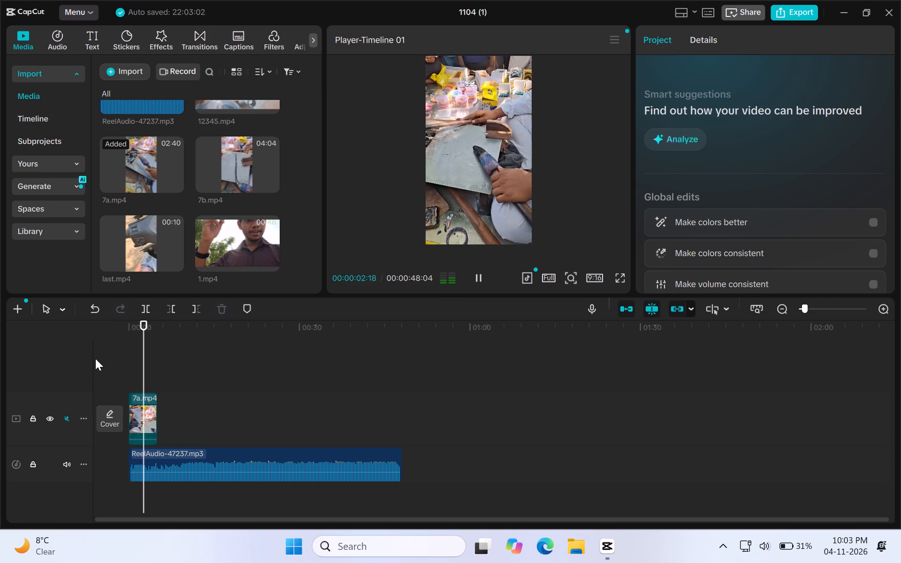
key("space")
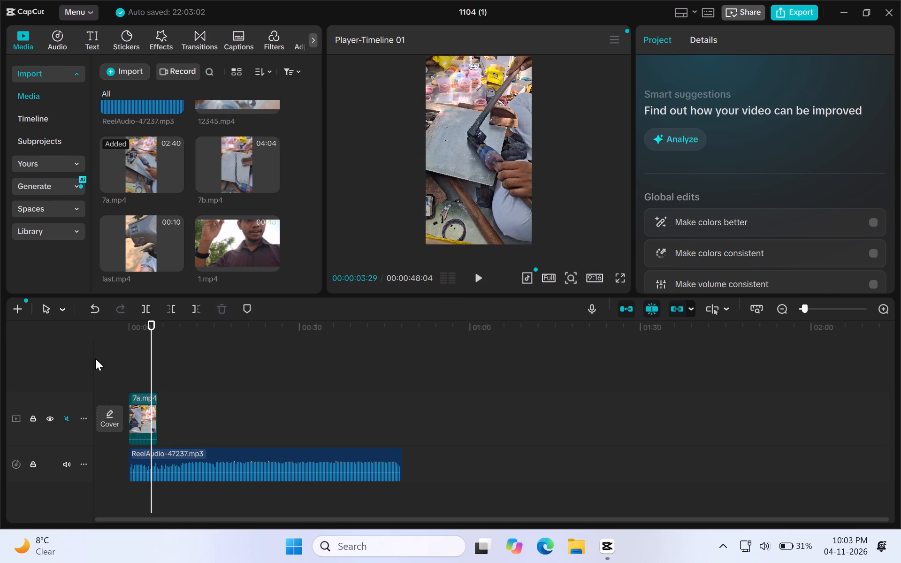
left_click(155, 408)
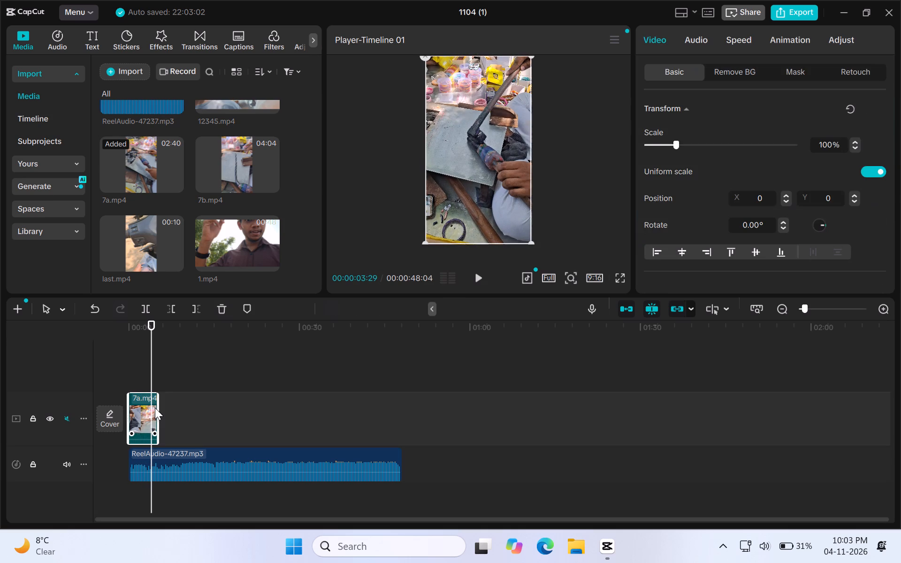
left_click_drag(153, 408, 148, 408)
Replay the opening from the start and trim the end of 7a.mp4 to about 0:03.
left_click(130, 381)
key("space")
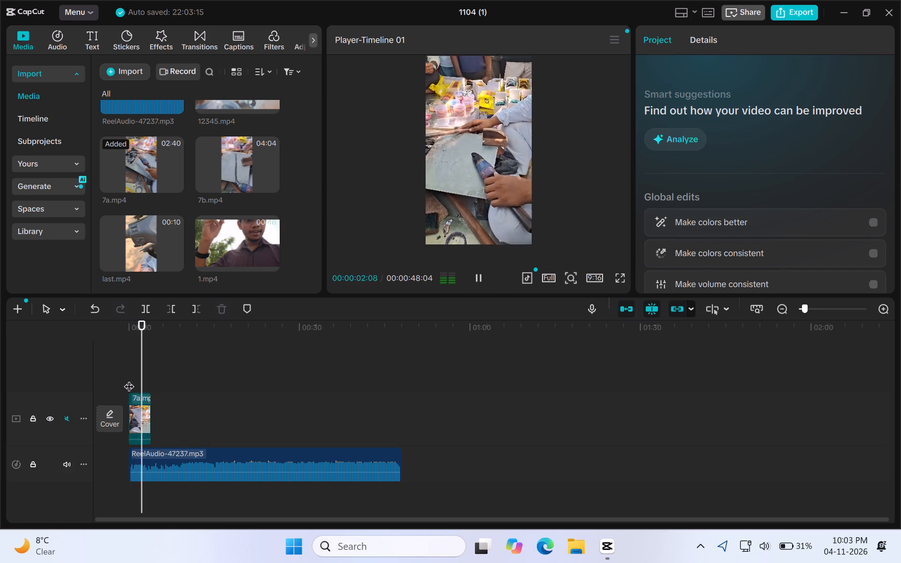
key("space")
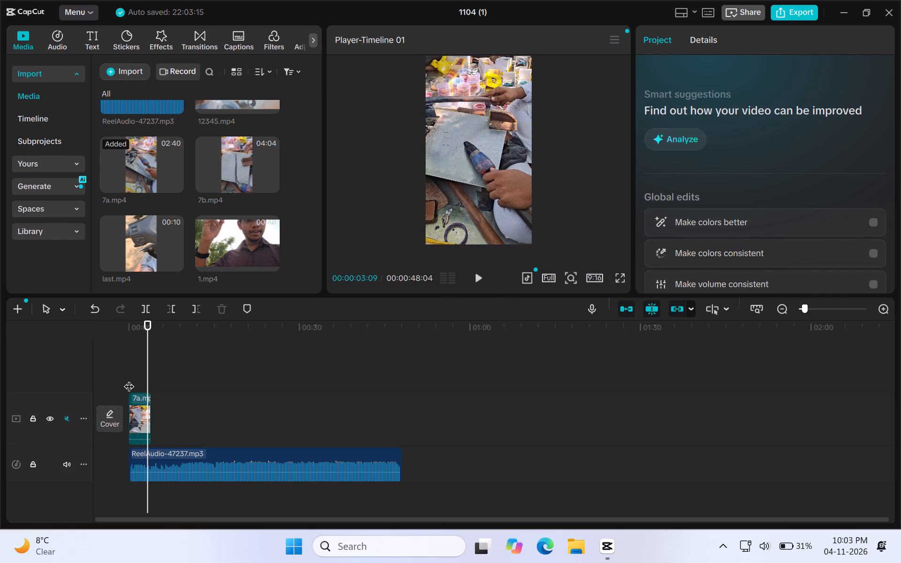
left_click_drag(151, 401, 144, 399)
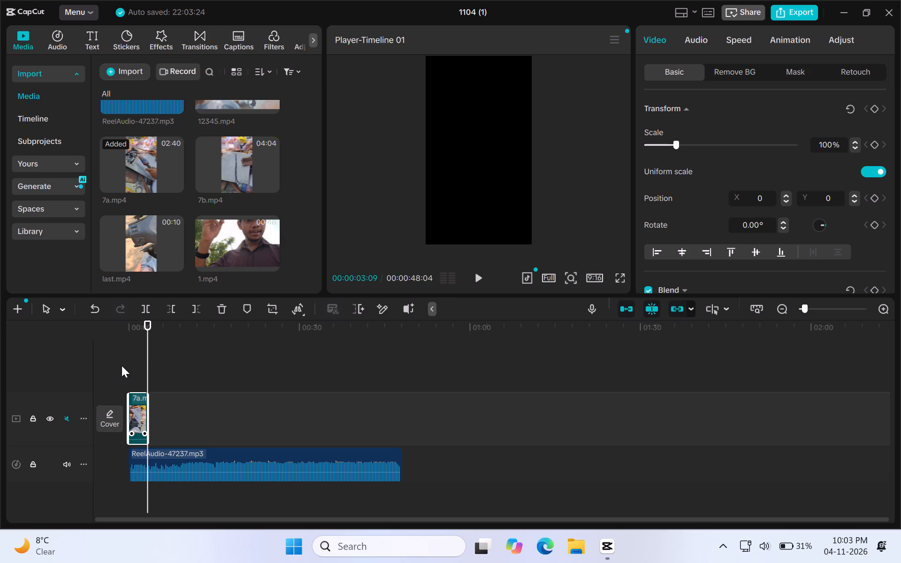
Replay the opening several times, pausing between about 0:02 and 0:04, to check the end of 7a.mp4 against the soundtrack.
left_click(125, 369)
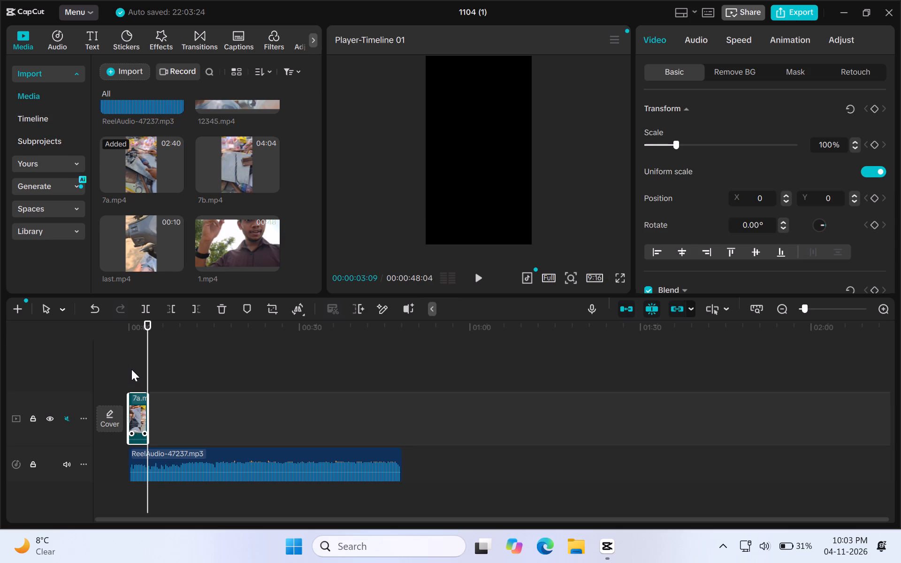
left_click(132, 370)
key("space")
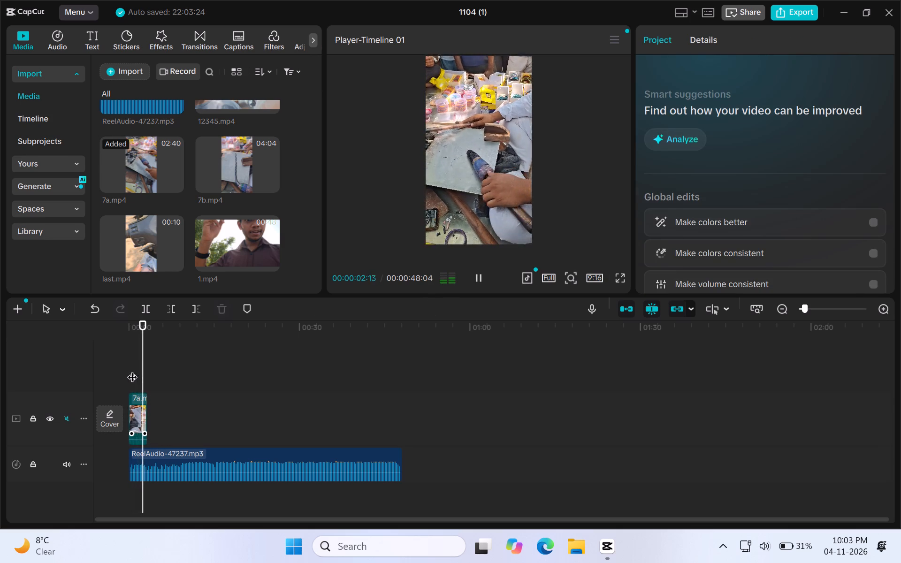
key("space")
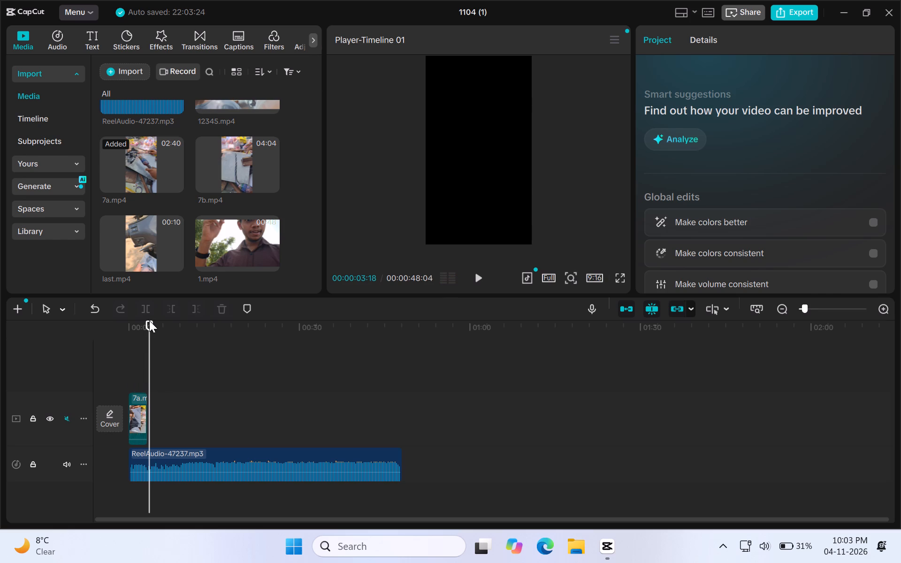
left_click_drag(149, 320, 89, 320)
key("space")
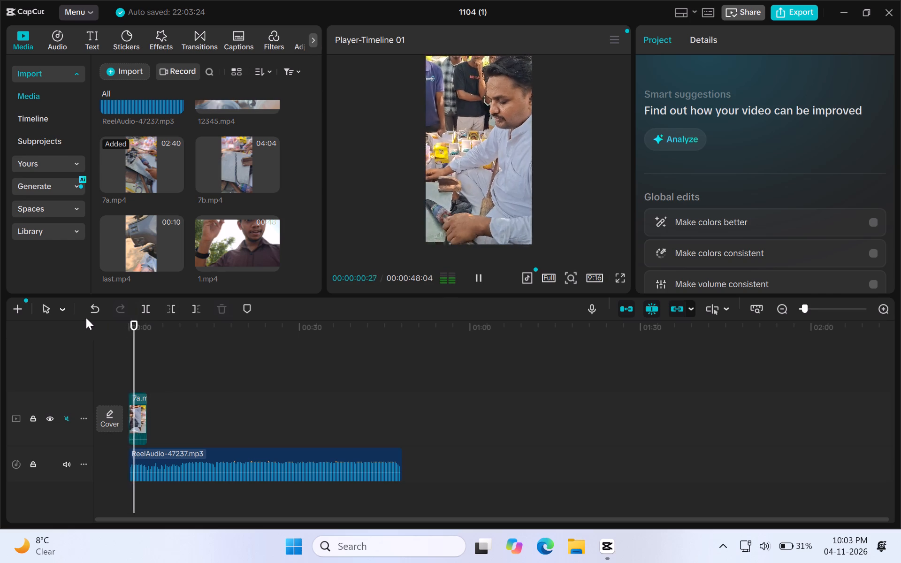
key("space")
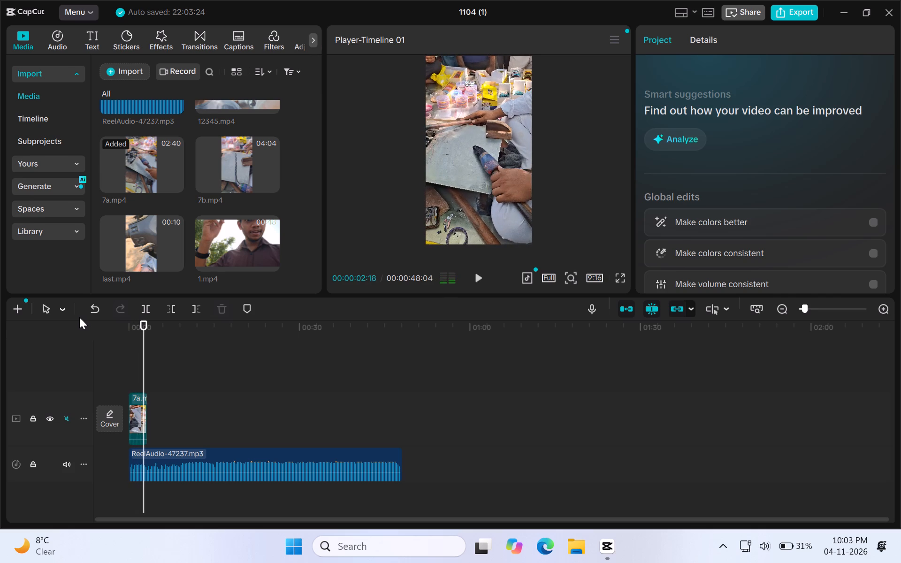
scroll(94, 337, "right", 1)
scroll(119, 366, "right", 1)
key("space")
key("space")
scroll(148, 395, "up", 1)
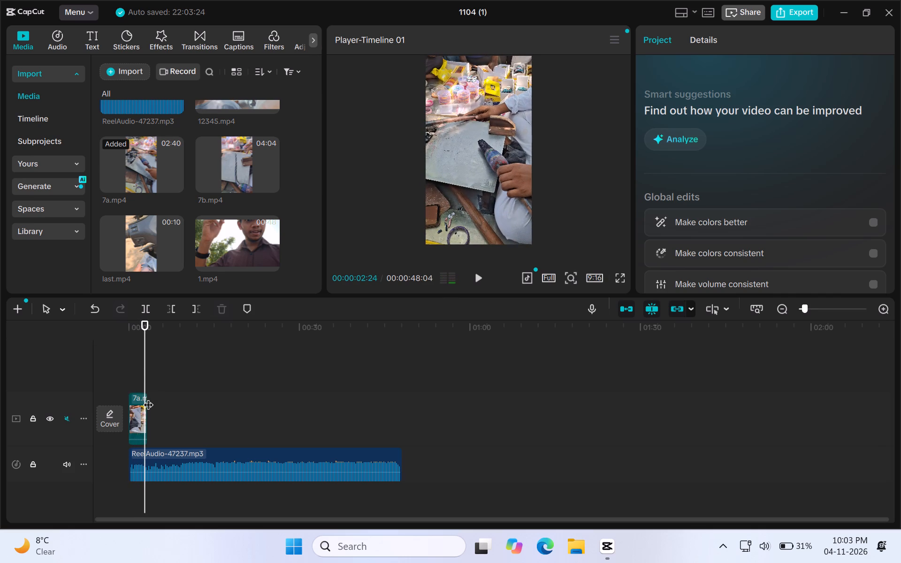
scroll(148, 397, "up", 1)
left_click(148, 397)
key("space")
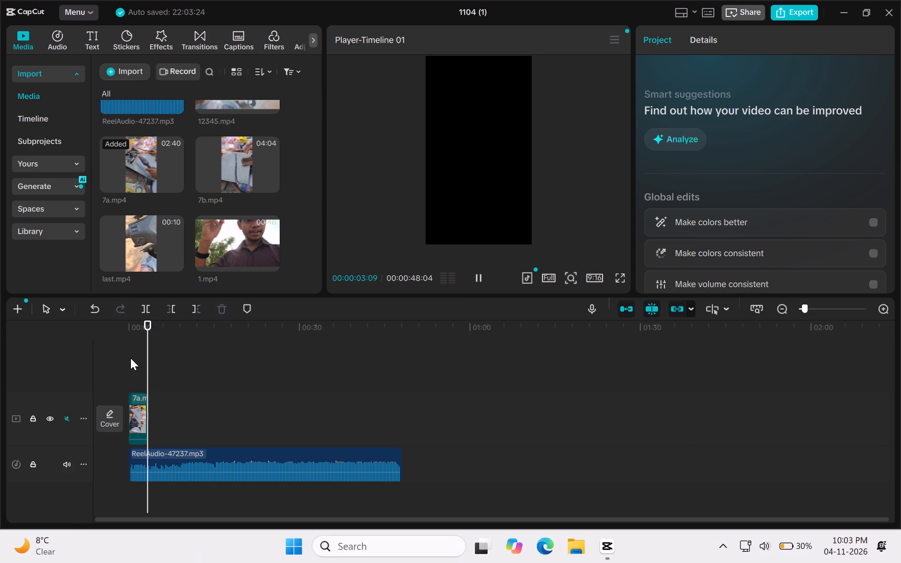
Play from the start, stop at 00:00:02:20 and trim the end of 7a.mp4 back to about that point.
left_click_drag(130, 358, 93, 358)
key("space")
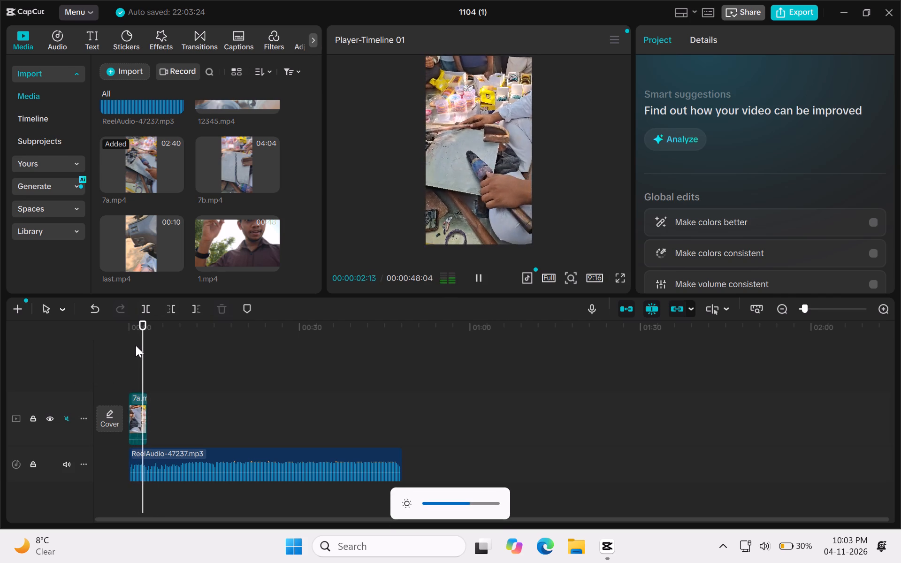
key("space")
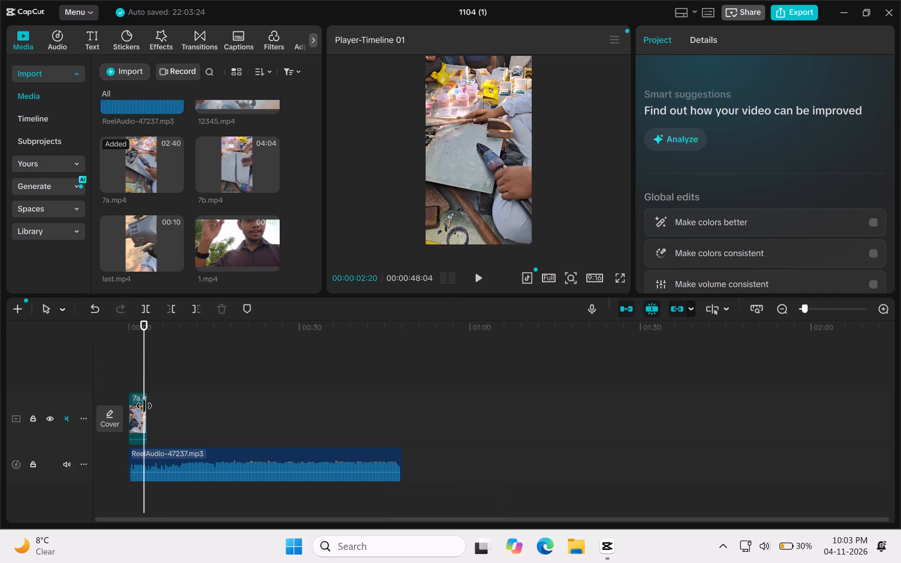
left_click(144, 406)
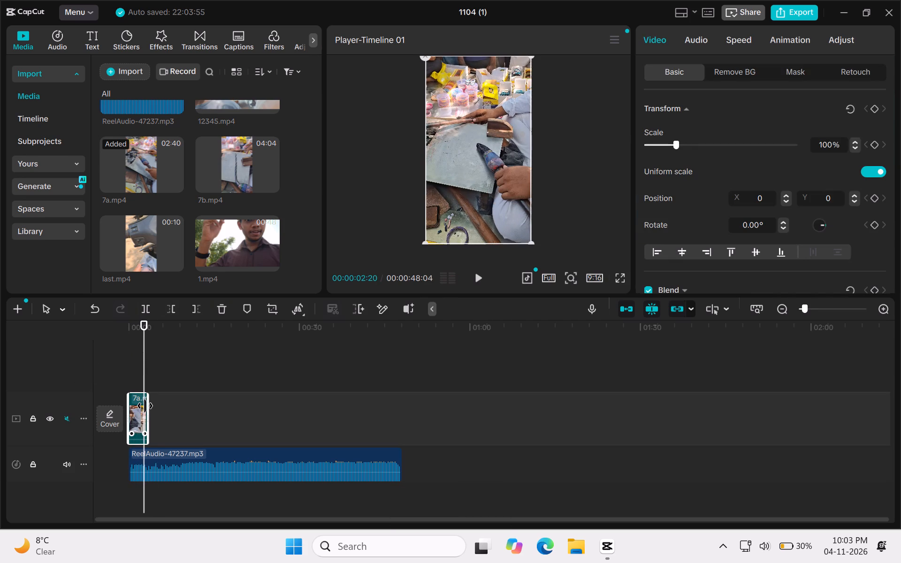
left_click_drag(145, 406, 140, 406)
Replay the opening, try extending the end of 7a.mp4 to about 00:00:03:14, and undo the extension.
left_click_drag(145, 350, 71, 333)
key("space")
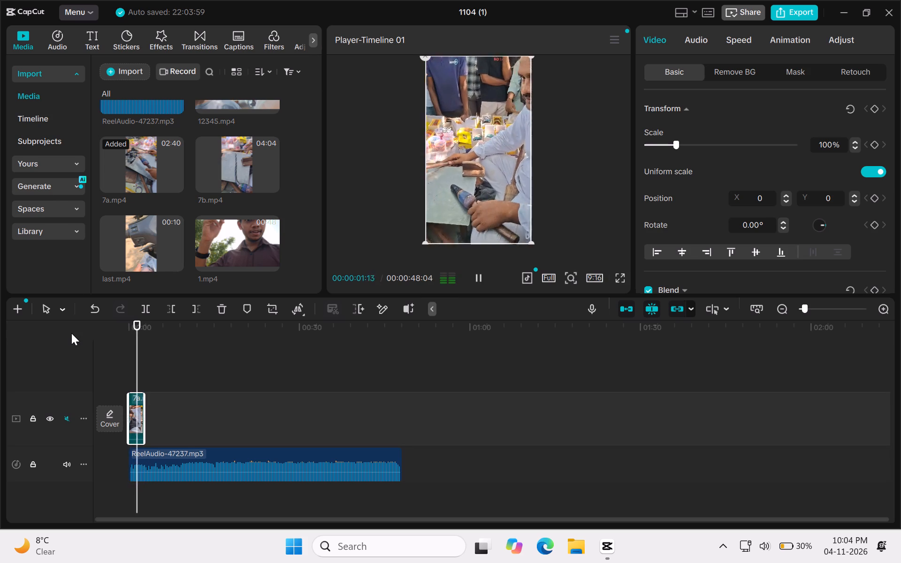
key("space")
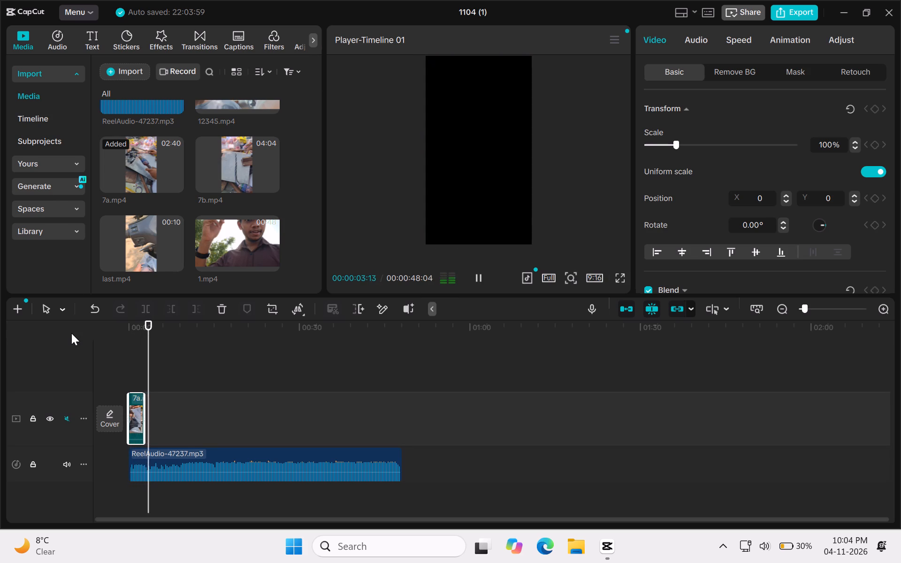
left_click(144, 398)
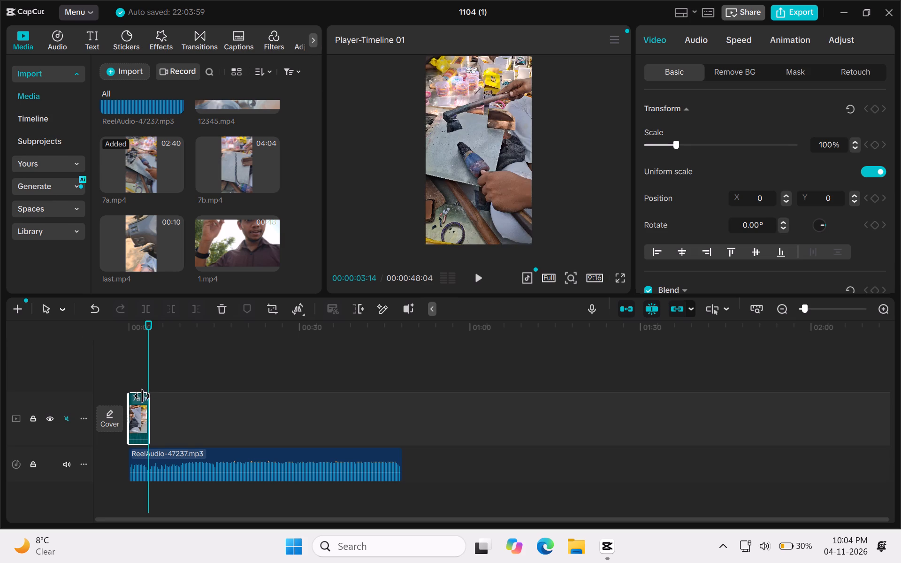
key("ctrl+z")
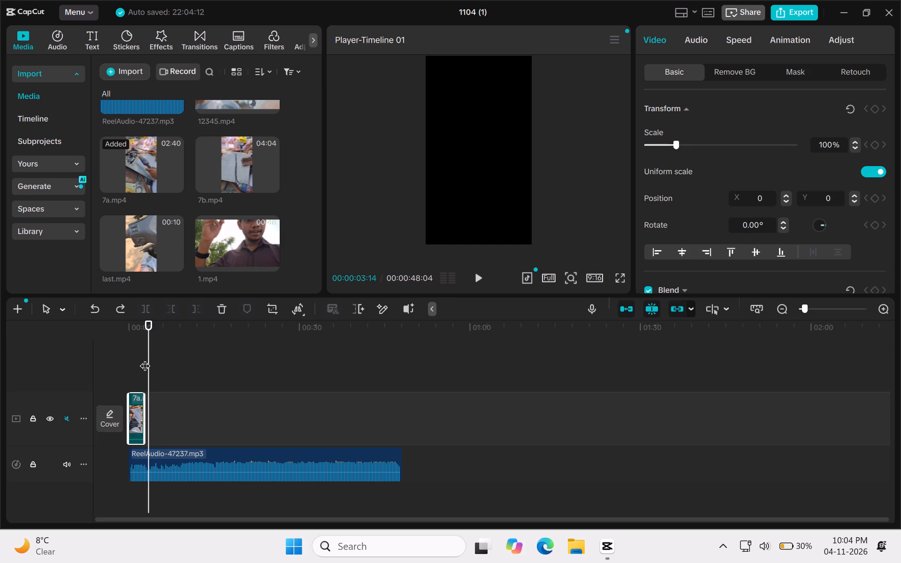
Replay the opening, stop at 00:00:02:16 and trim the end of 7a.mp4 back to about that point.
left_click(145, 359)
key("space")
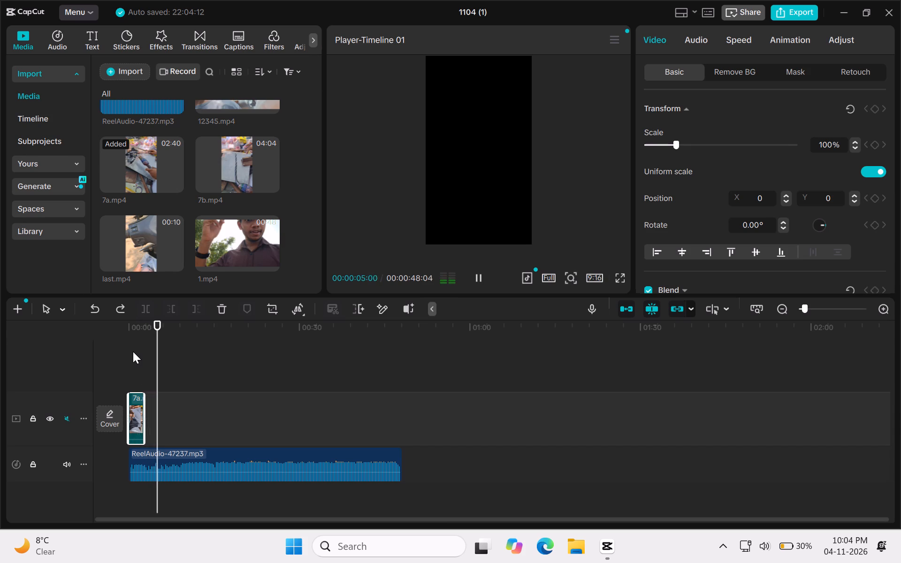
left_click(133, 351)
key("space")
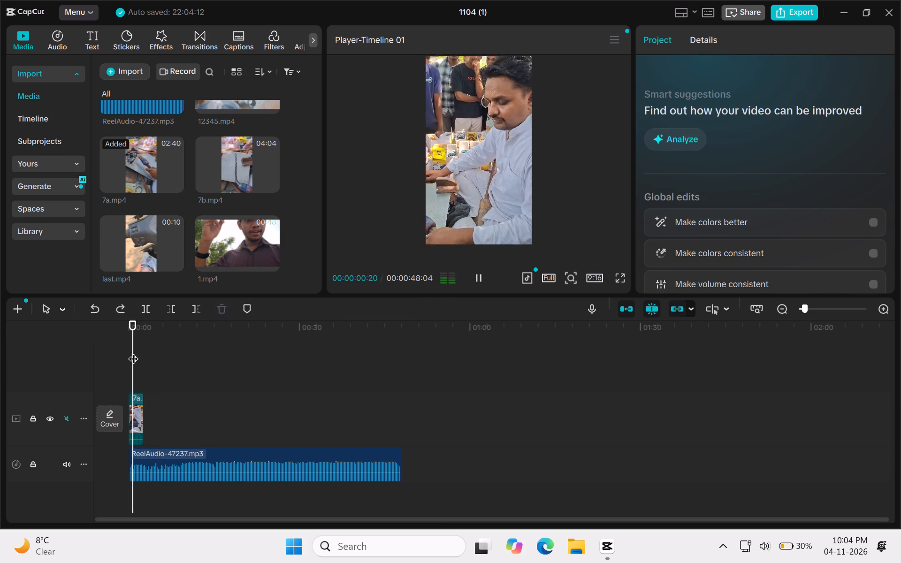
key("space")
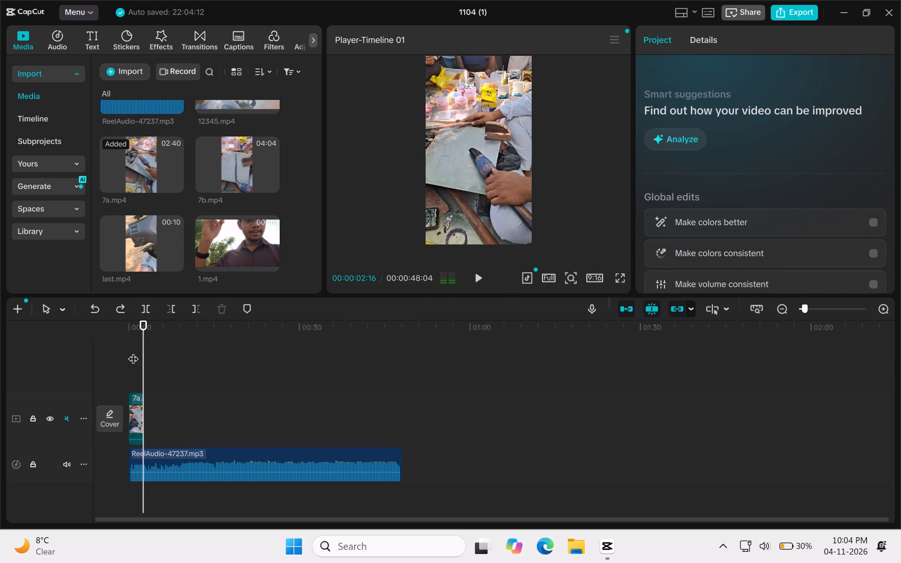
left_click(136, 404)
left_click(145, 407)
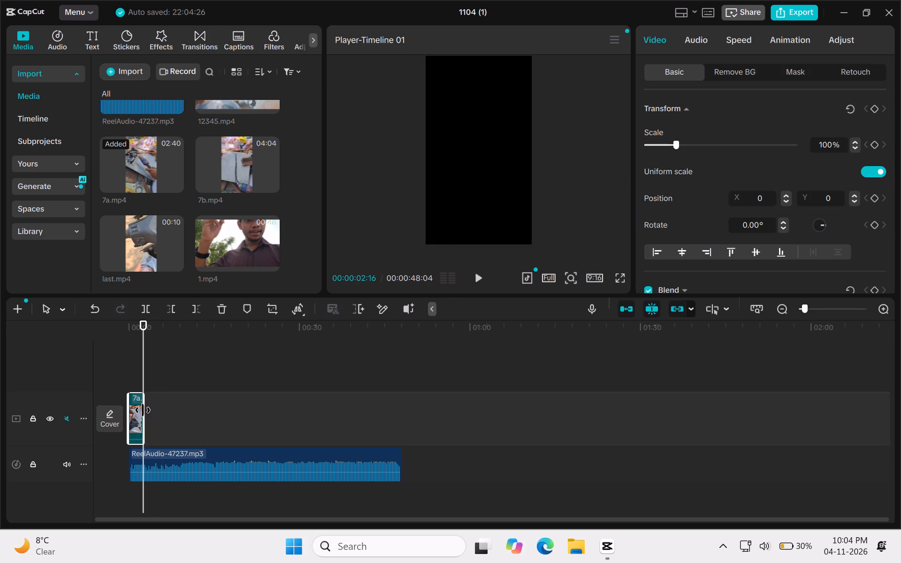
Replay the opening past the end of 7a.mp4 to check the new cut against the soundtrack.
key("space")
key("space")
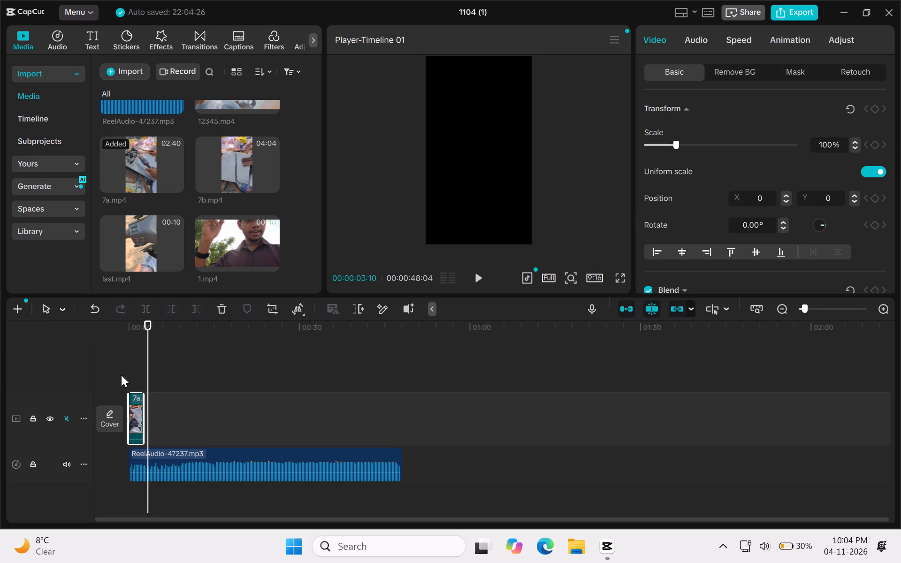
left_click(133, 370)
key("space")
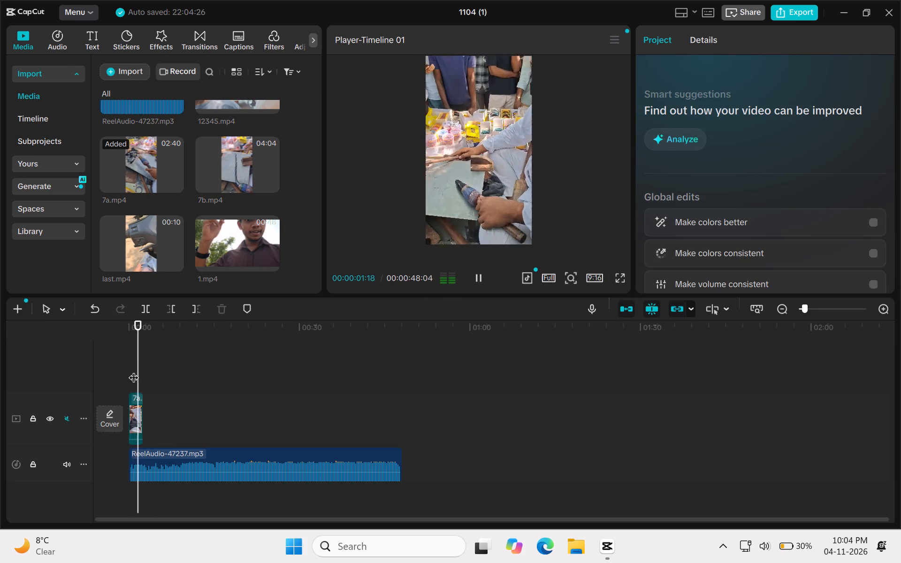
key("space")
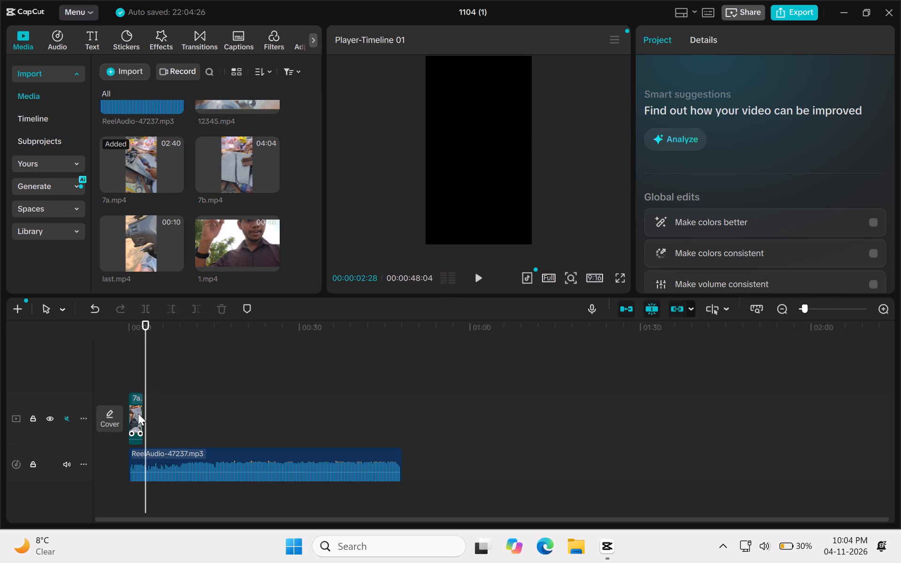
Extend the end of 7a.mp4 to about 00:00:02:28 and replay the opening against the soundtrack.
left_click(131, 393)
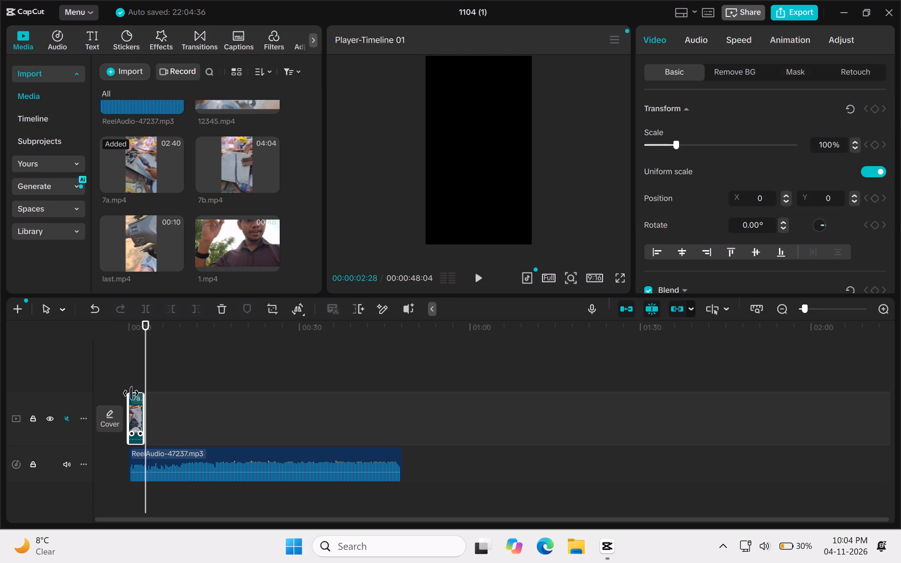
left_click(141, 408)
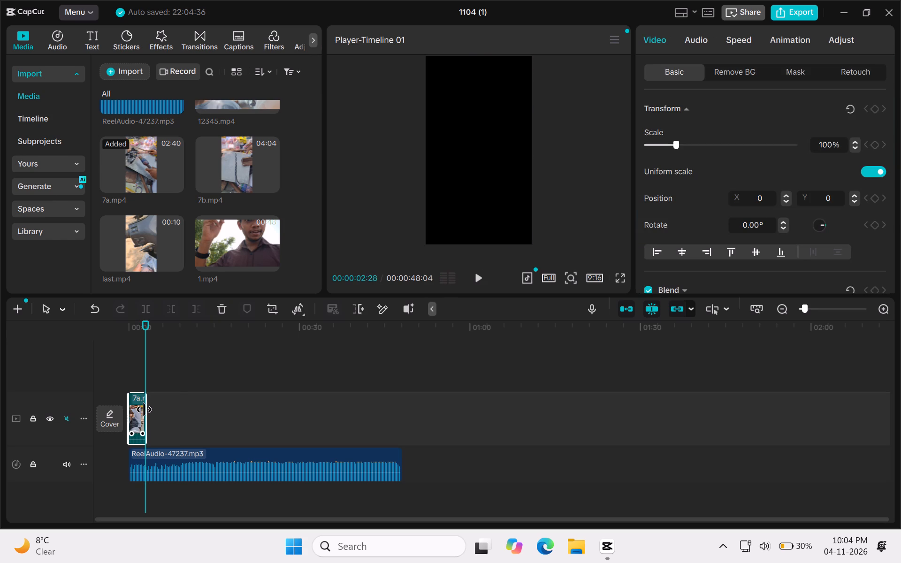
left_click(132, 341)
left_click(132, 341)
key("space")
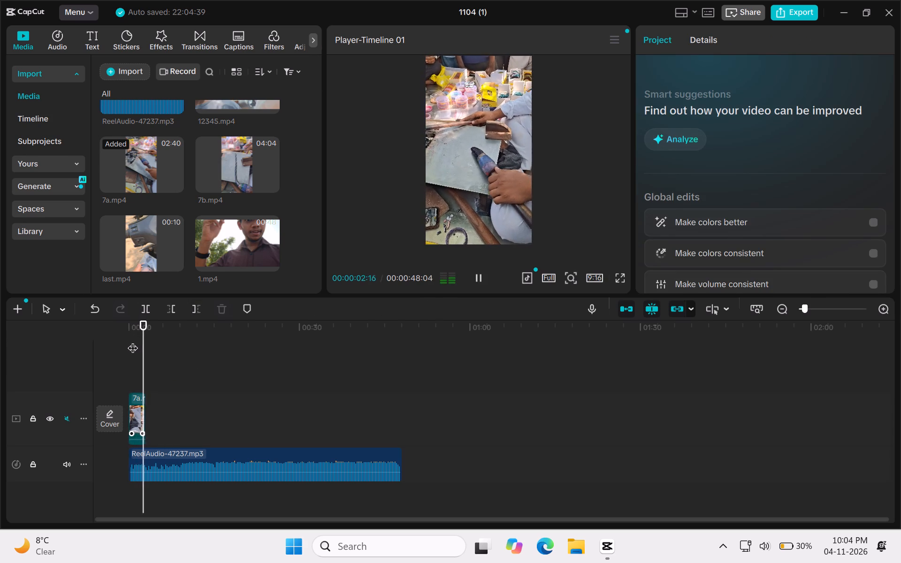
key("space")
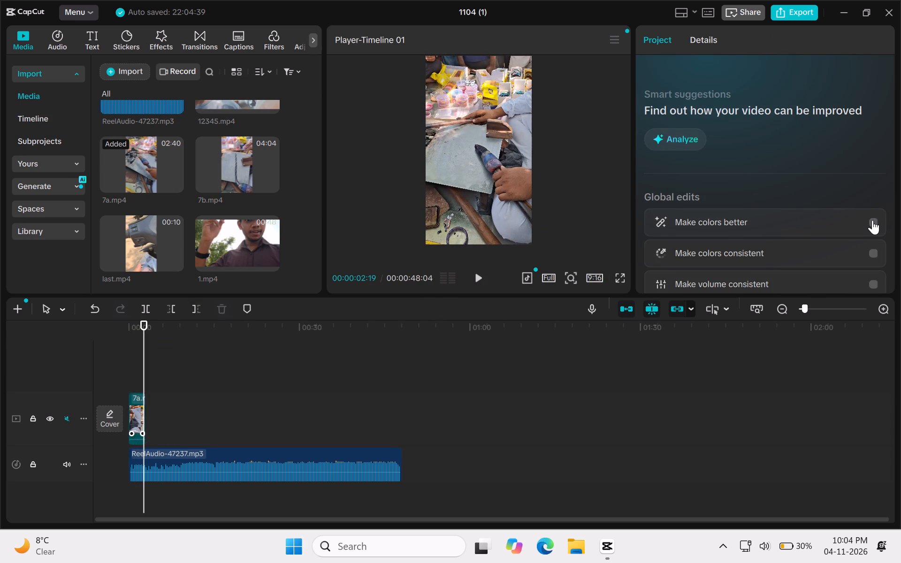
Turn on Make colors better for the project at strength 66 and preview the opening full screen.
left_click(873, 220)
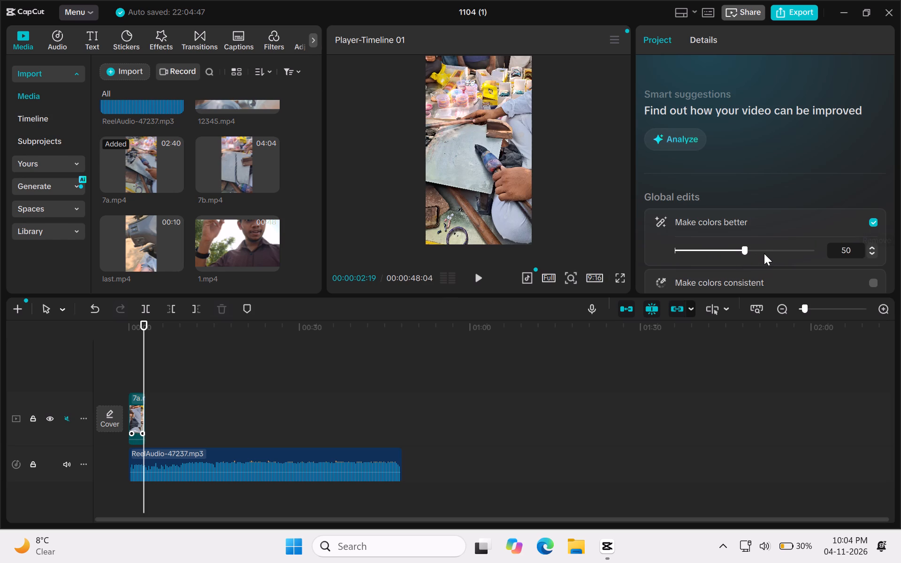
left_click(764, 249)
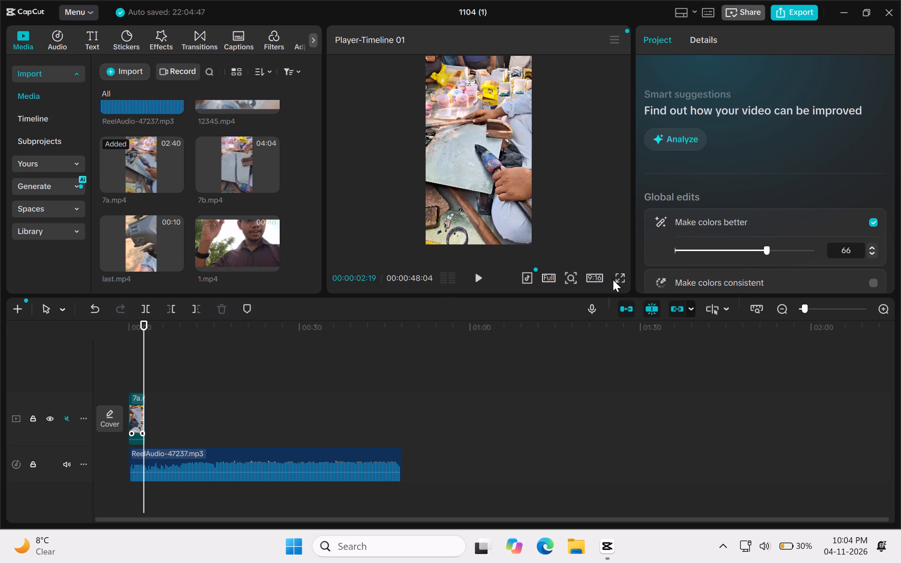
left_click(619, 280)
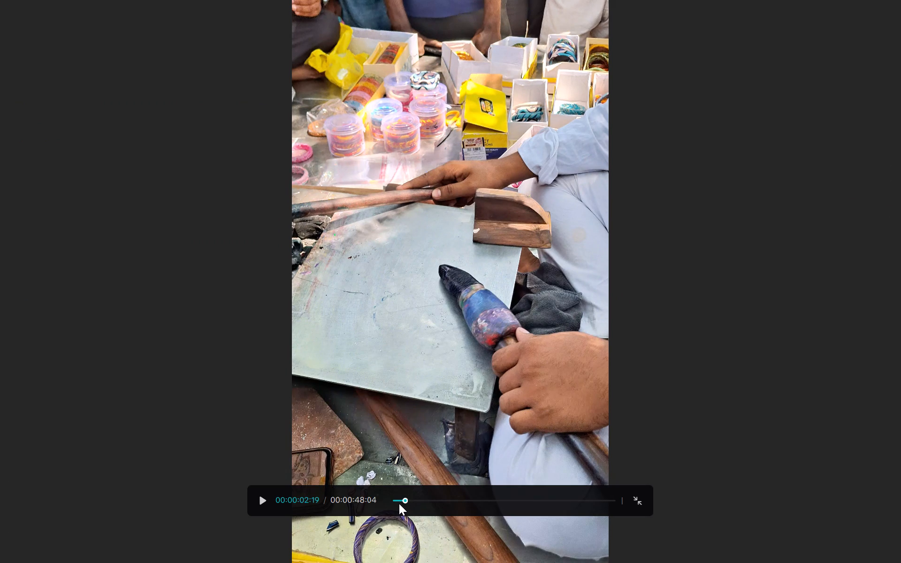
left_click_drag(405, 502, 367, 504)
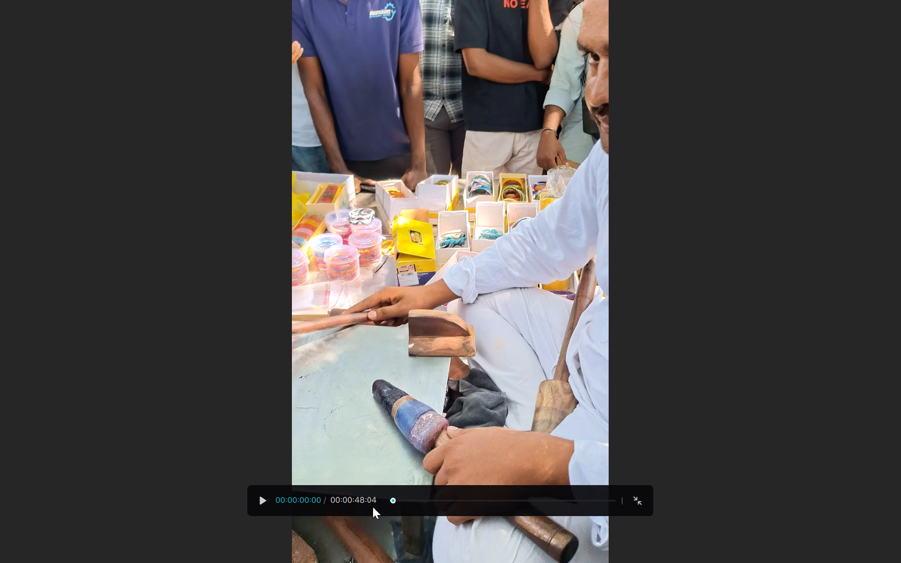
key("space")
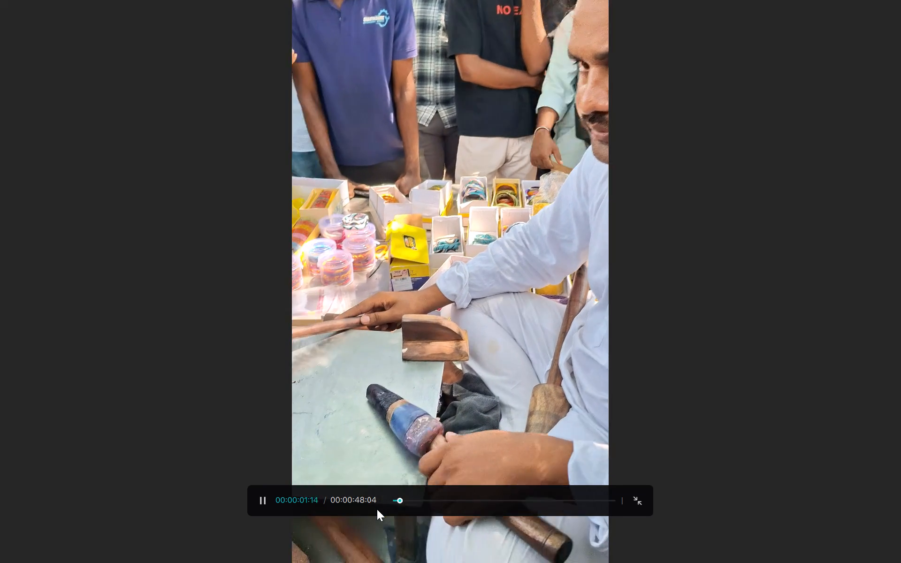
key("space")
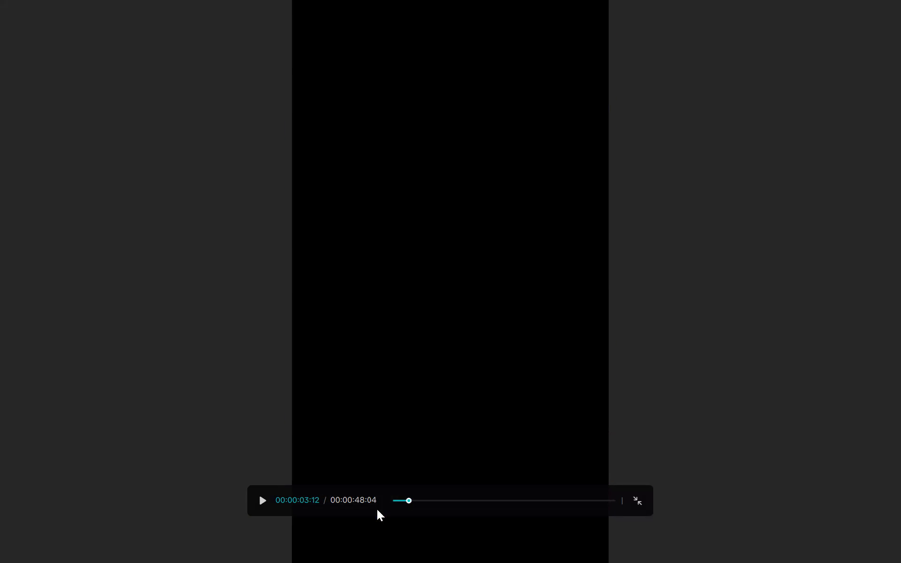
key("Escape")
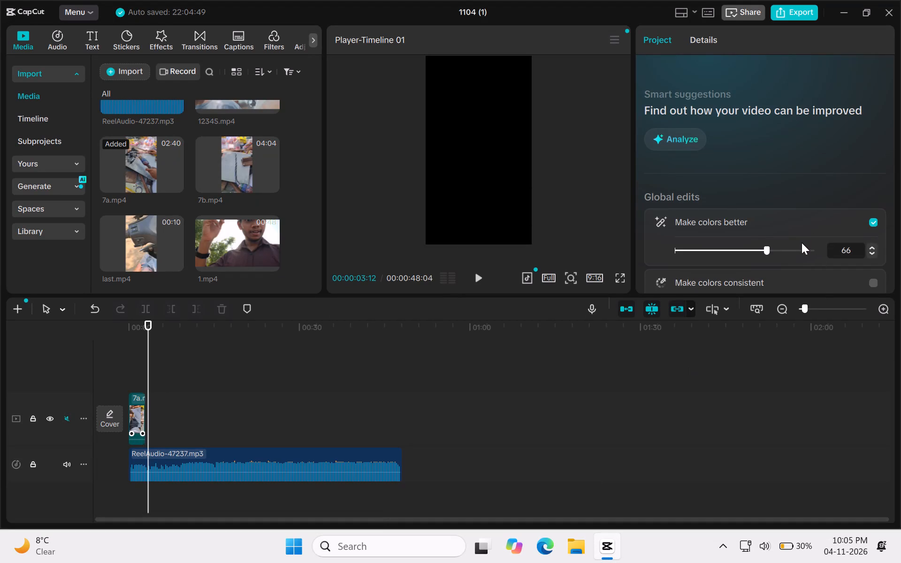
Raise the Make colors better strength to 97 and preview the opening full screen again.
left_click(805, 249)
left_click(621, 277)
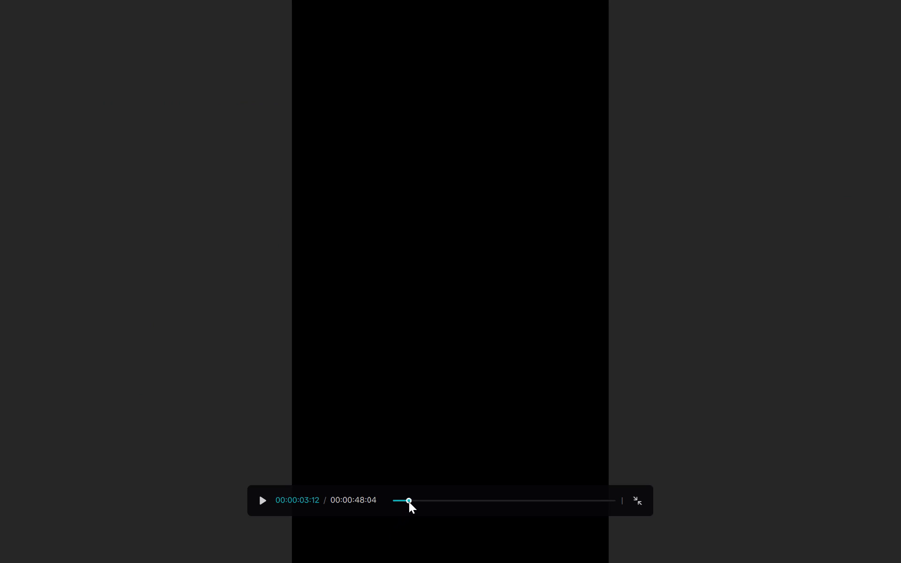
left_click_drag(409, 501, 343, 493)
key("space")
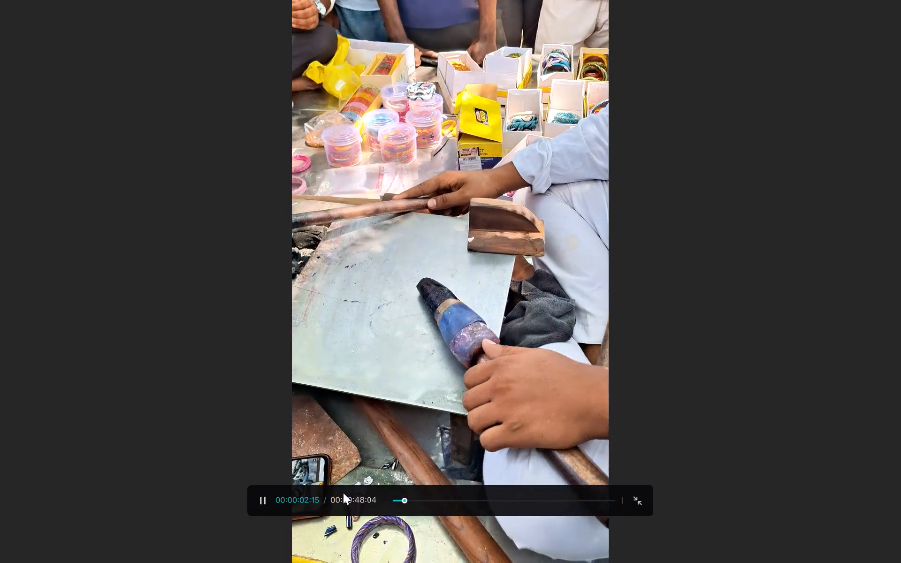
key("space")
key("Escape")
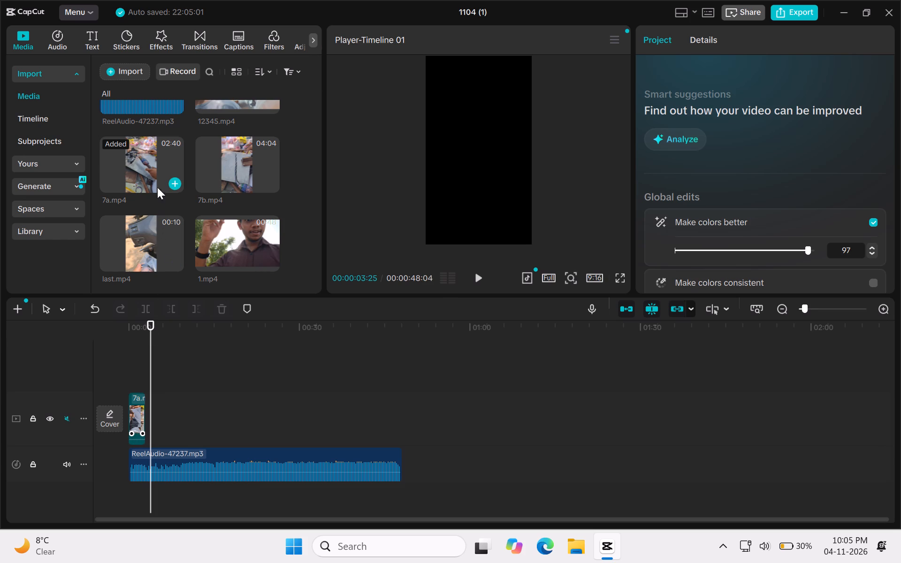
Add 7a.mp4 again after the opening shot and trim its start so about 00:00:34:29 remains.
left_click(171, 185)
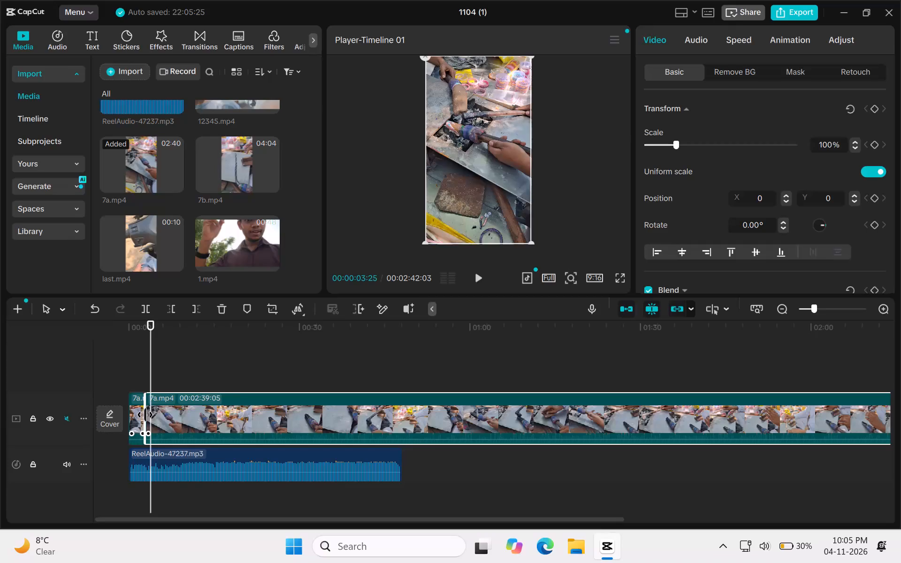
left_click_drag(145, 415, 853, 422)
Play the sequence full screen from the start to check the cut from the opening shot into the second 7a.mp4 clip.
key("space")
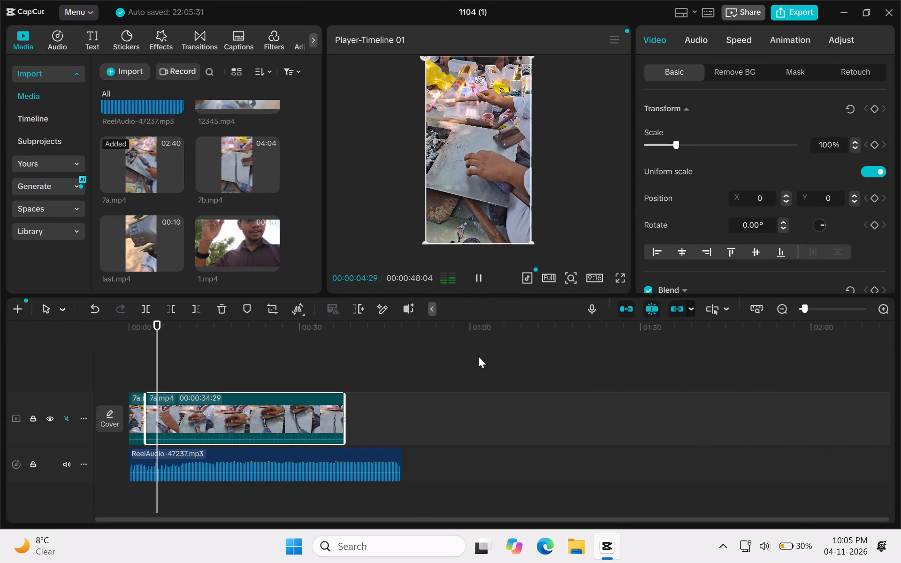
left_click(620, 281)
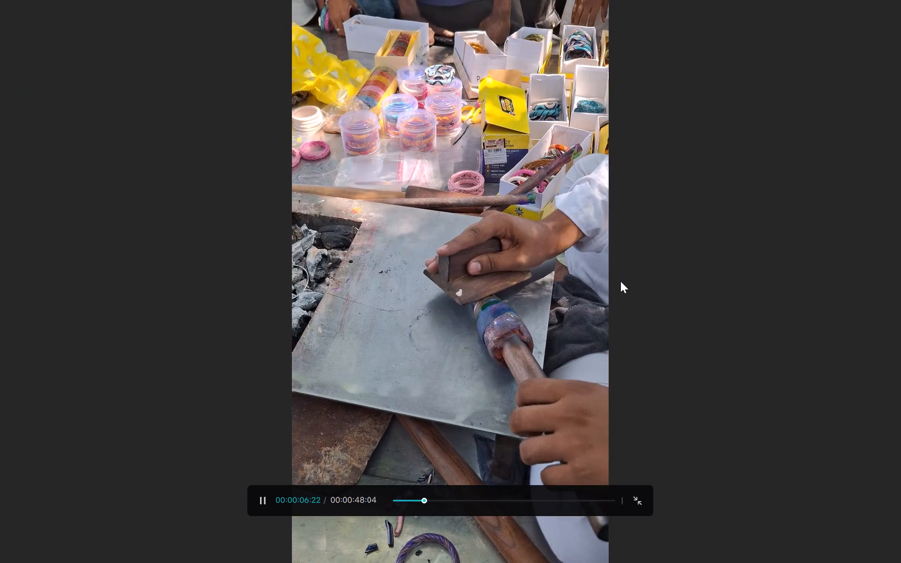
left_click_drag(421, 500, 318, 491)
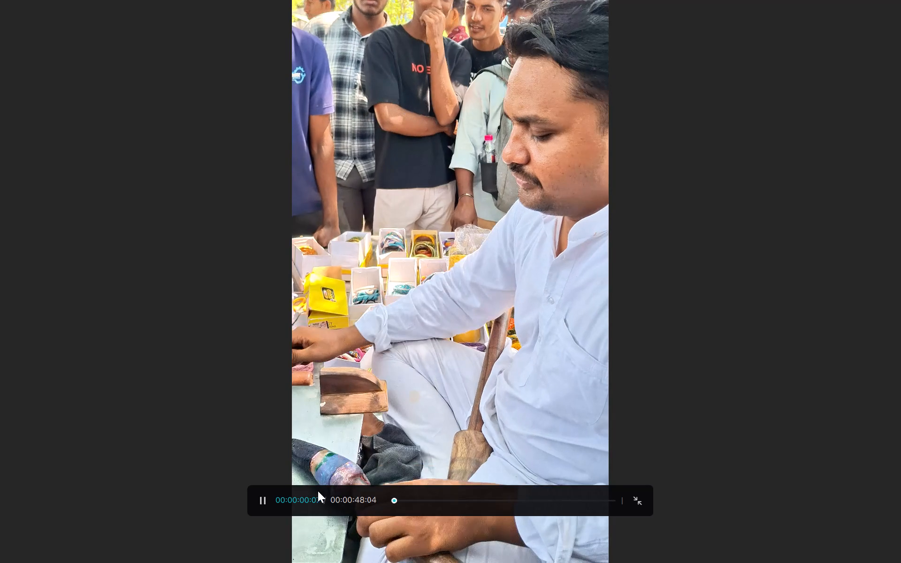
key("space")
key("space")
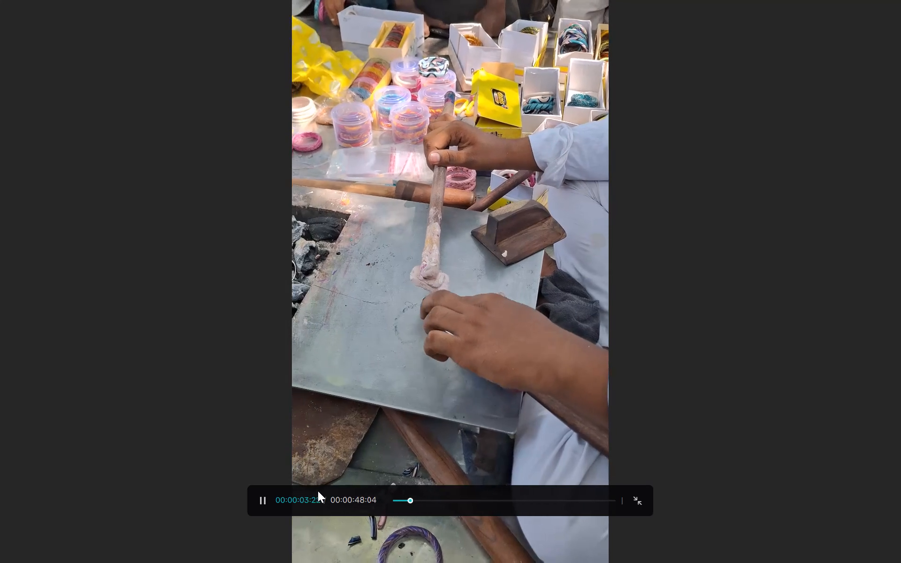
key("space")
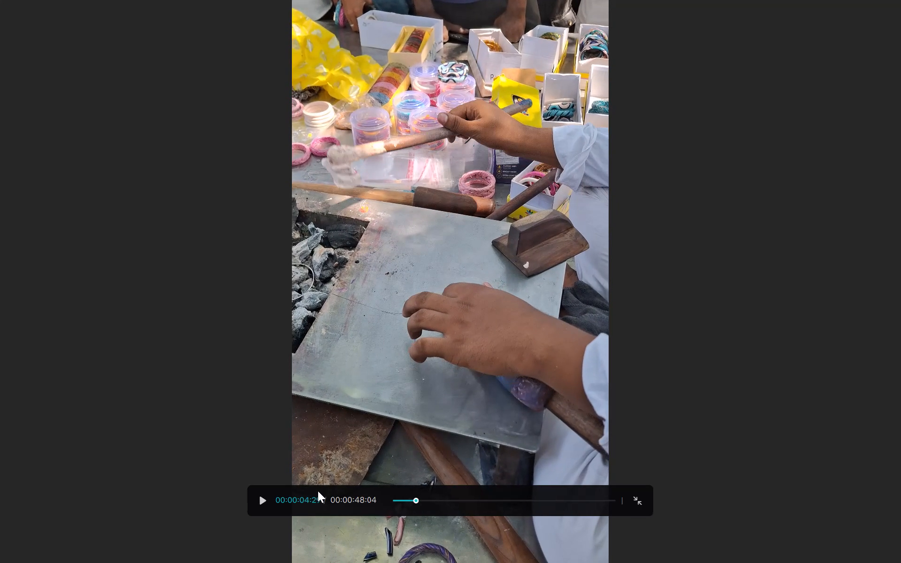
key("Escape")
Review the second 7a.mp4 clip further along, playing from about 00:00:28:16 and stopping at 00:00:31:03.
left_click(222, 364)
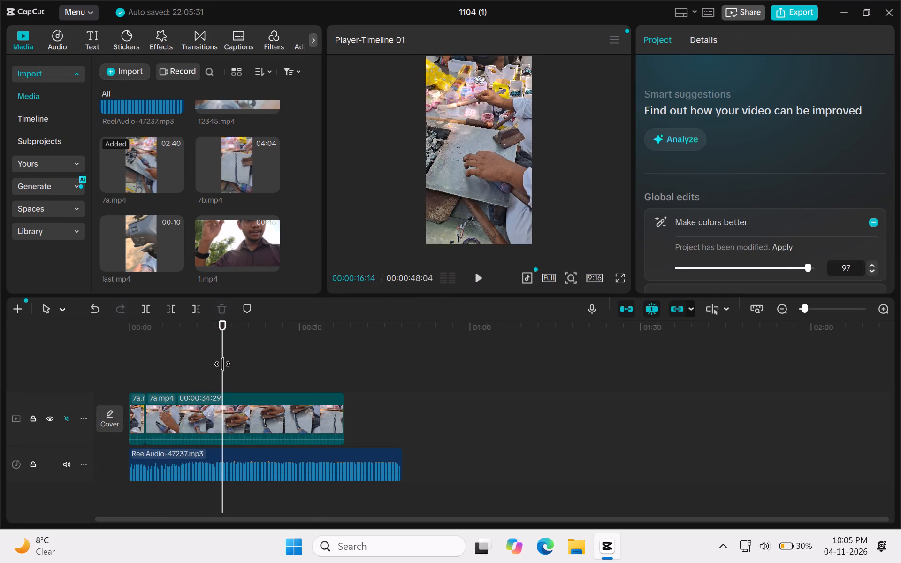
key("space")
left_click(291, 357)
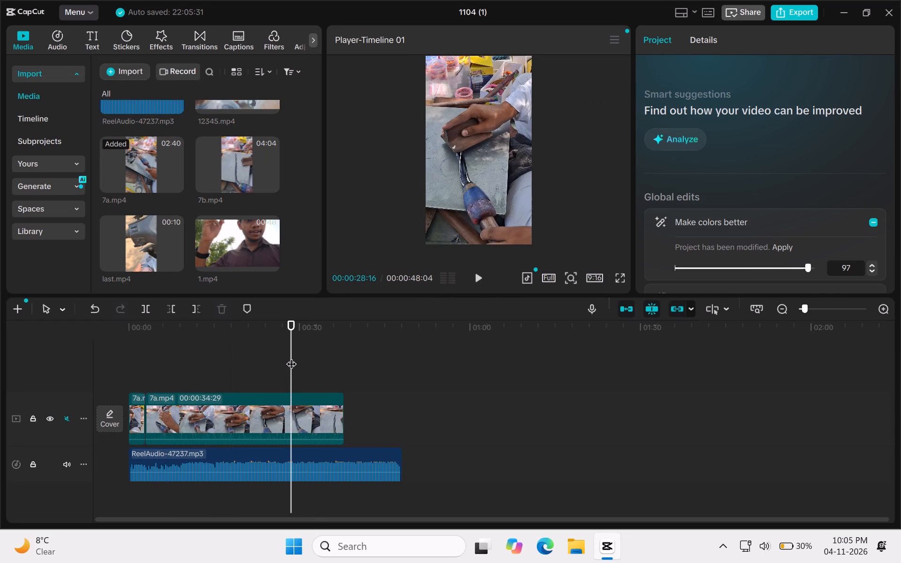
key("space")
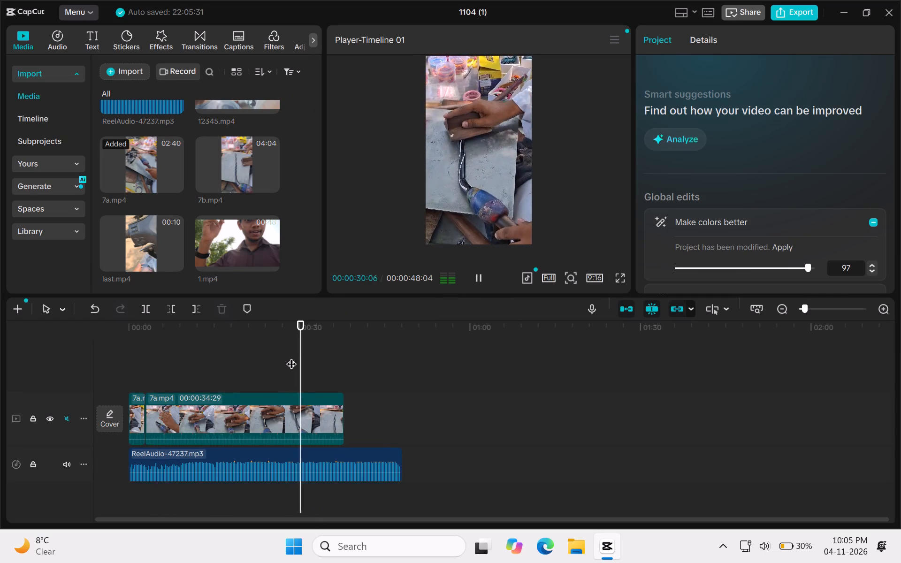
key("space")
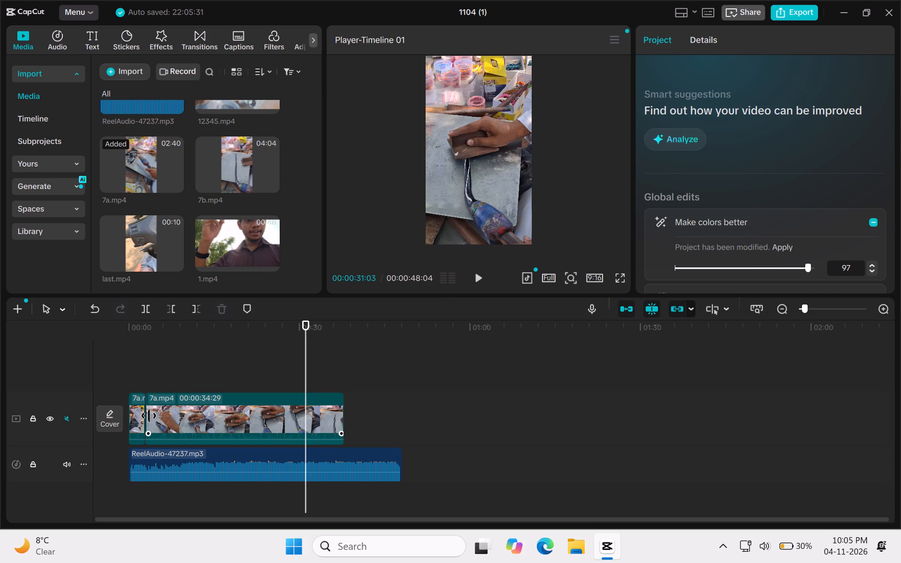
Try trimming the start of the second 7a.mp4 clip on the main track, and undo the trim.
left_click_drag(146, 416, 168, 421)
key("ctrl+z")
Move the second 7a.mp4 clip to a new track above and trim its start to about 00:00:31:03.
left_click(198, 415)
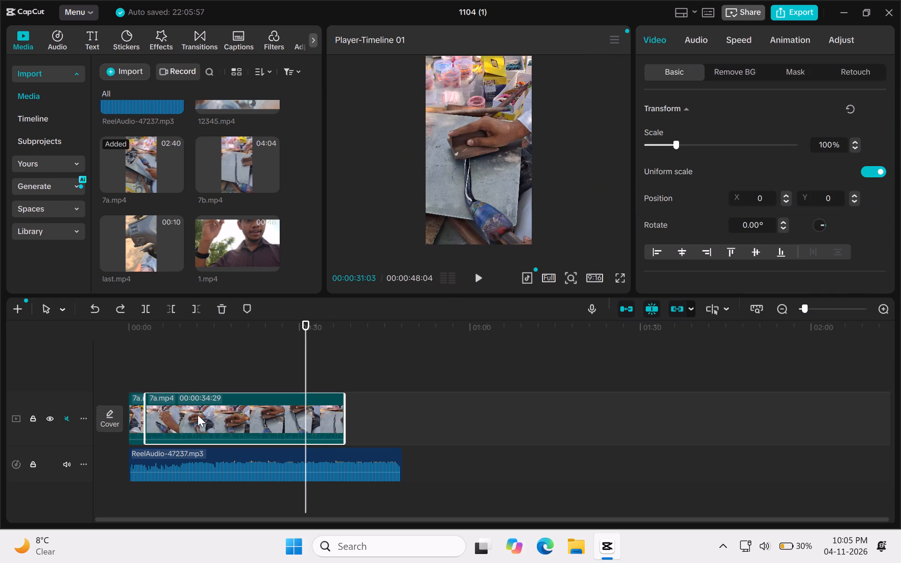
left_click_drag(260, 410, 304, 411)
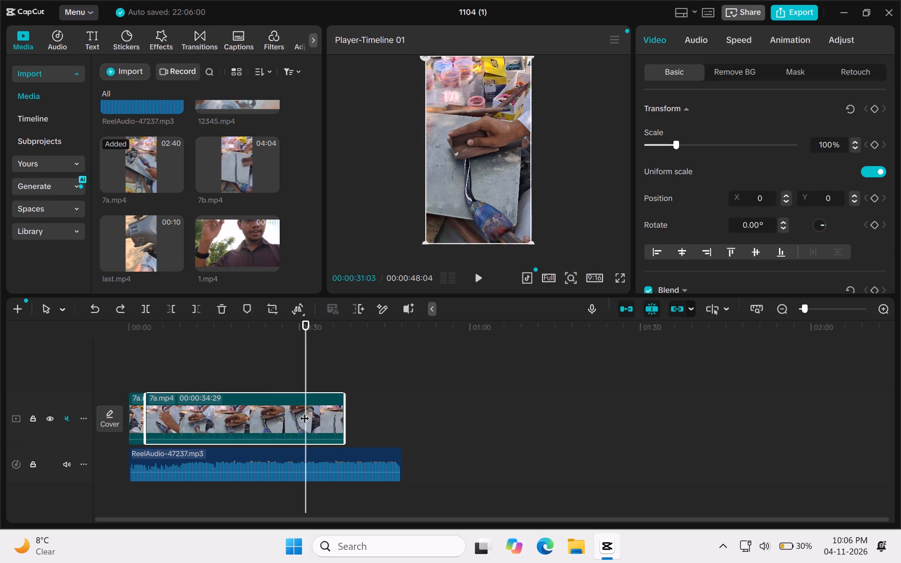
left_click_drag(267, 414, 280, 362)
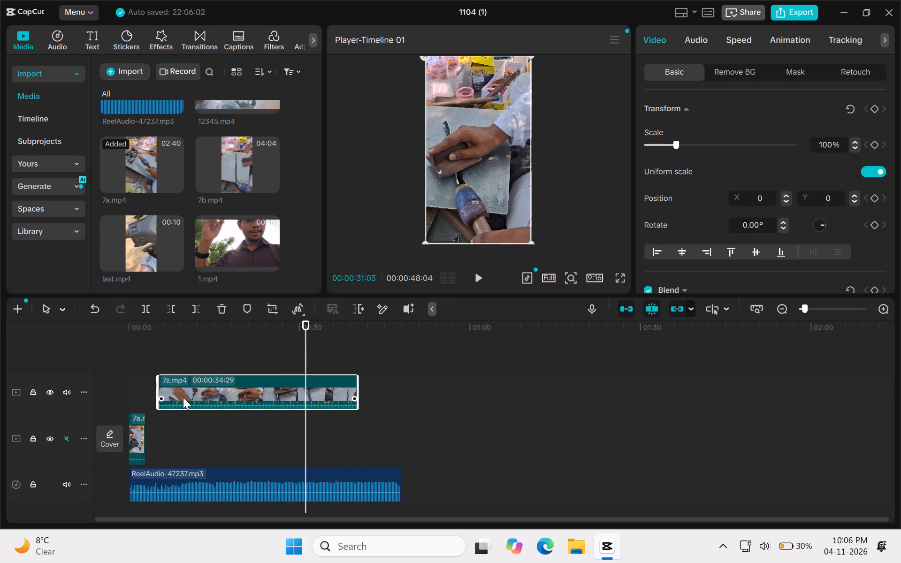
left_click_drag(156, 391, 245, 396)
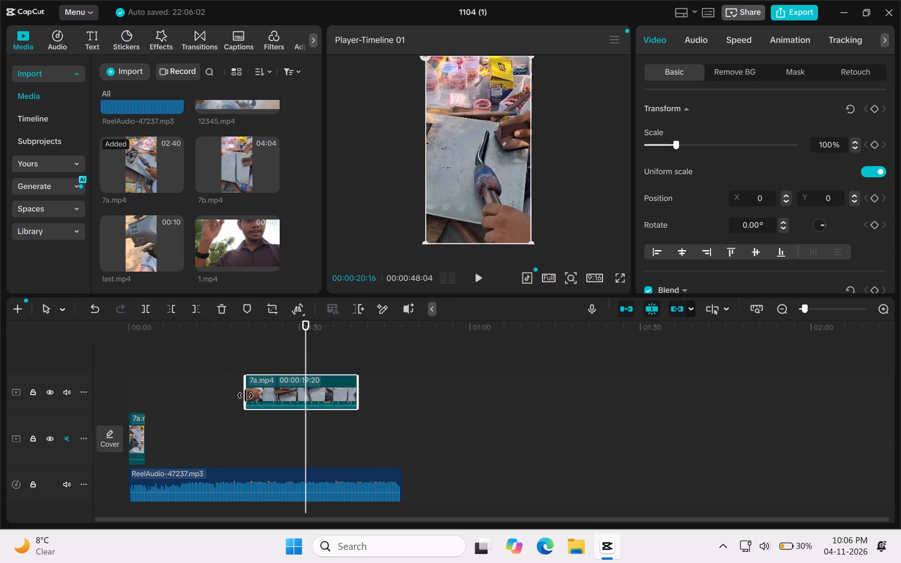
left_click_drag(245, 396, 307, 402)
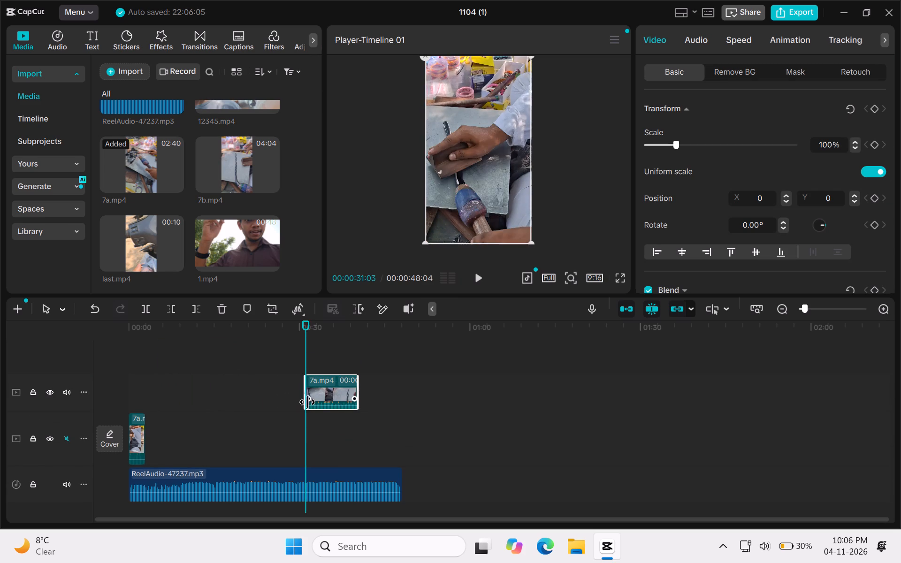
left_click_drag(307, 402, 308, 402)
Move the trimmed 7a.mp4 clip back along its track to start where the opening shot ends, and play across the cut.
left_click_drag(317, 397, 164, 400)
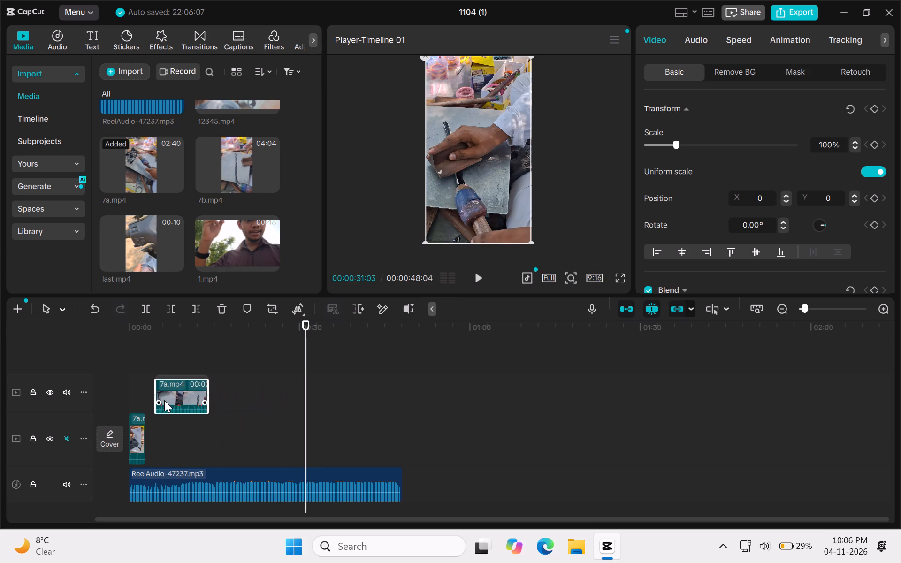
left_click_drag(164, 400, 161, 397)
left_click(161, 397)
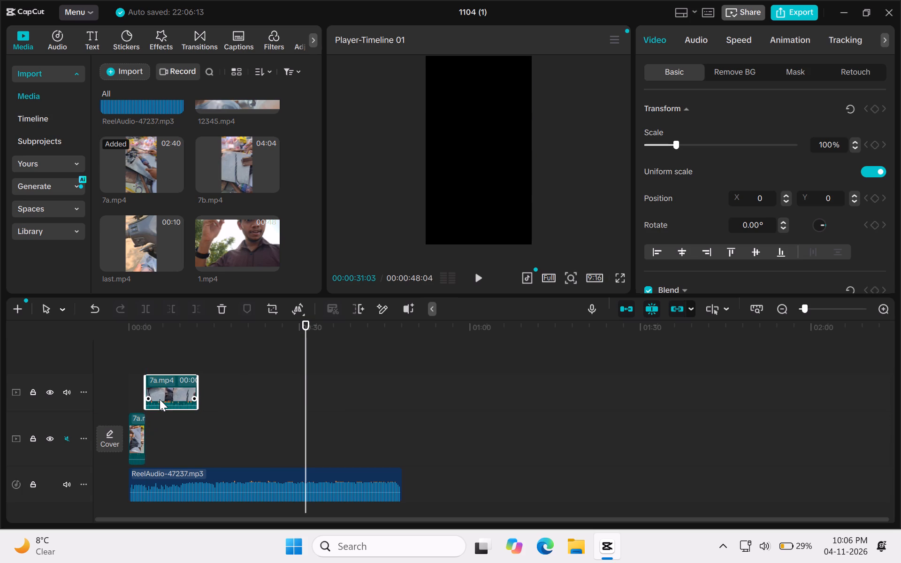
left_click(137, 391)
key("space")
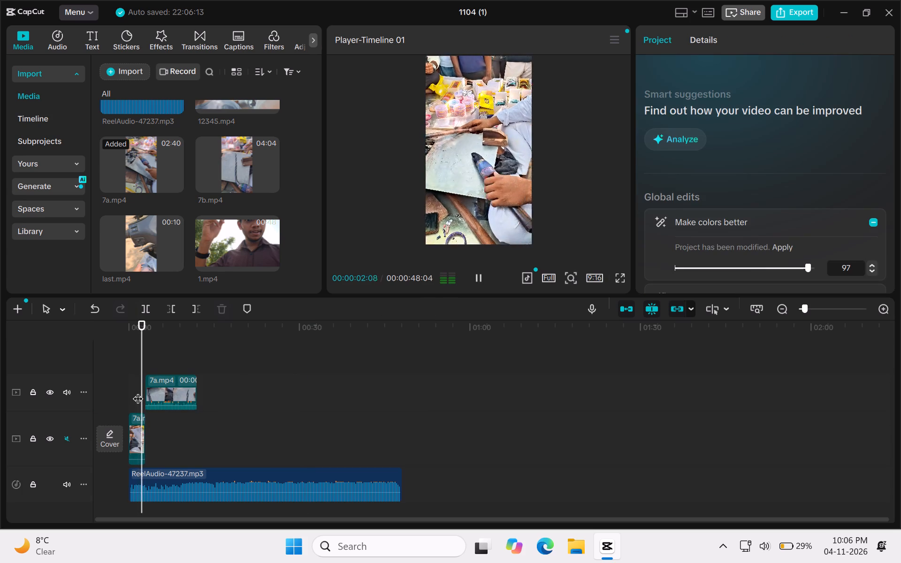
key("space")
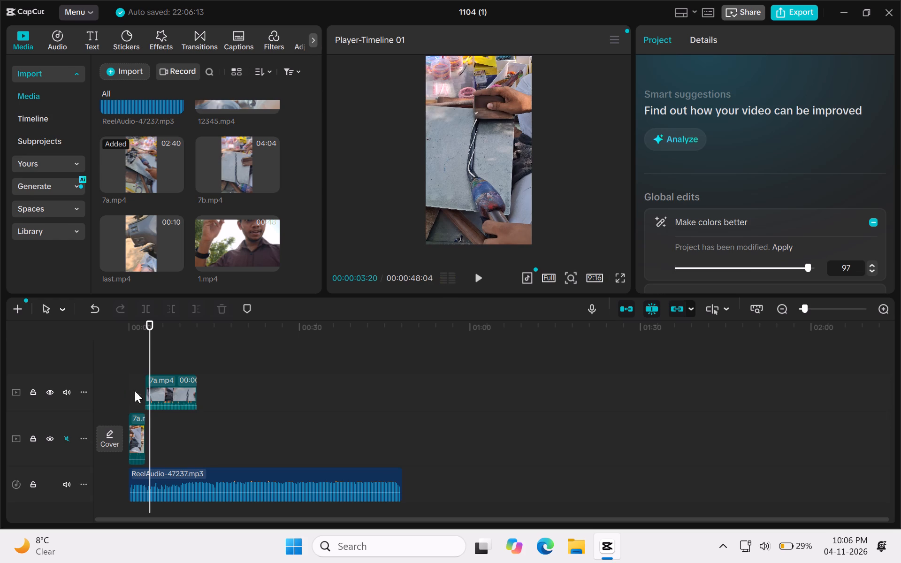
Mute the upper video track.
left_click(65, 391)
Shift the upper-track 7a.mp4 clip to start at about 00:00:03:20.
left_click_drag(162, 395, 168, 396)
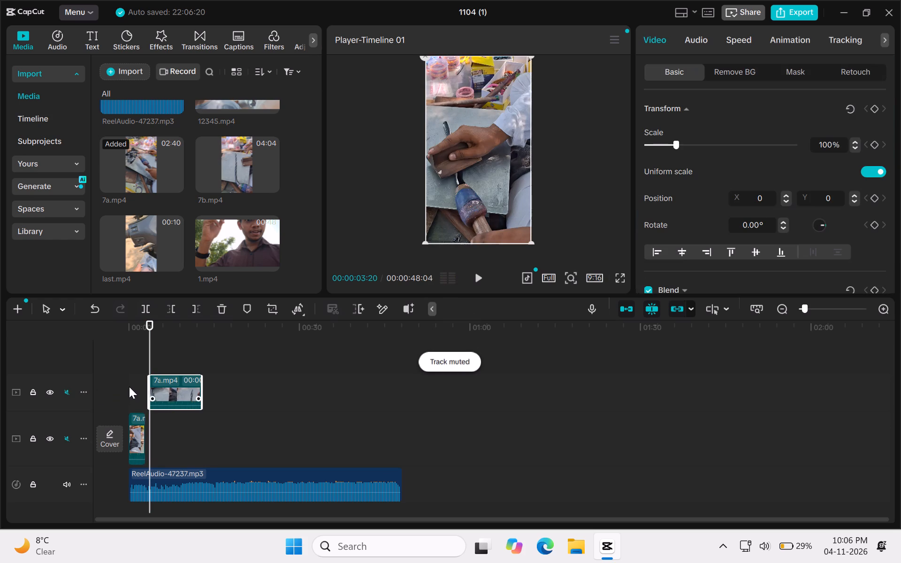
left_click(127, 385)
right_click(127, 385)
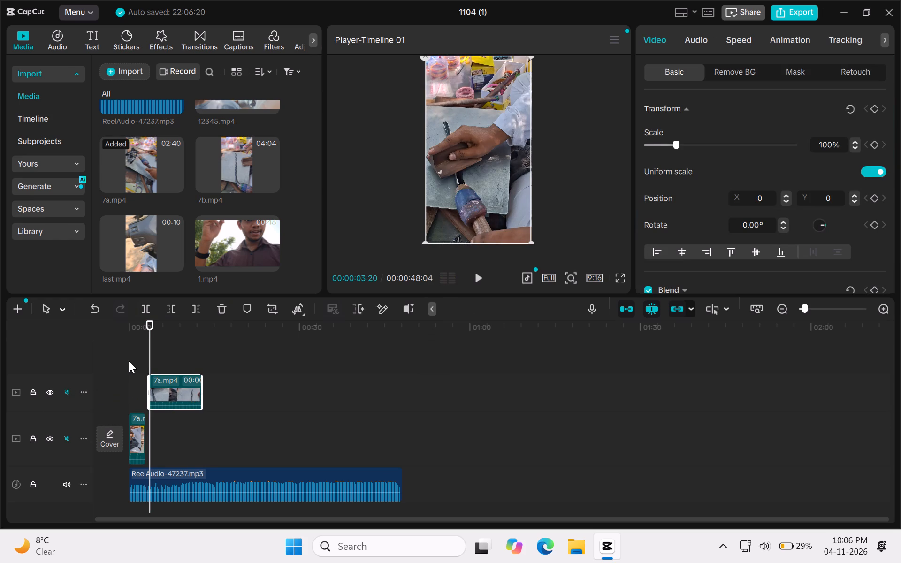
Play across the gap after the opening shot, and move the upper-track 7a.mp4 clip back to start at the opening shot's end, 00:00:02:28.
left_click(129, 361)
left_click_drag(147, 333, 69, 324)
key("space")
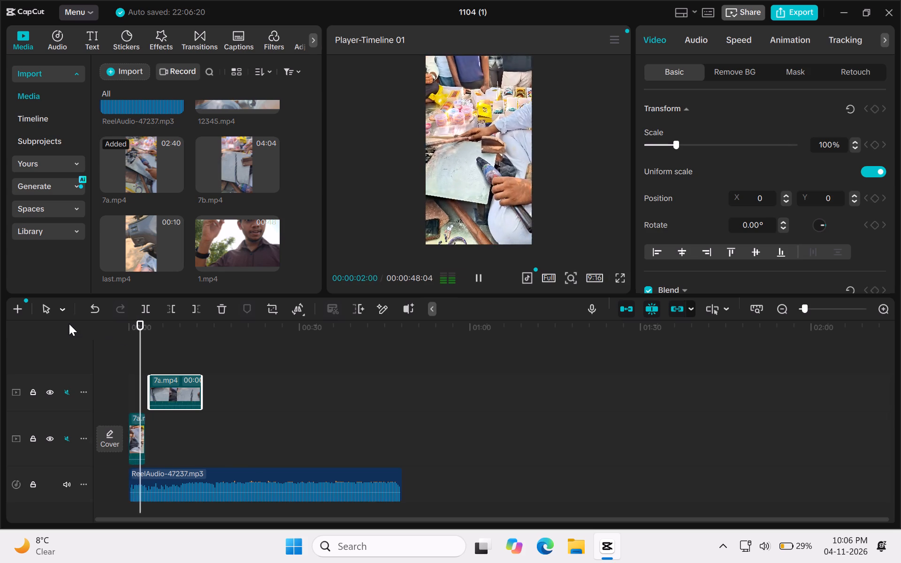
key("space")
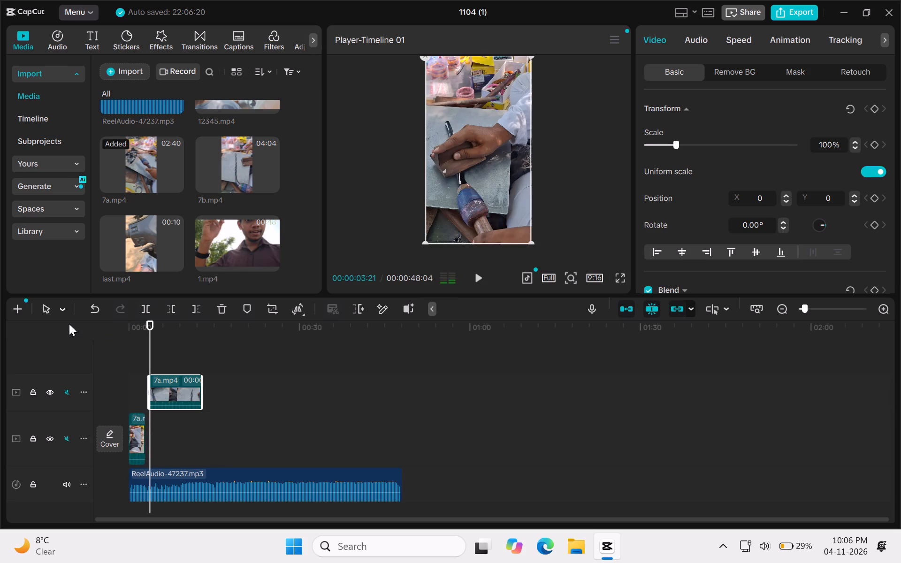
left_click(149, 361)
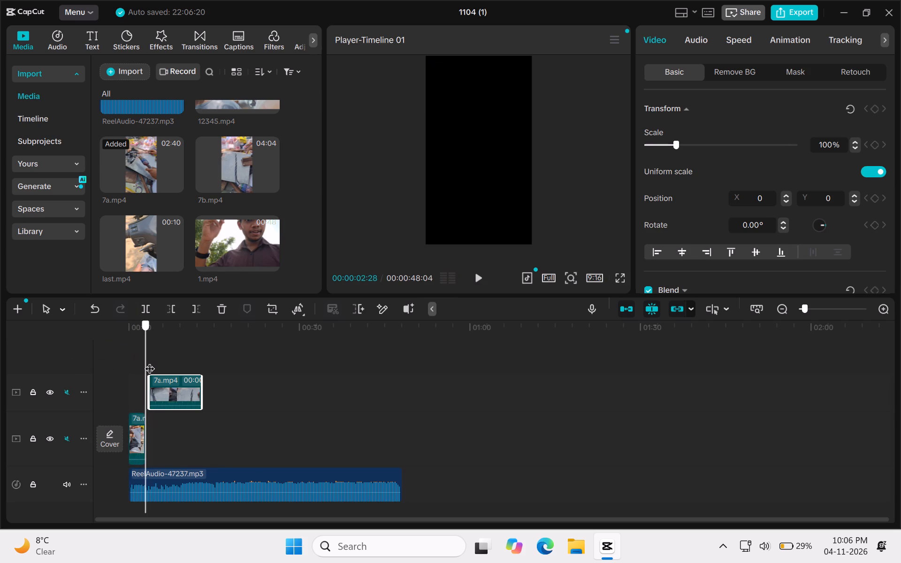
left_click(161, 374)
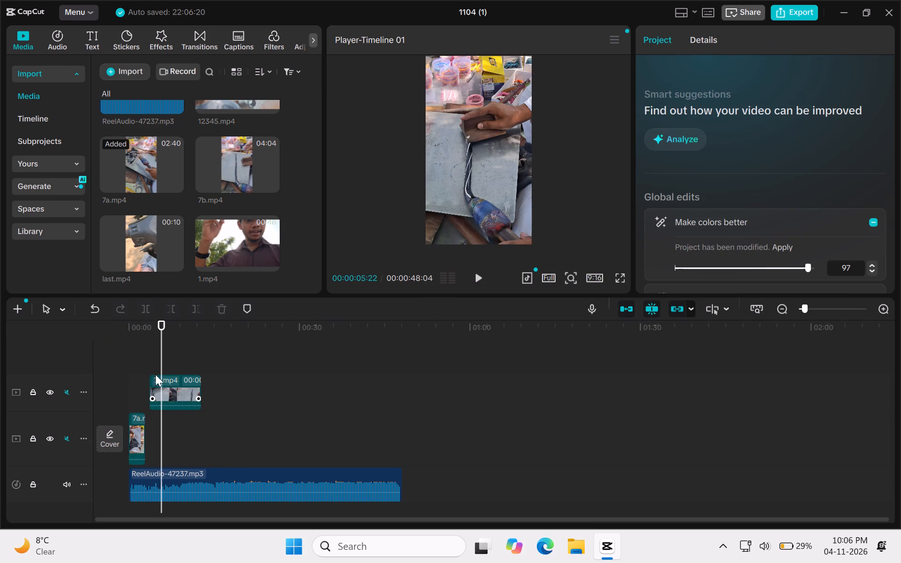
left_click(145, 421)
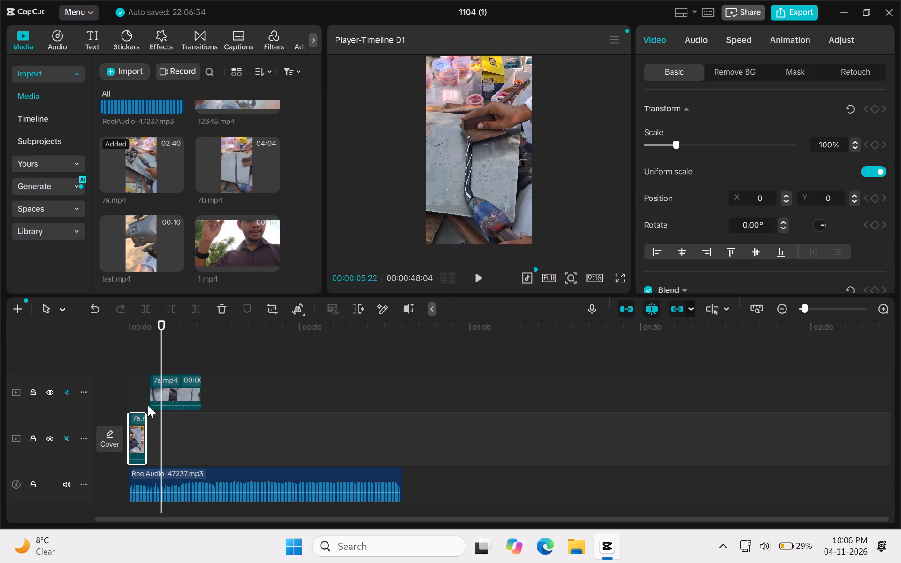
left_click_drag(159, 339, 147, 340)
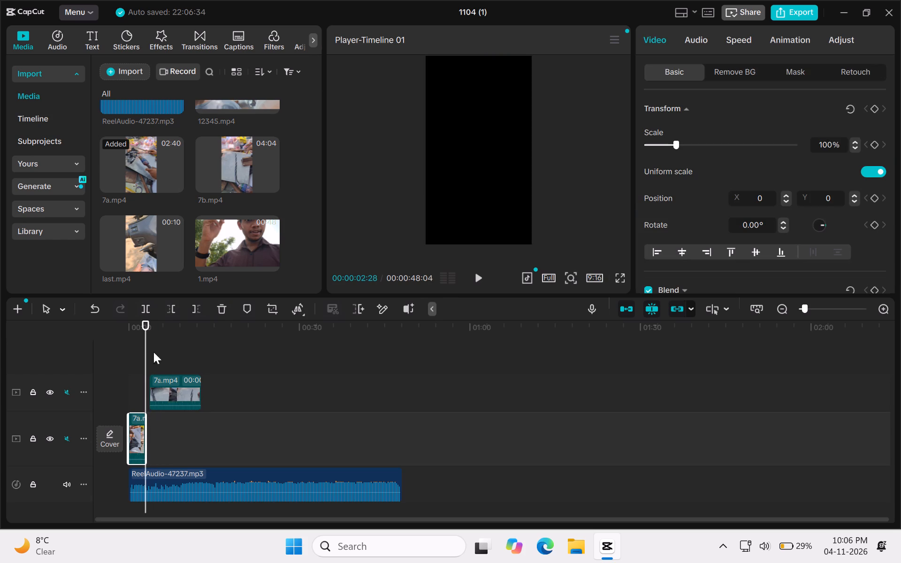
left_click_drag(169, 377, 162, 377)
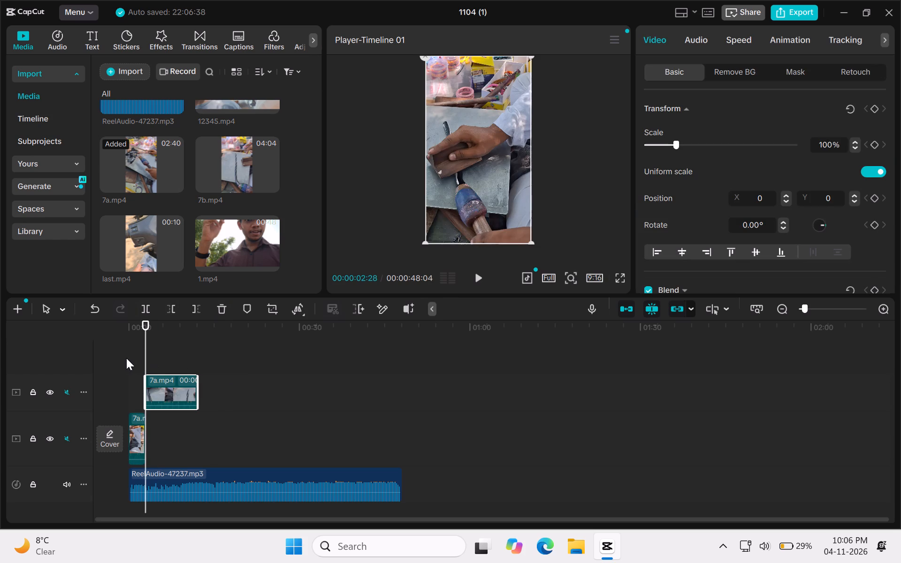
left_click(165, 381)
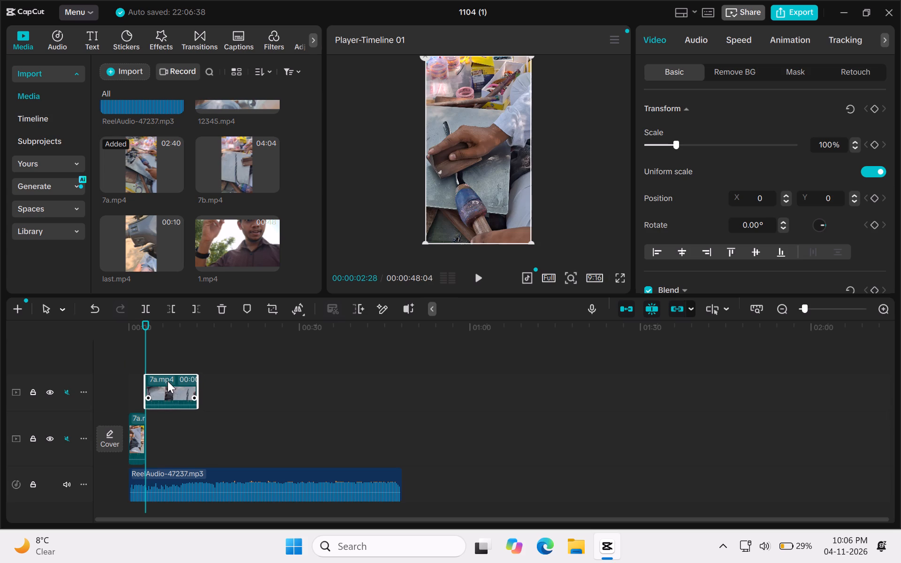
left_click(126, 364)
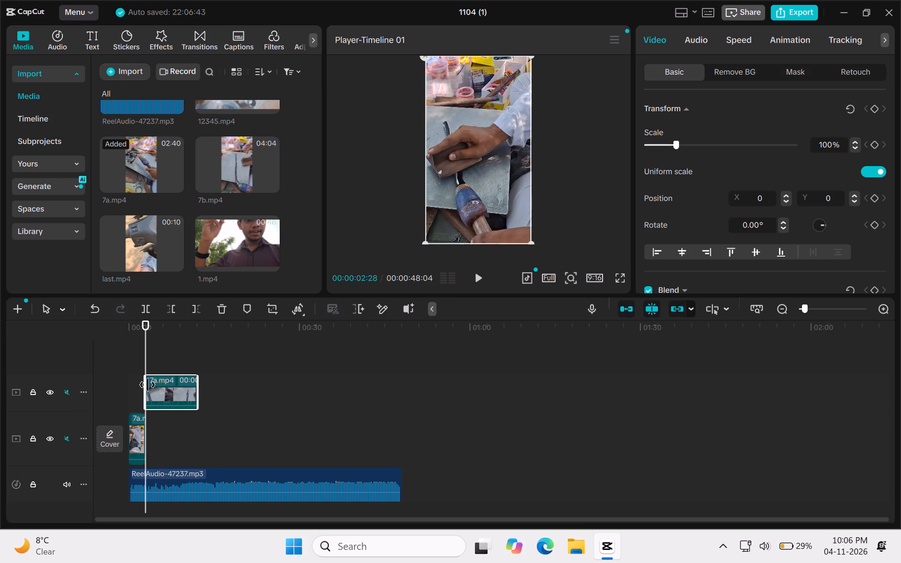
Apply the Fade In entrance animation to the opening 7a.mp4 shot on the main track, and play it through to the cut.
left_click(191, 335)
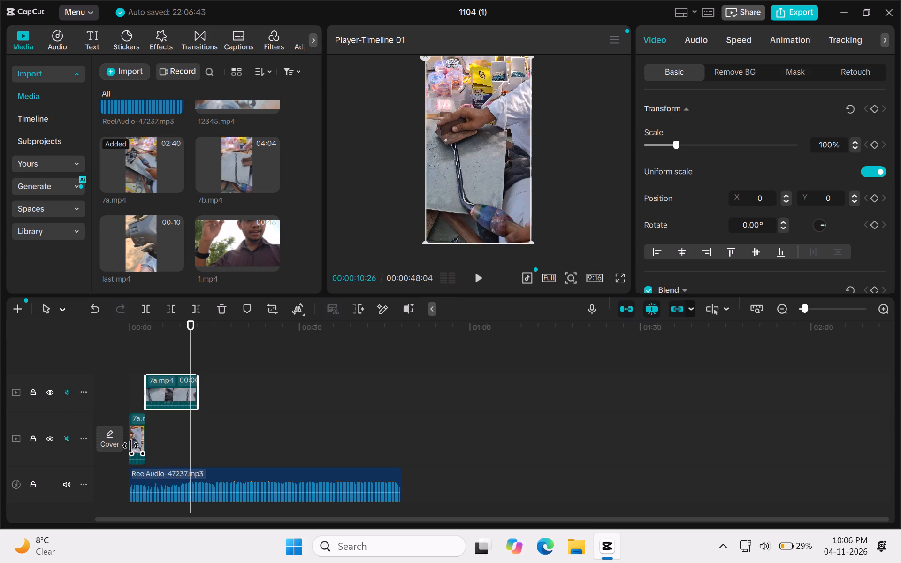
left_click(130, 446)
left_click(166, 397)
left_click(138, 429)
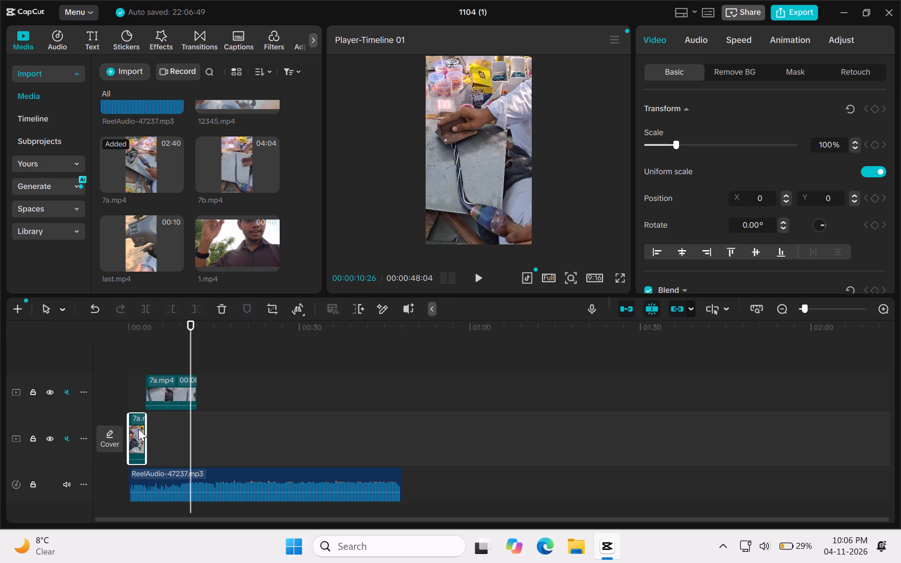
left_click(798, 42)
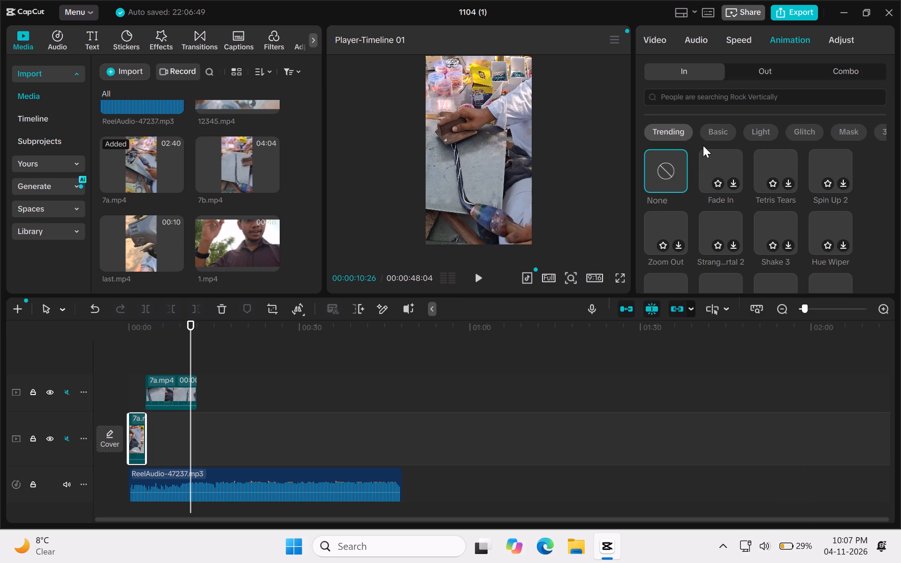
left_click(733, 183)
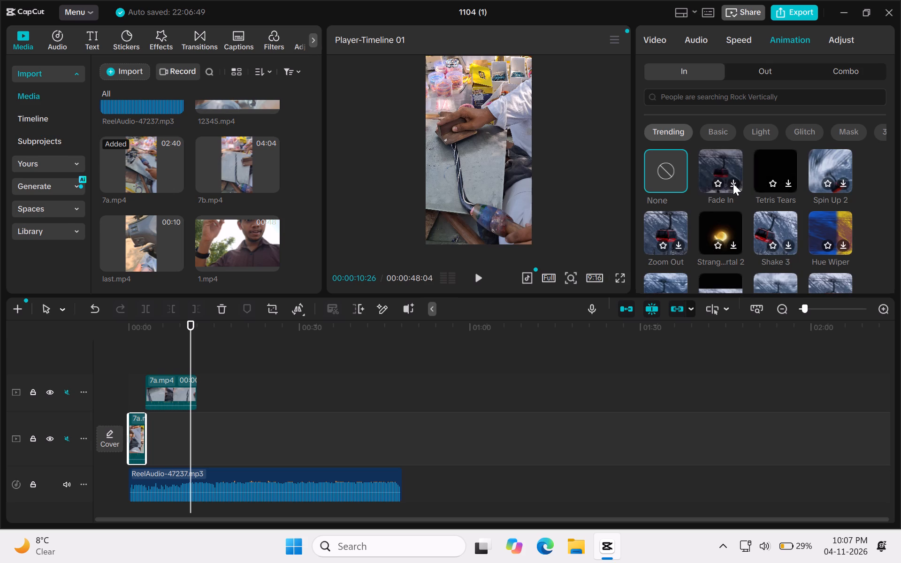
left_click(733, 183)
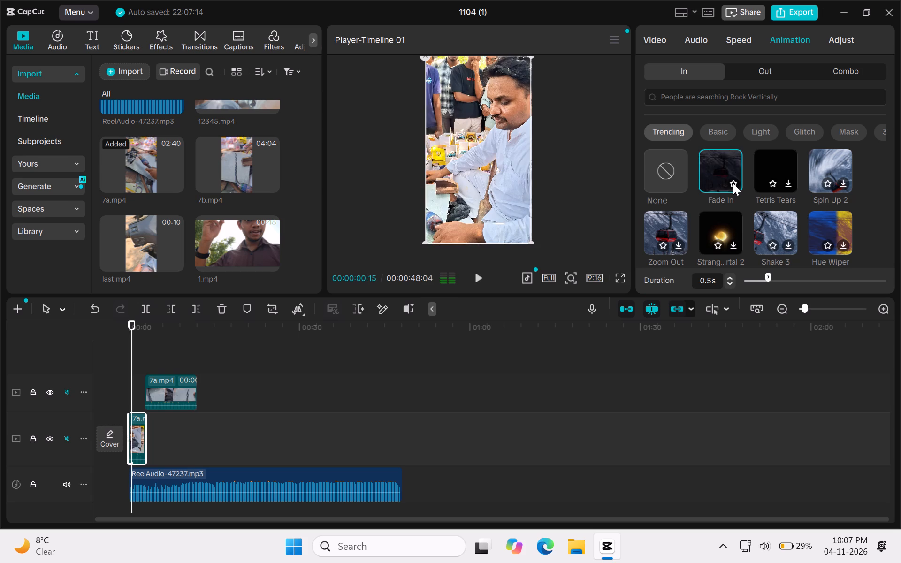
key("space")
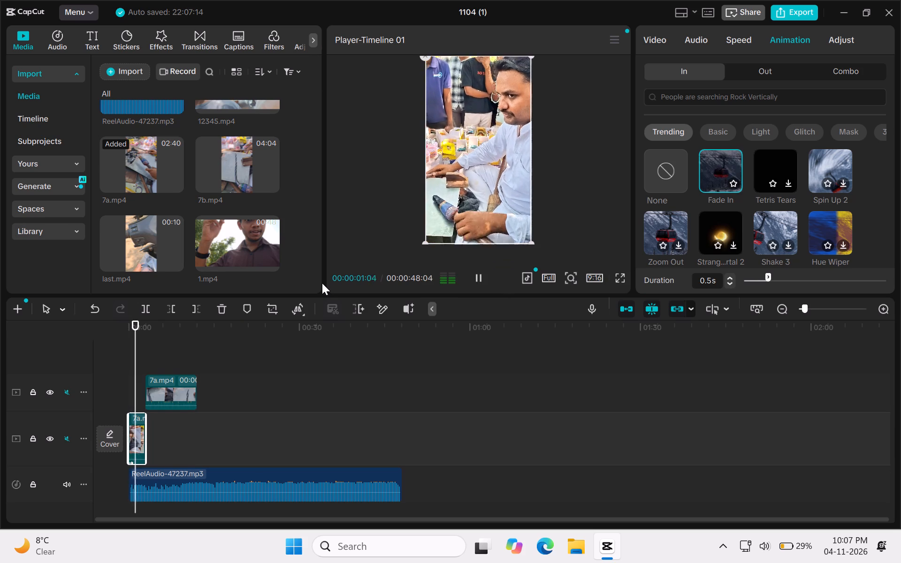
key("space")
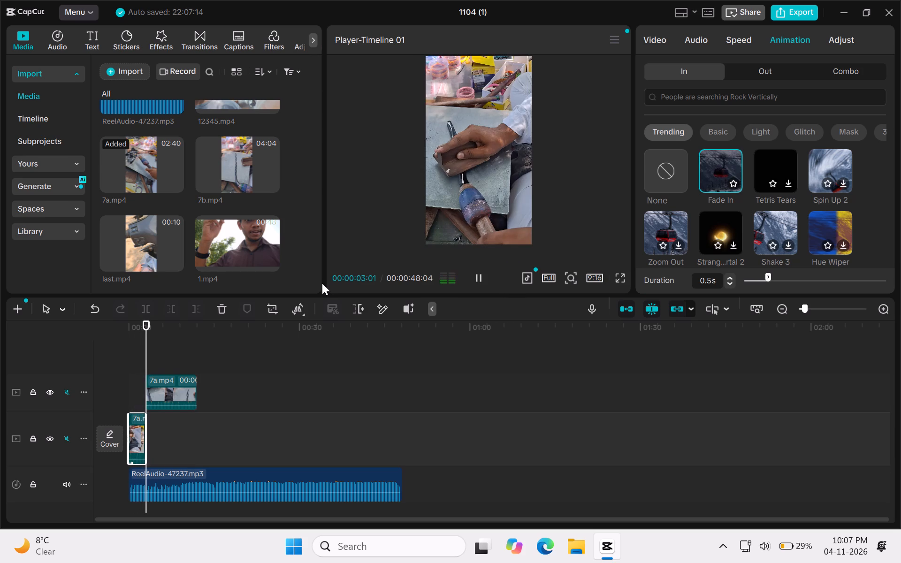
Apply the Fade In entrance animation to the upper-track 7a.mp4 clip.
left_click(172, 388)
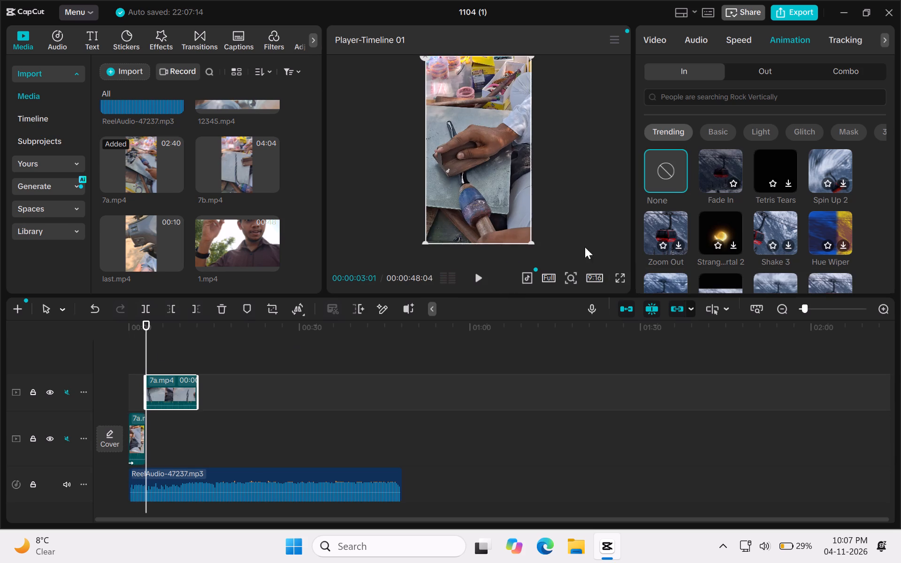
left_click(716, 168)
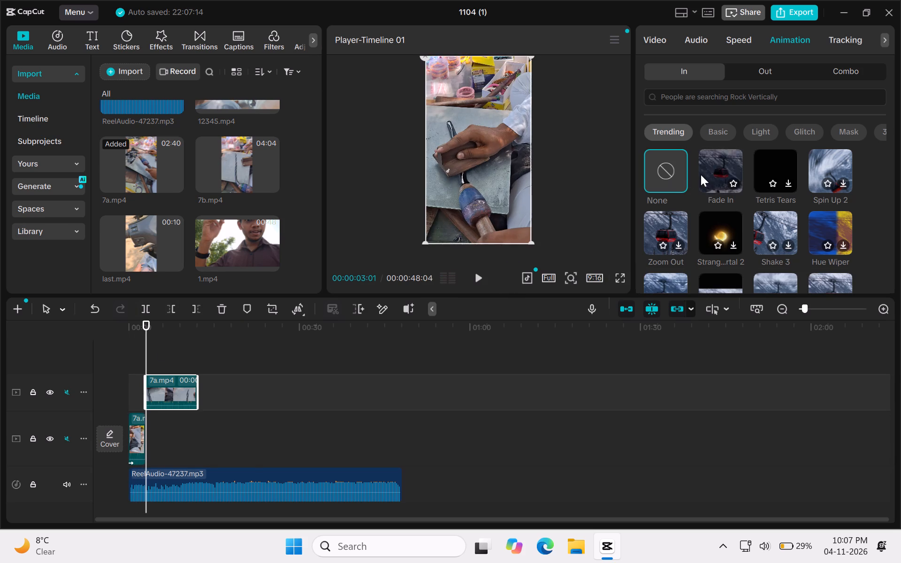
left_click(708, 174)
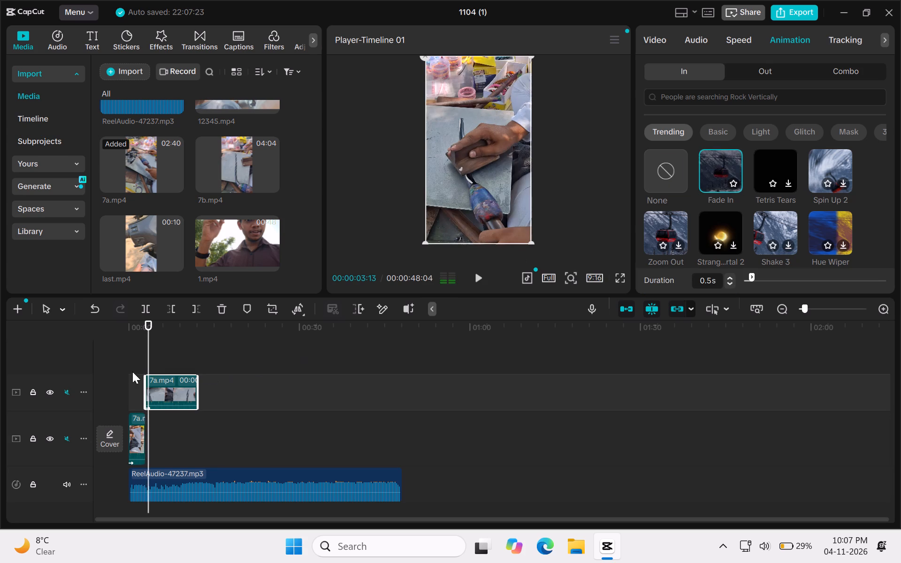
Preview the reel full screen from the beginning, replaying the fade at the cut between the two 7a.mp4 clips.
left_click(130, 375)
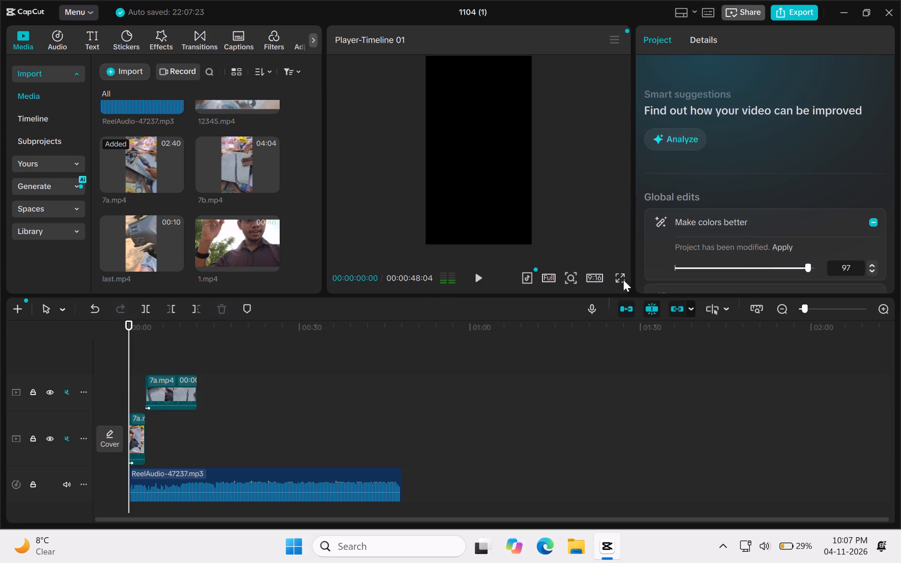
left_click(623, 280)
key("space")
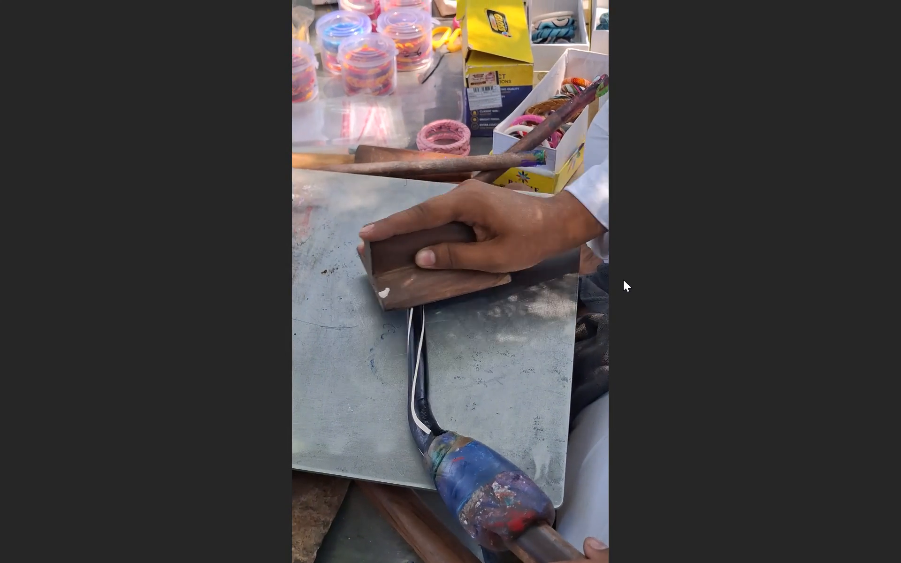
key("Left")
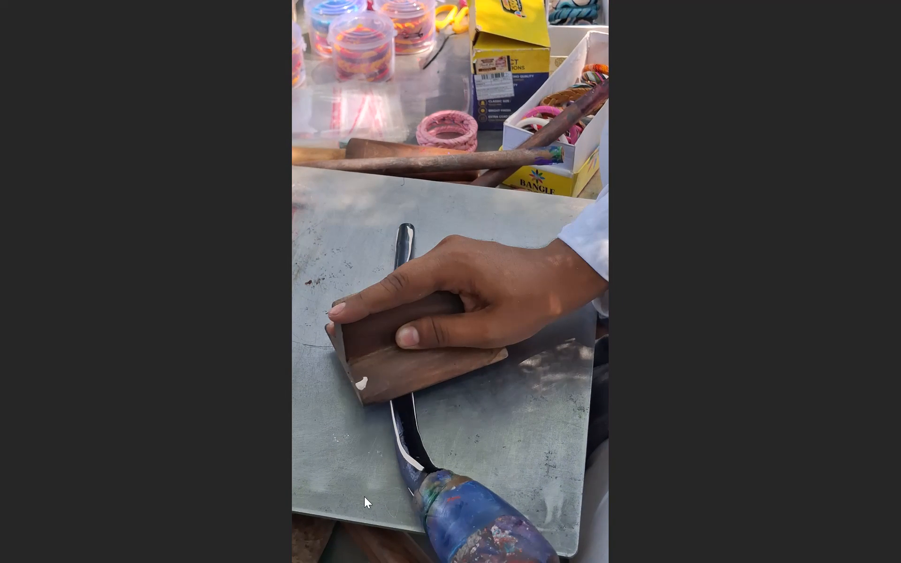
left_click(364, 496)
left_click(404, 499)
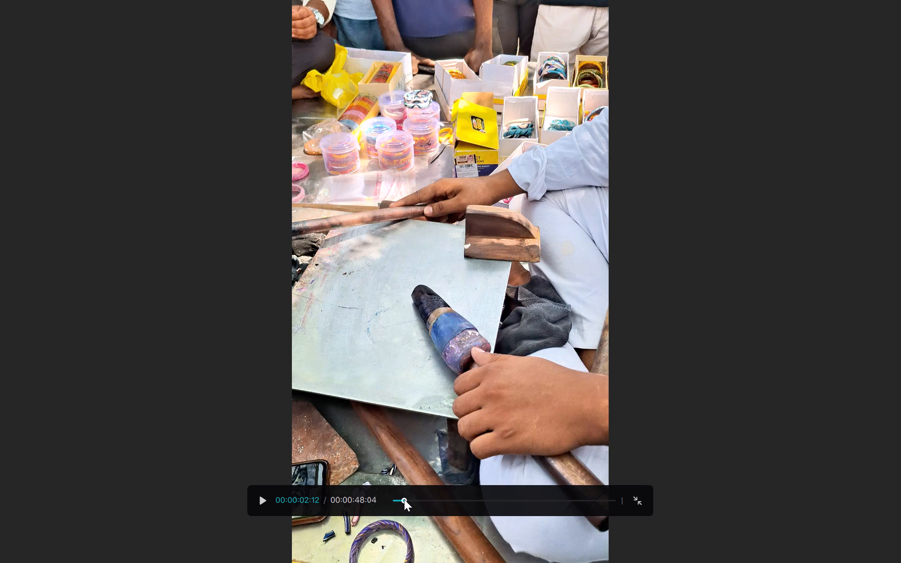
left_click_drag(404, 499, 358, 499)
key("space")
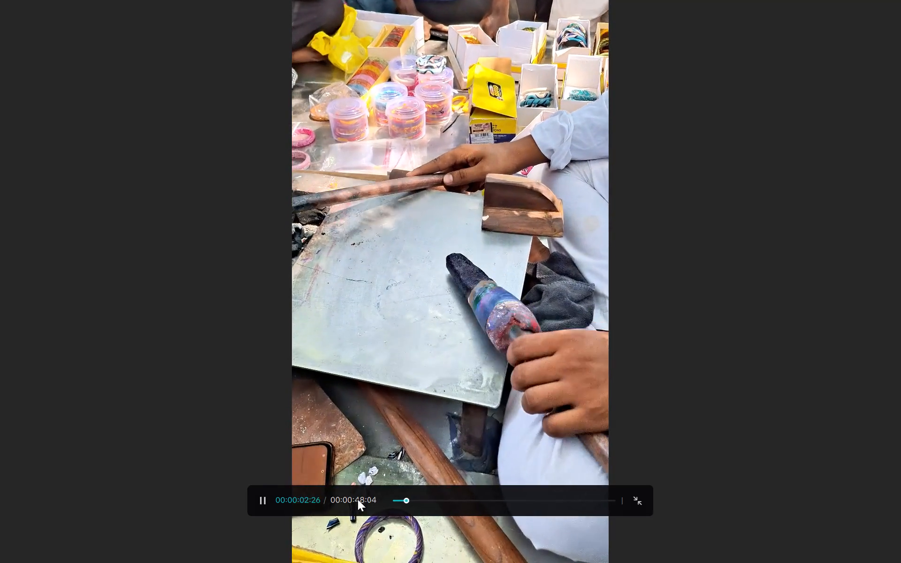
key("space")
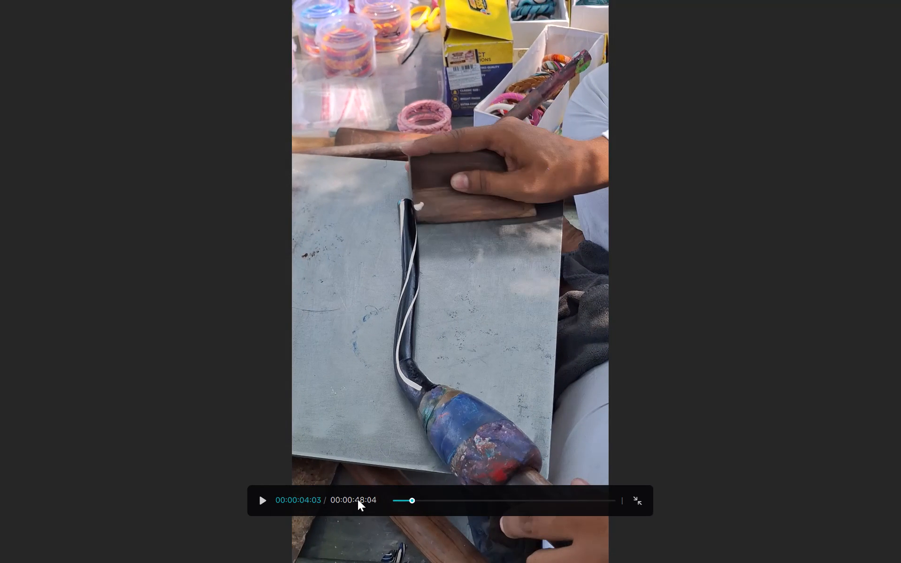
key("Escape")
Shorten the Fade In animation on the upper-track 7a.mp4 clip to 0.2 s.
left_click(182, 384)
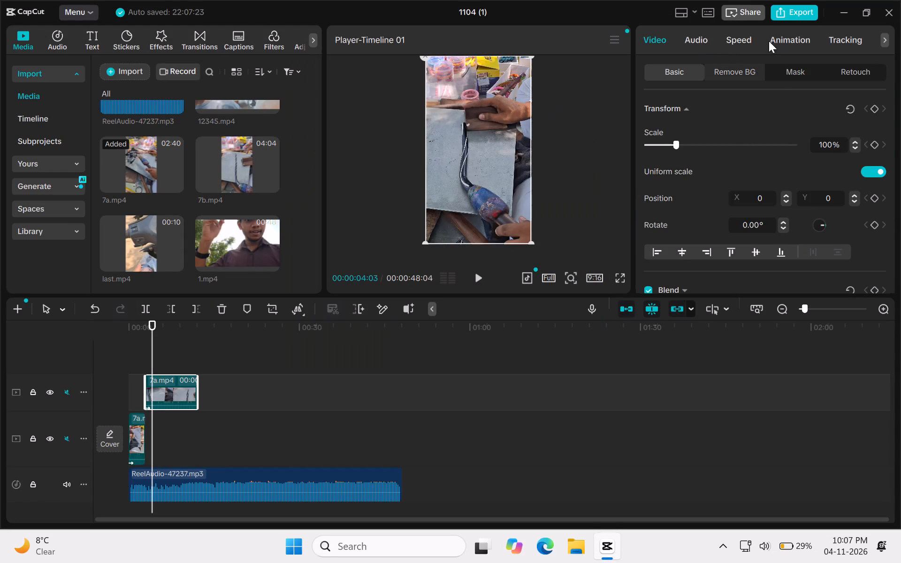
left_click(784, 40)
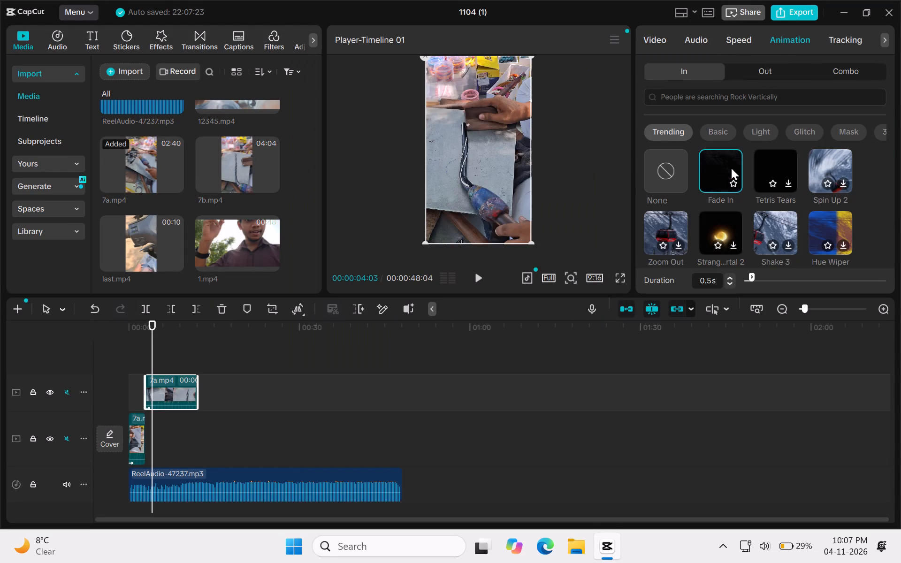
left_click(721, 165)
right_click(721, 165)
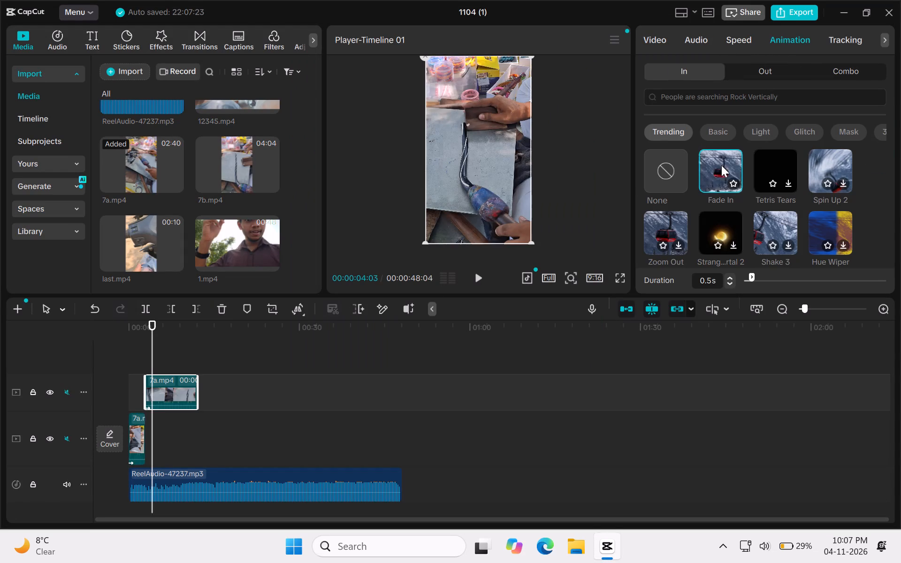
left_click_drag(751, 280, 748, 279)
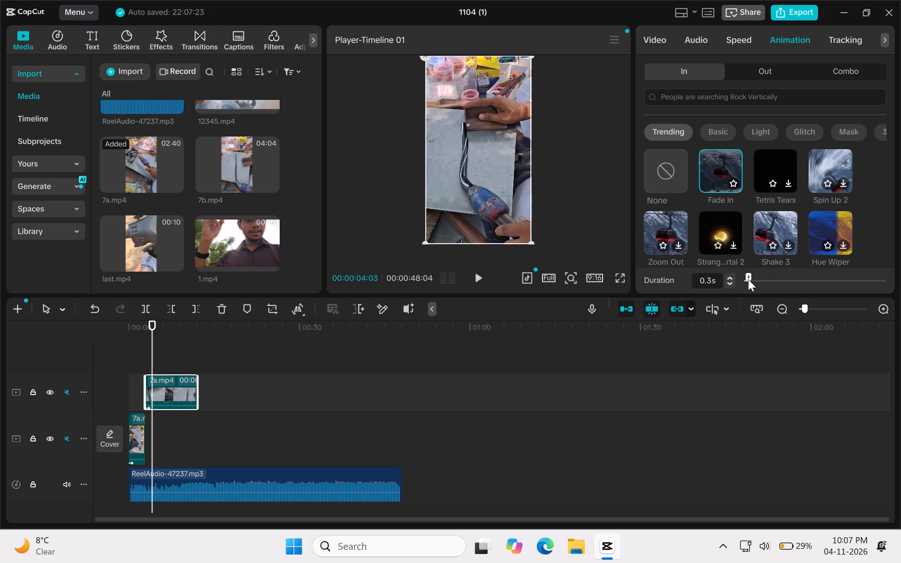
left_click_drag(748, 279, 747, 279)
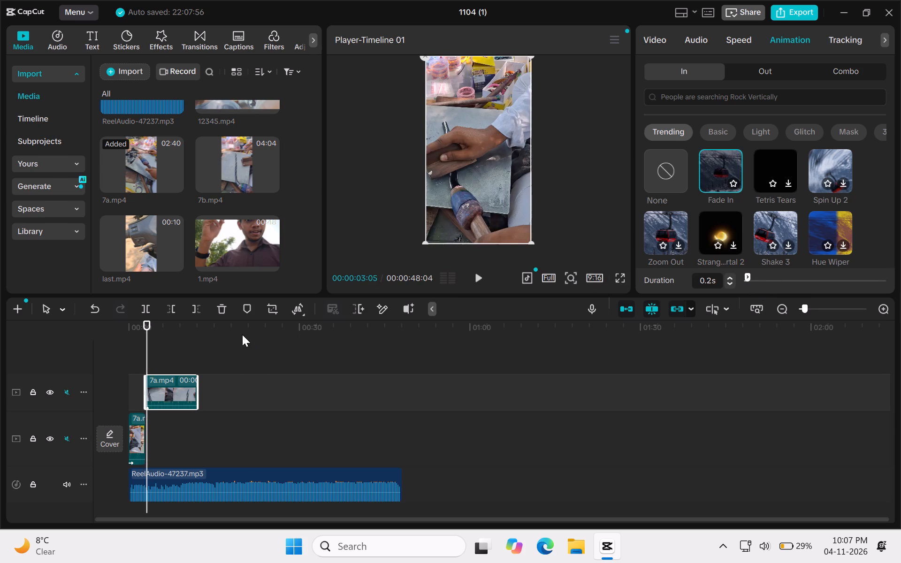
Play the reel full screen from the beginning to check the shortened fade at the cut.
left_click(133, 349)
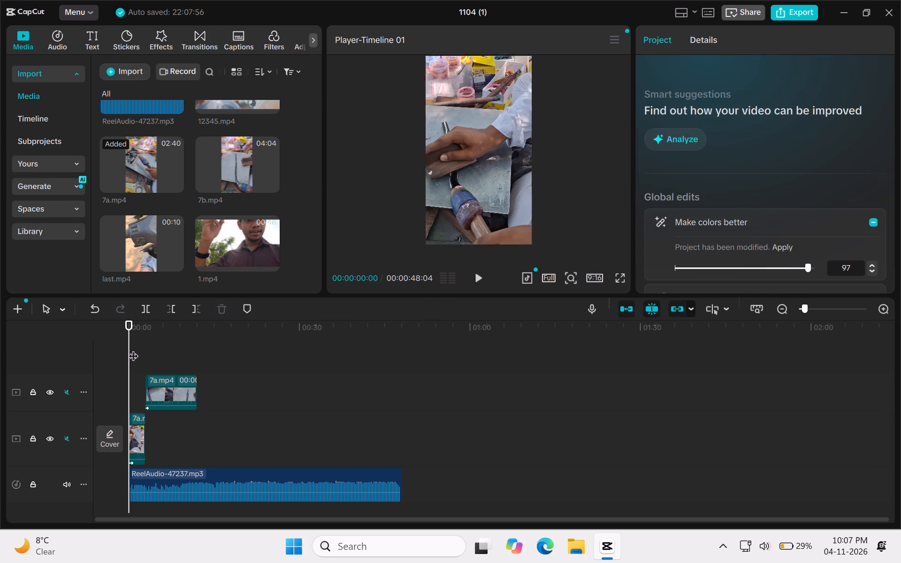
left_click(626, 273)
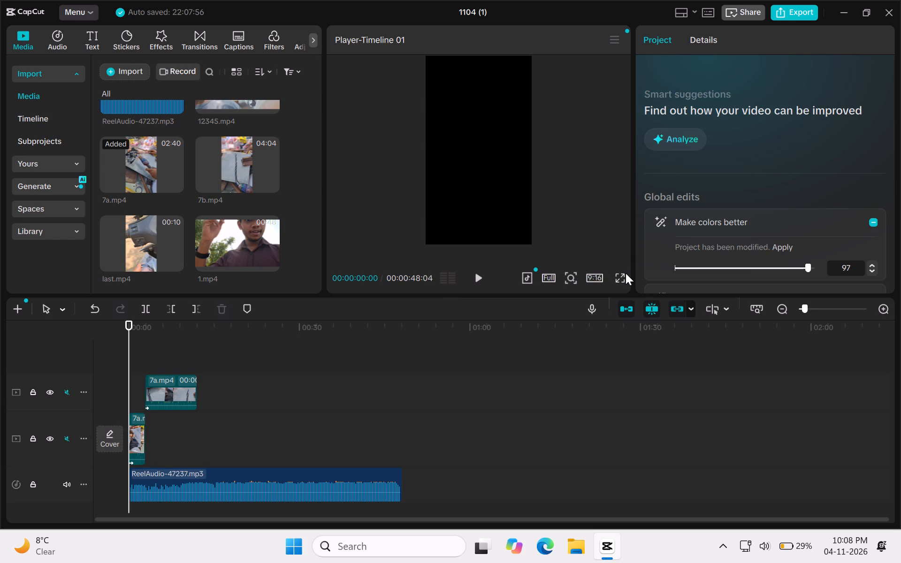
left_click(624, 274)
key("space")
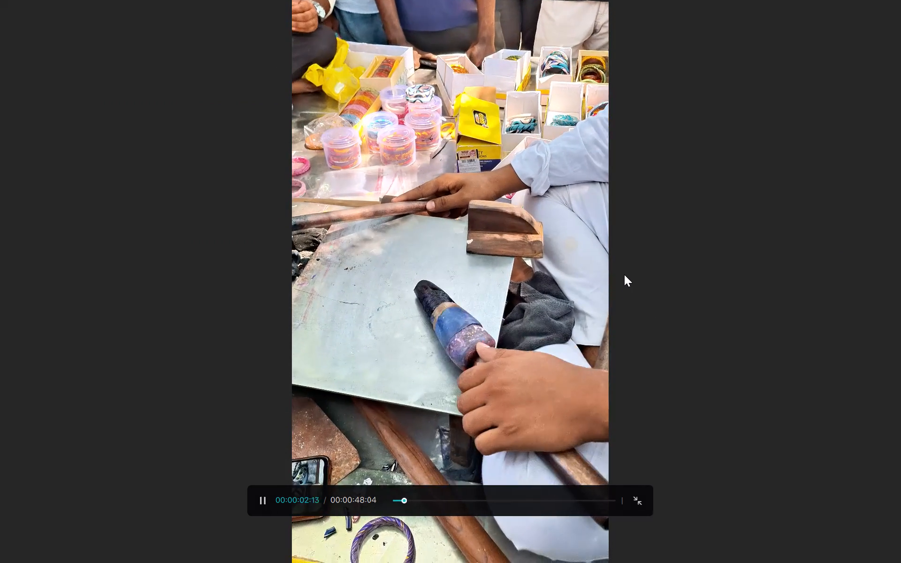
key("space")
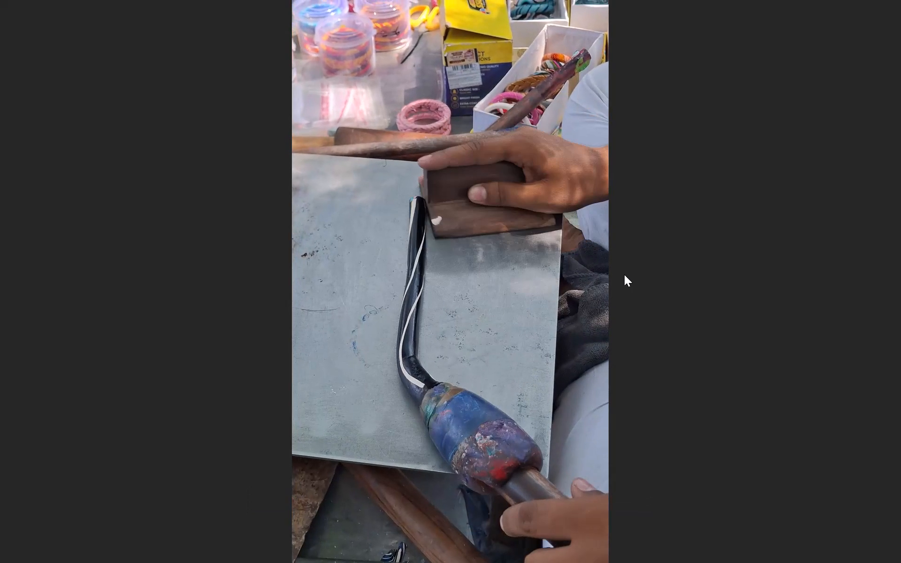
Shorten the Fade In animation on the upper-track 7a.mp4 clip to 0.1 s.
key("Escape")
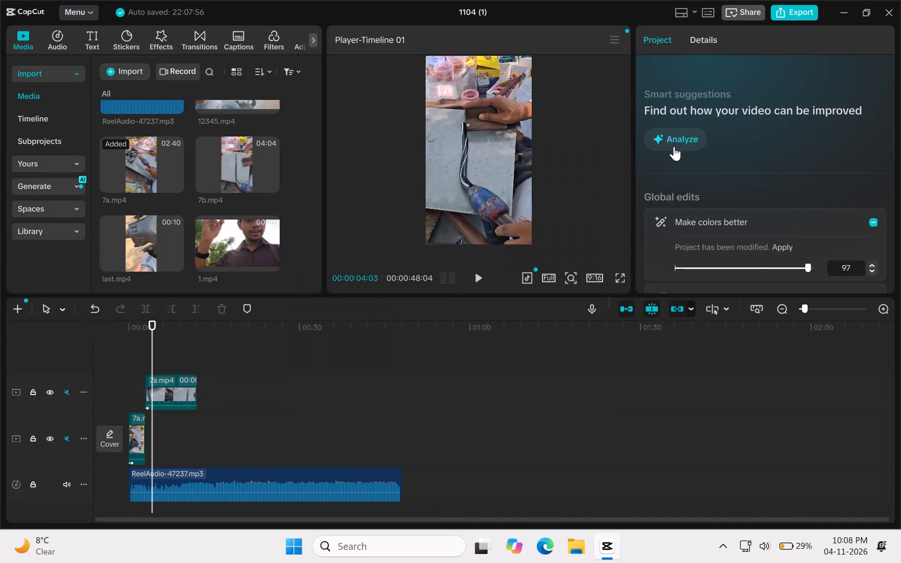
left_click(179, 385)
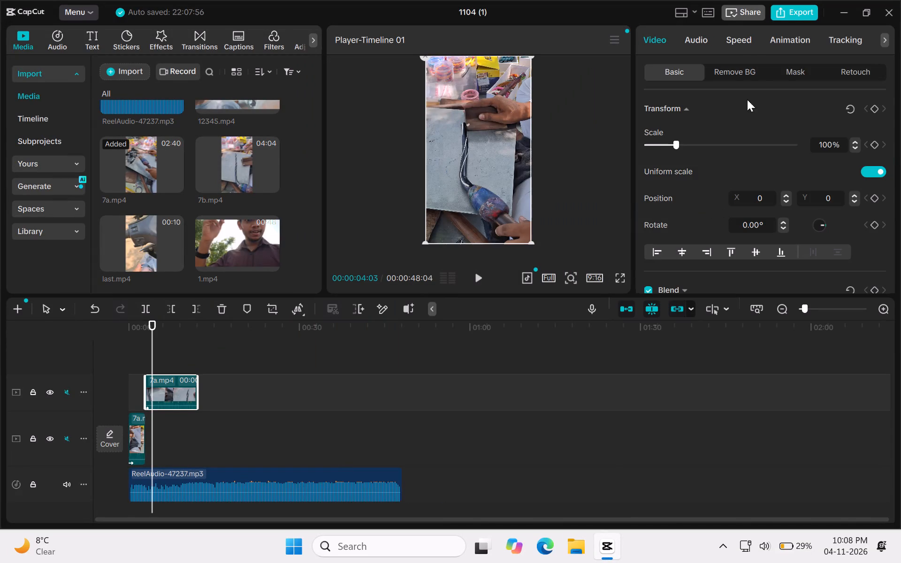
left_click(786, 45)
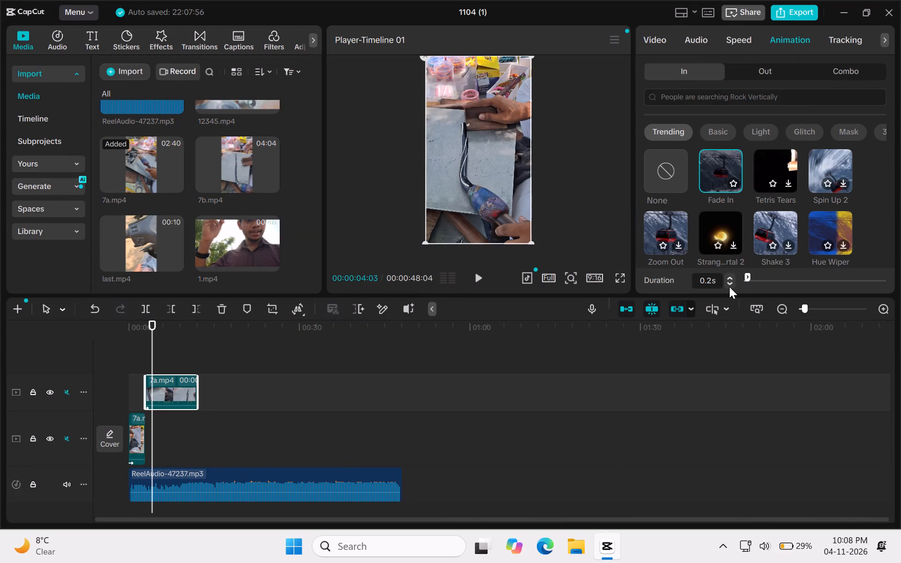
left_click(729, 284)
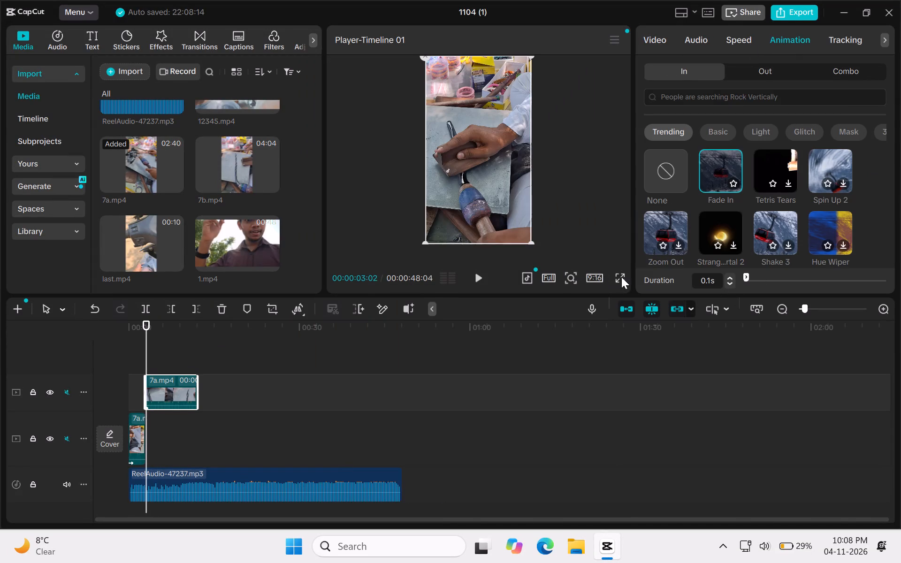
Play the reel from near its start to check the shortened fade at the cut between the 7a.mp4 clips.
key("space")
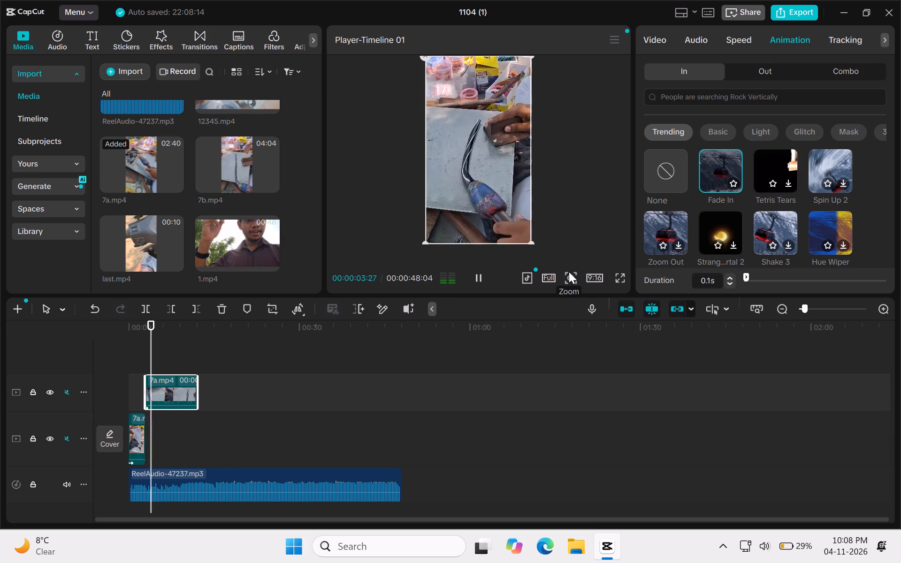
left_click(130, 362)
key("space")
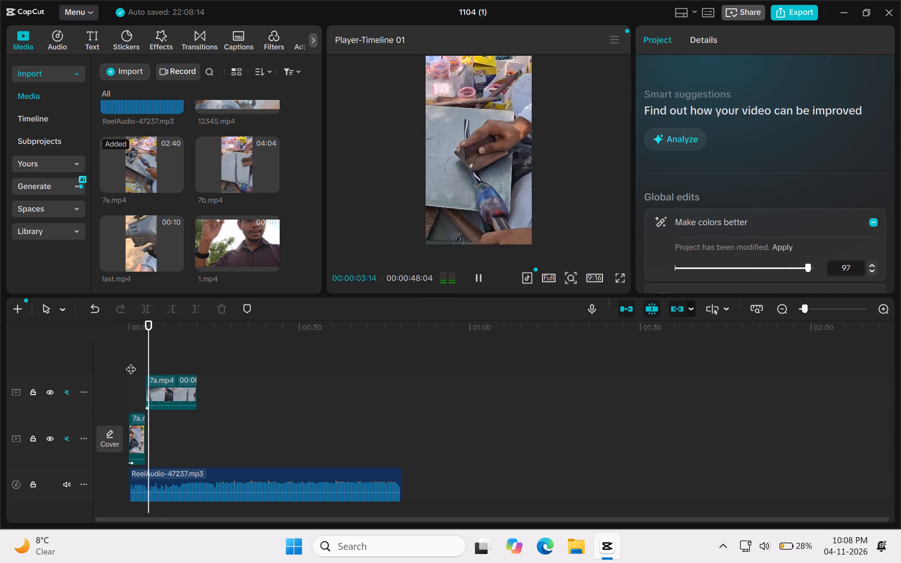
key("space")
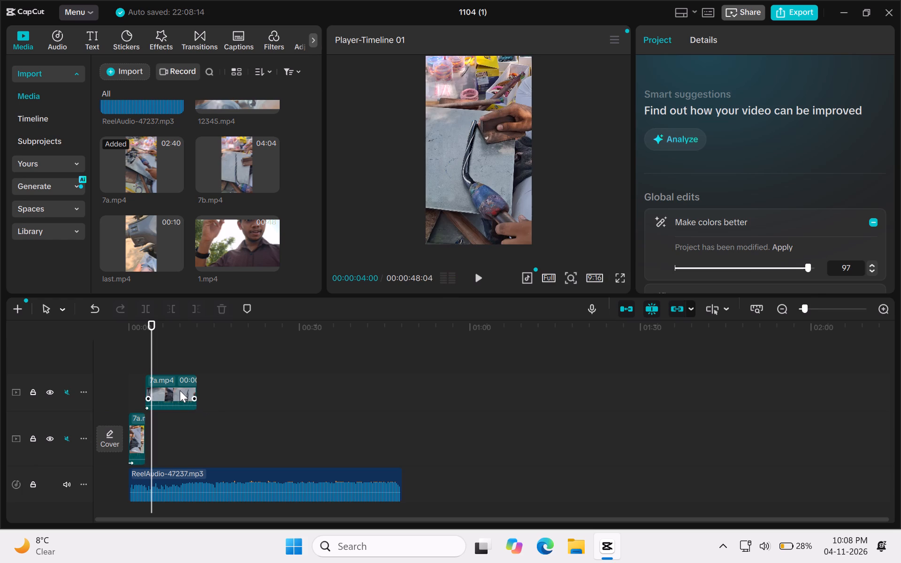
Lengthen the Fade In animation on the upper-track 7a.mp4 clip to 0.7 s.
left_click(180, 390)
left_click(775, 40)
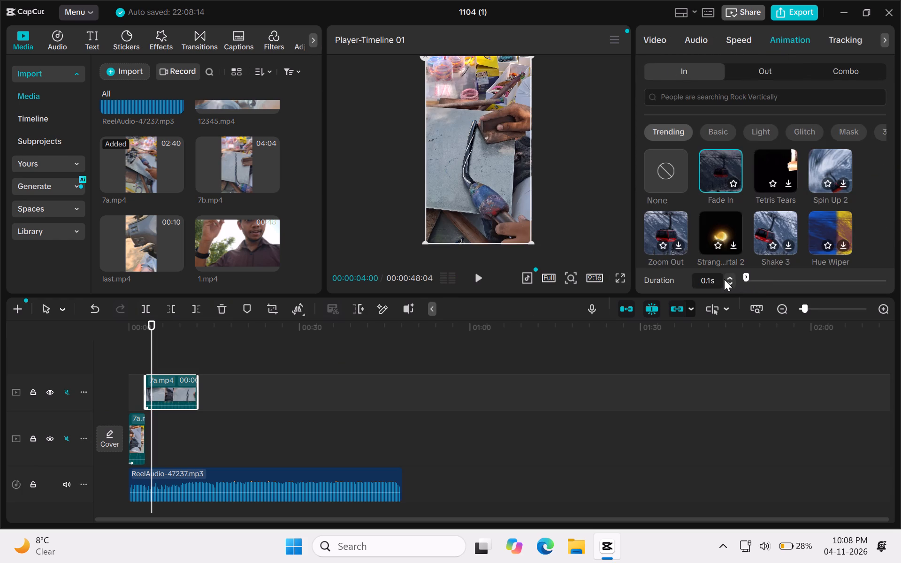
triple_click(728, 279)
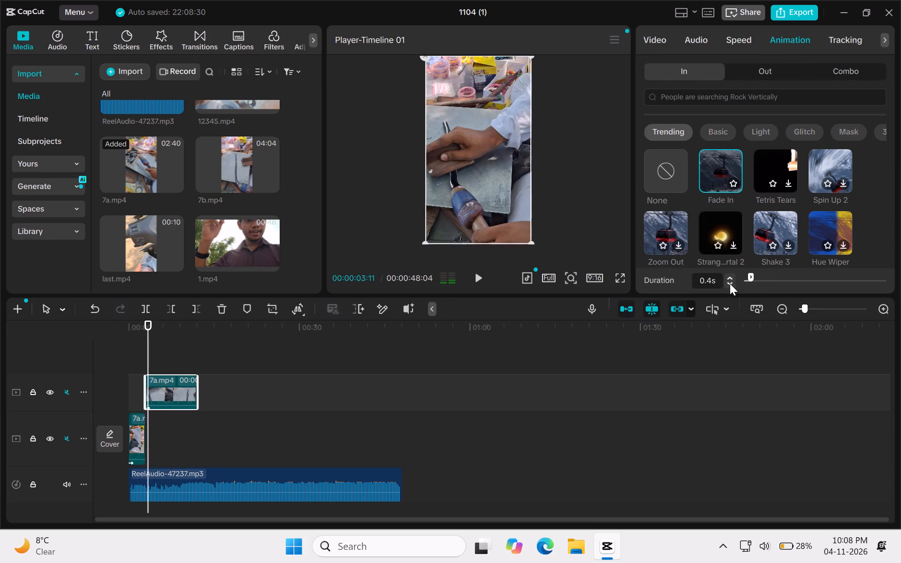
double_click(729, 276)
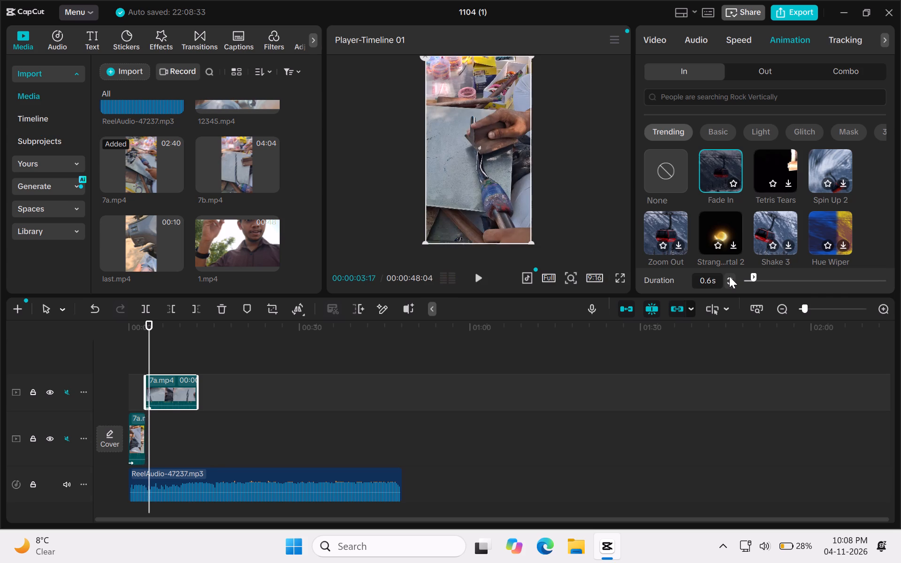
left_click(729, 276)
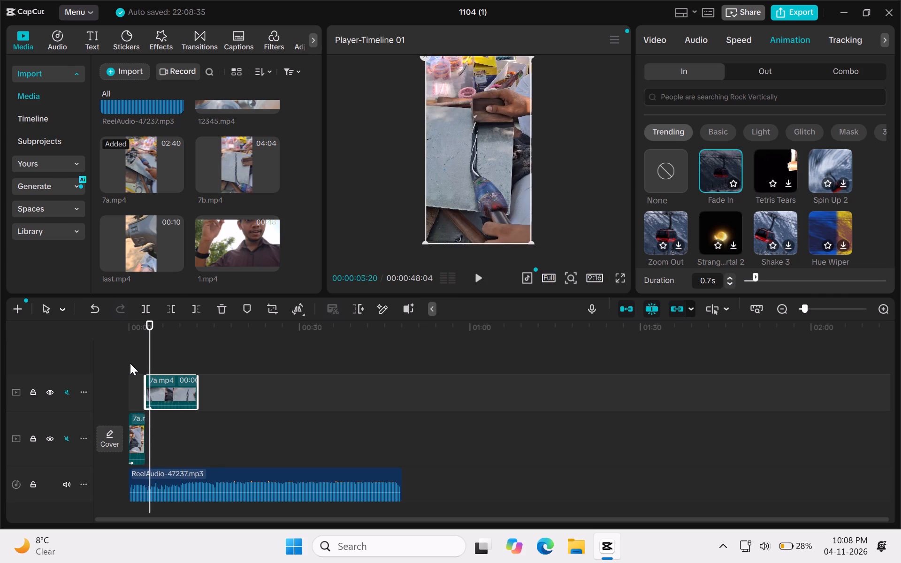
Preview the reel full screen from the start through the end of the upper-track clip to check the longer fade.
left_click(130, 363)
key("space")
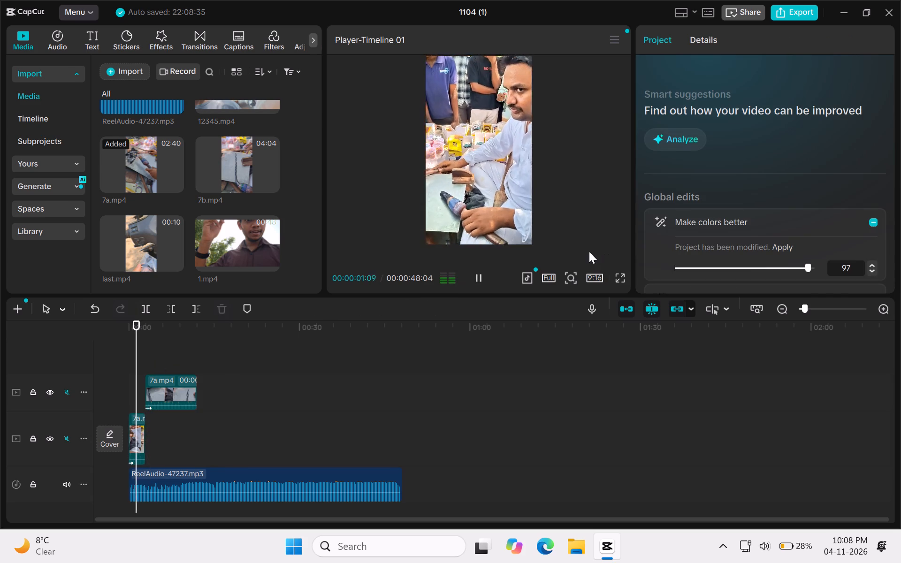
left_click(618, 276)
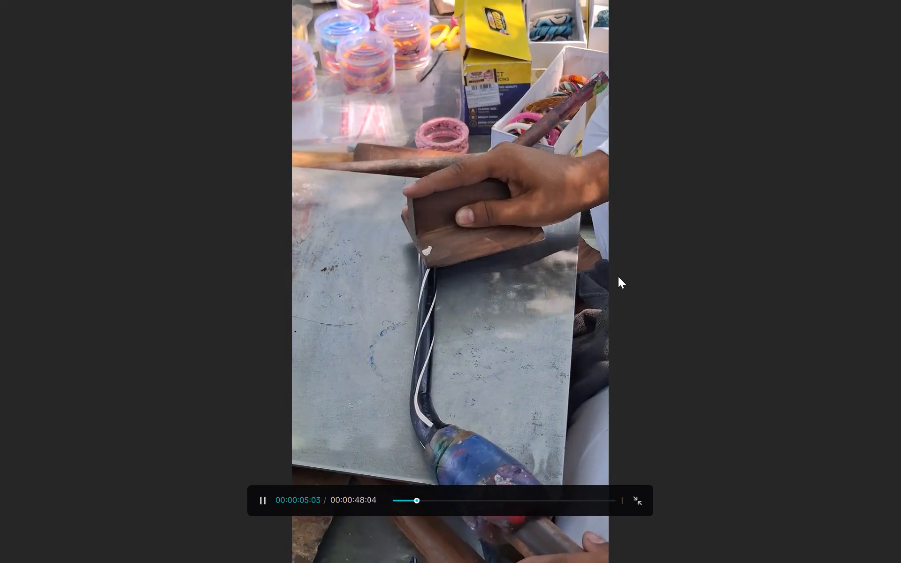
key("Escape")
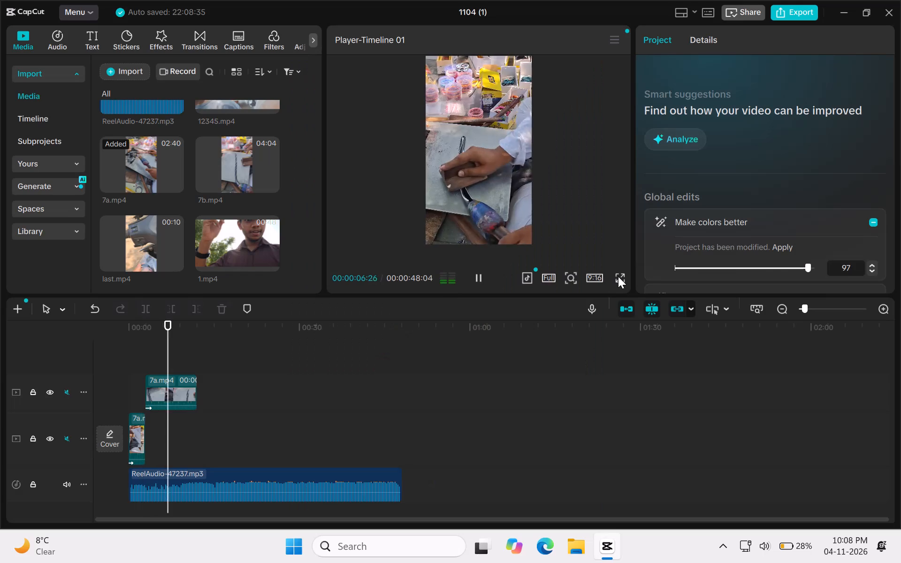
left_click(477, 277)
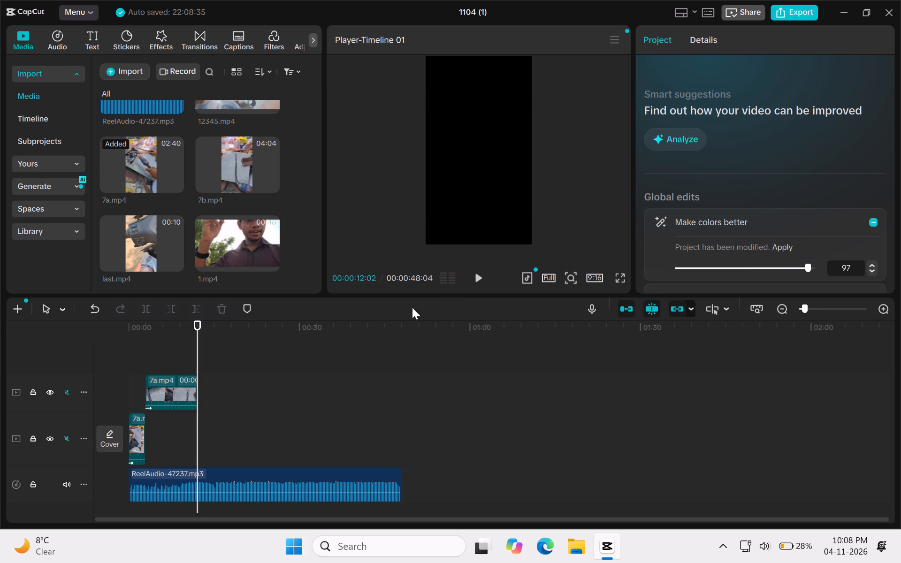
Return to the reel's beginning and examine the basic color adjustment settings of the upper-track 7a.mp4 clip.
left_click(129, 357)
left_click(129, 357)
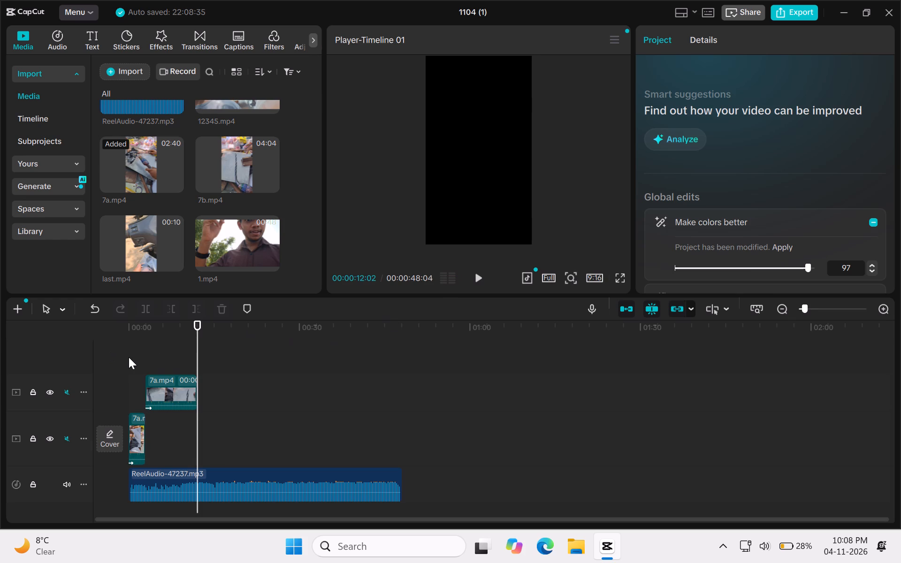
left_click(135, 362)
left_click_drag(135, 362, 85, 363)
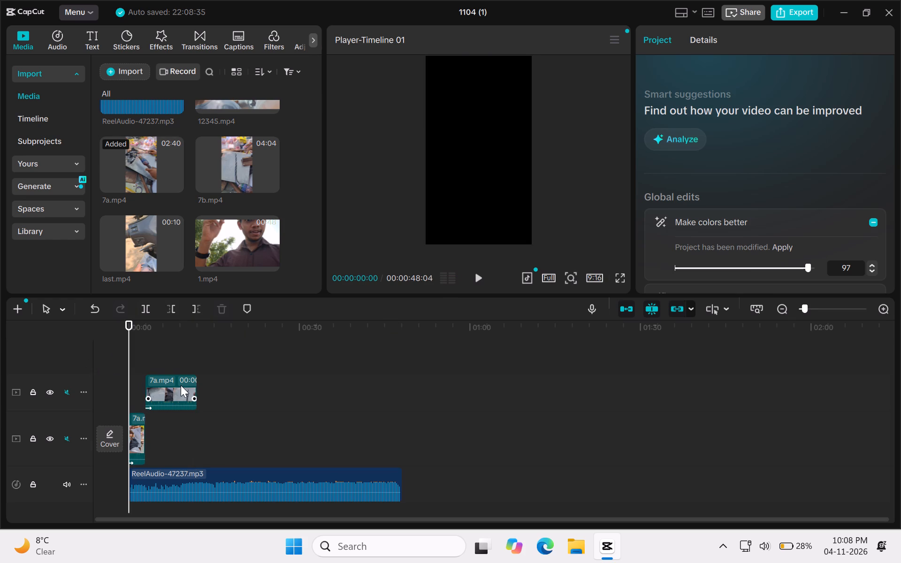
left_click(181, 385)
left_click(667, 40)
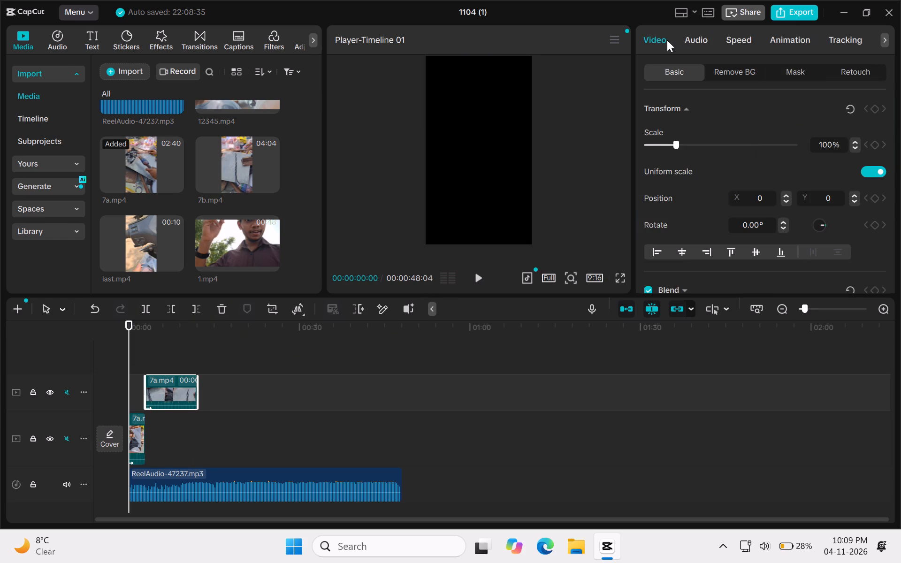
scroll(796, 38, "left", 4)
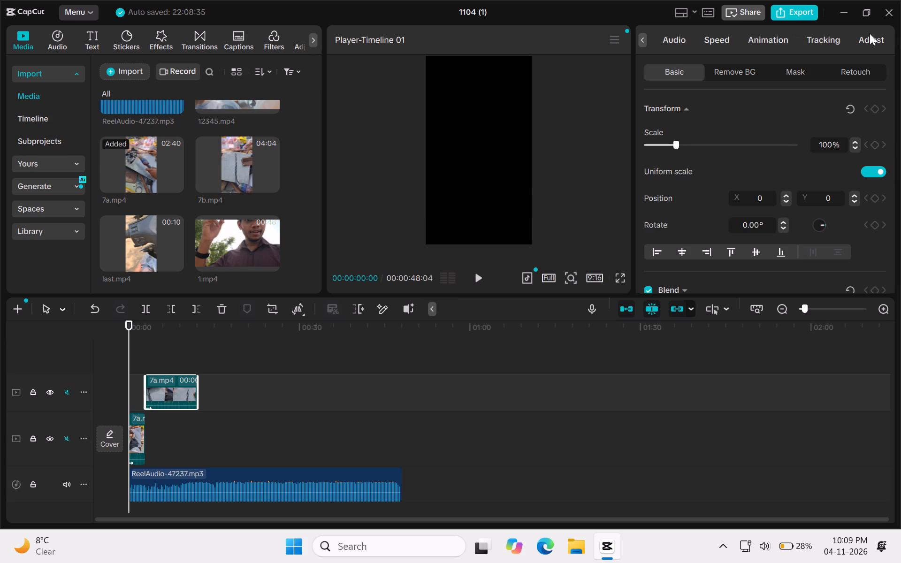
left_click(870, 33)
left_click(870, 36)
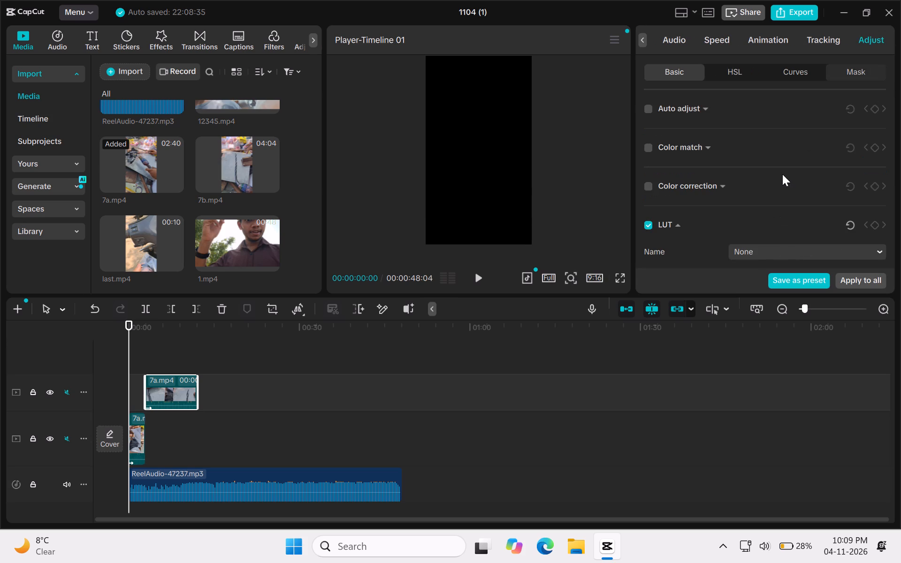
scroll(782, 174, "down", 3)
scroll(782, 174, "up", 1)
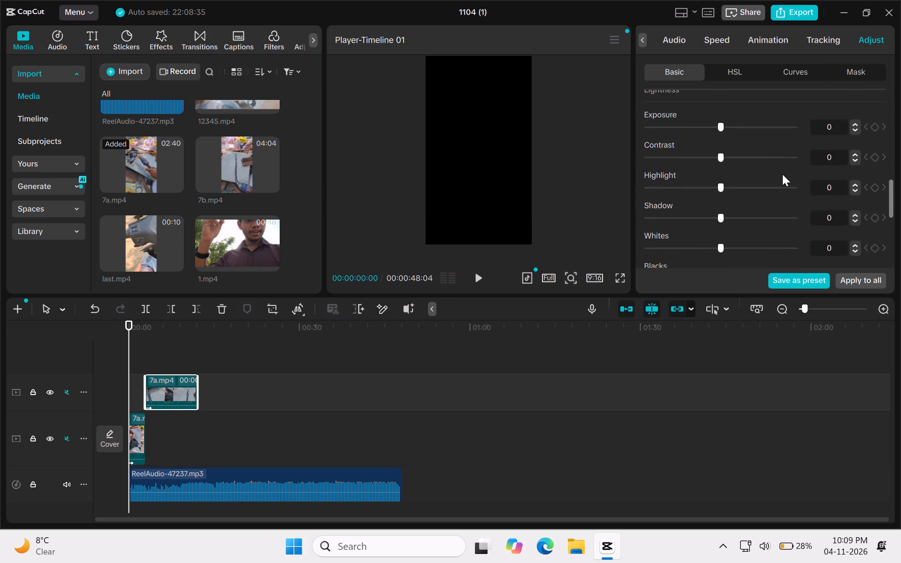
Reapply the global Make colors better edit to the modified project and set its intensity to 95.
left_click(713, 350)
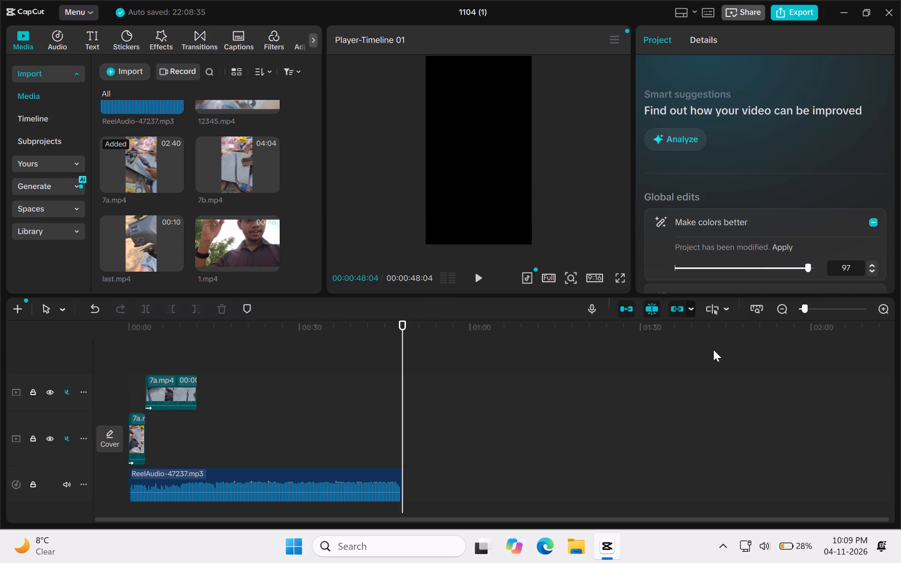
left_click(160, 383)
left_click(389, 364)
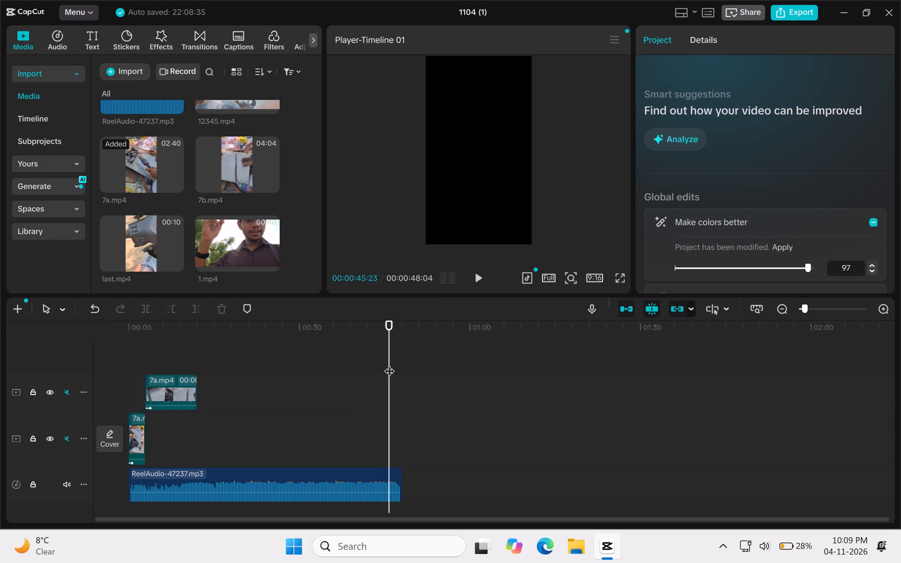
scroll(787, 246, "down", 1)
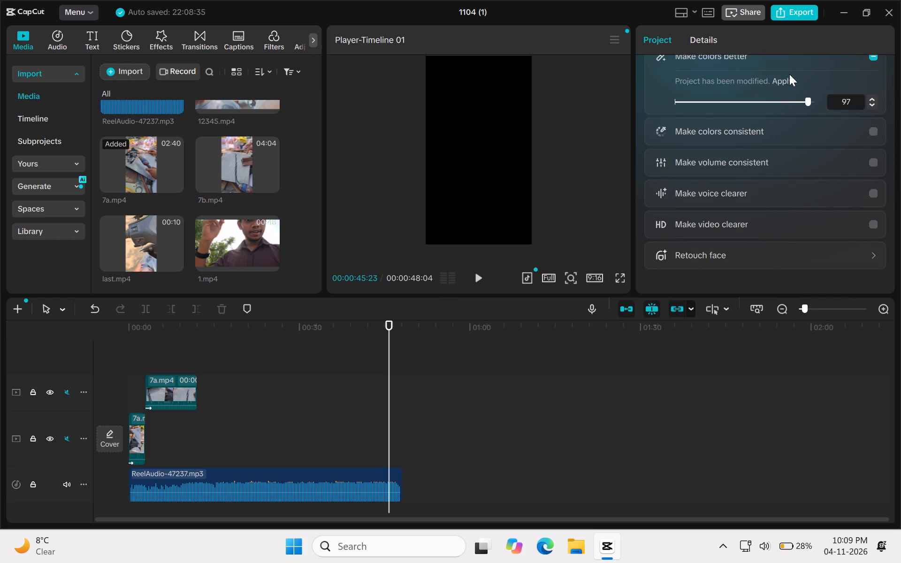
double_click(782, 84)
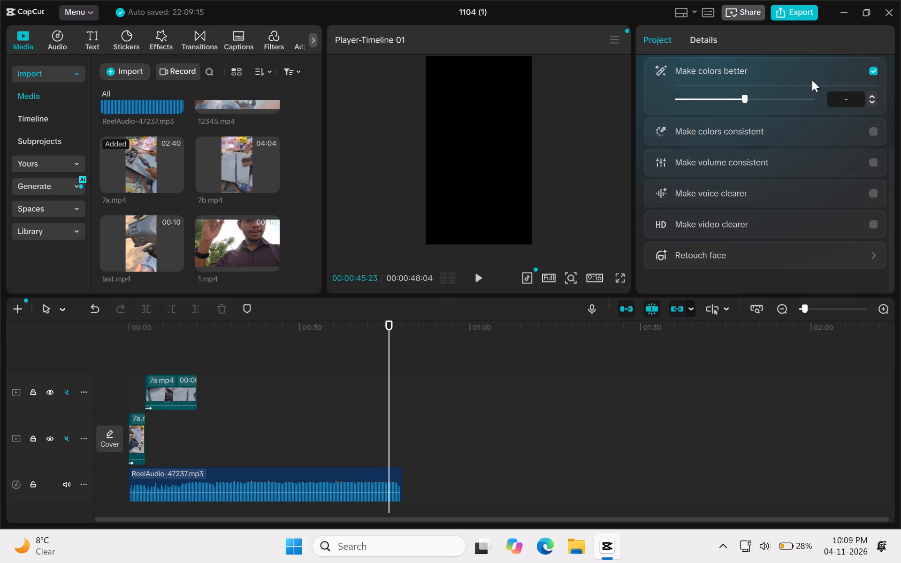
scroll(812, 80, "up", 1)
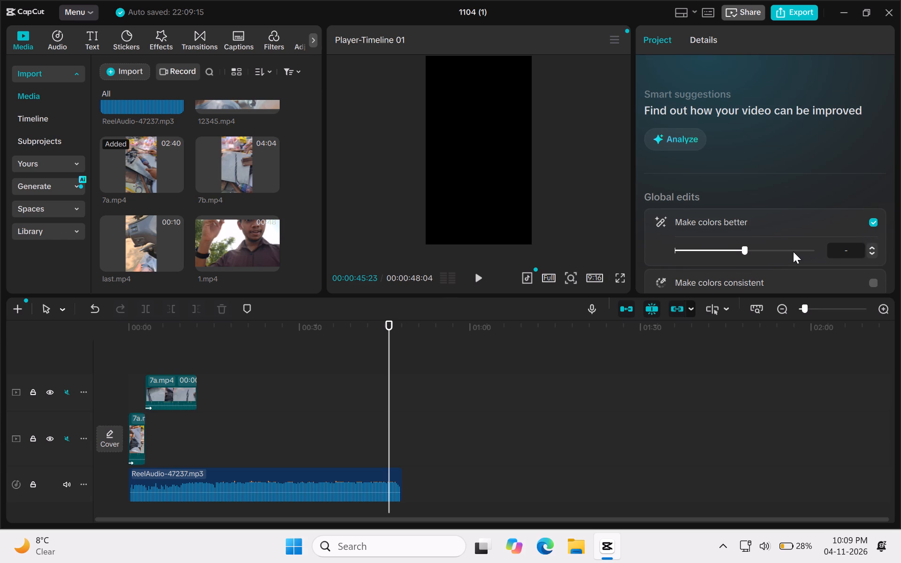
left_click(793, 251)
left_click(802, 251)
left_click(809, 196)
Check the upper-track clip's color adjustment and play the reel full screen from near the start through the last shot.
left_click(175, 386)
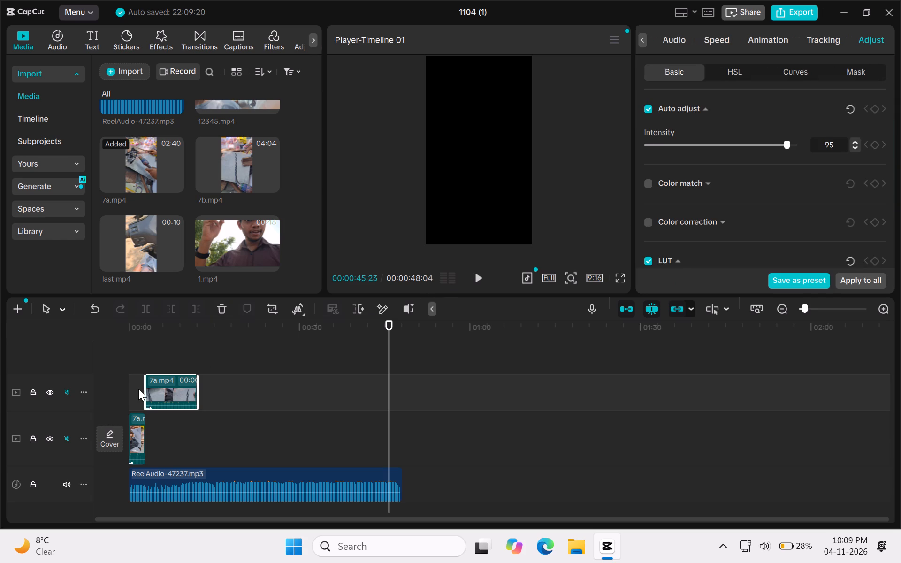
key("space")
left_click(133, 391)
key("space")
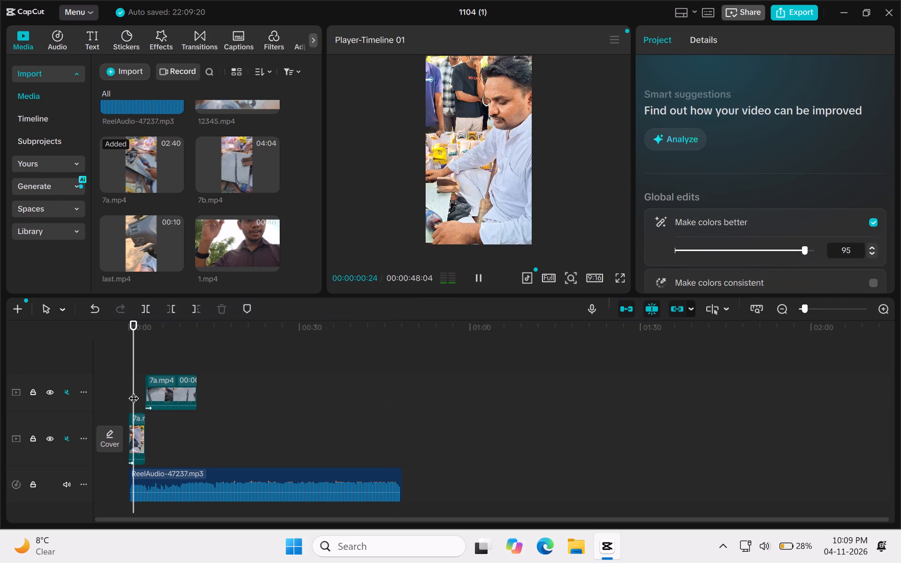
left_click(617, 281)
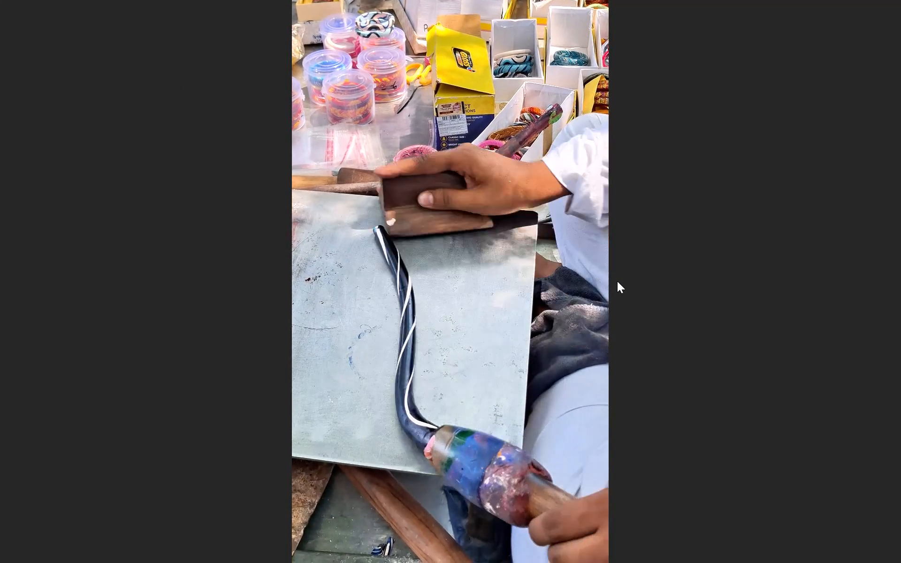
key("space")
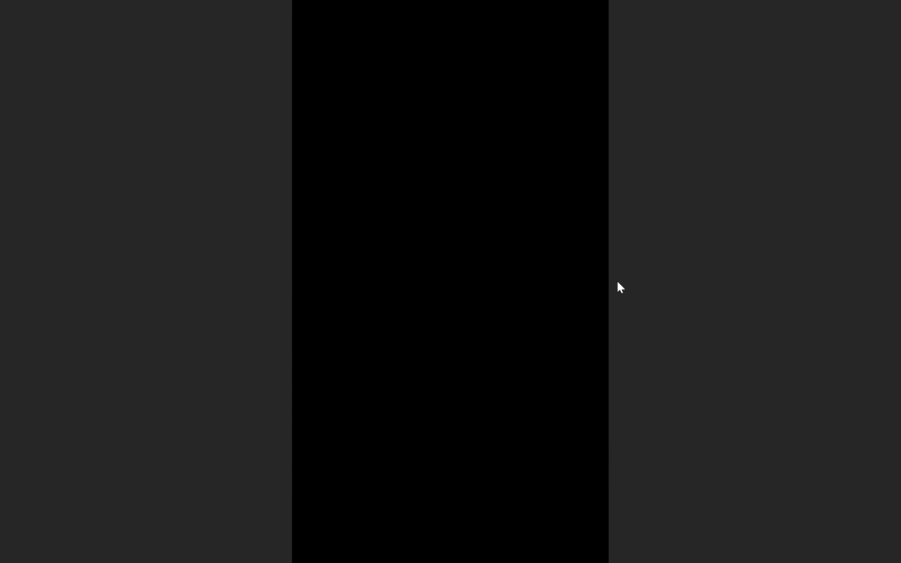
key("Escape")
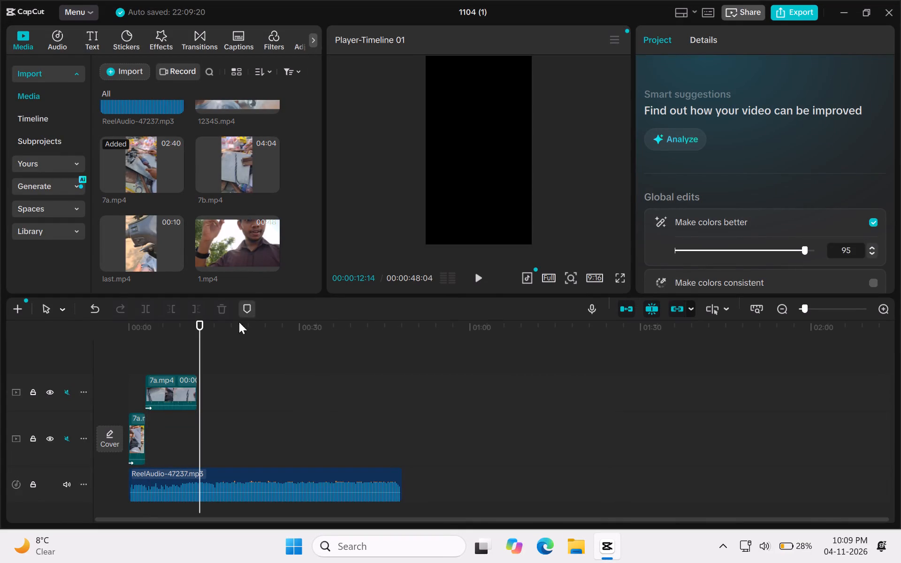
Replay the reel full screen from the very beginning to review the enhanced colors and the fade between shots.
left_click_drag(200, 332, 55, 351)
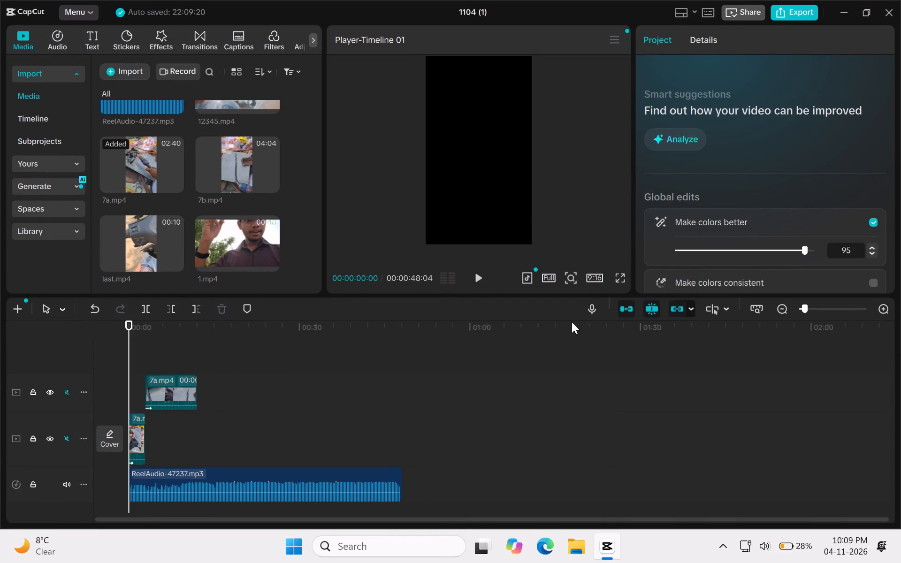
left_click(619, 277)
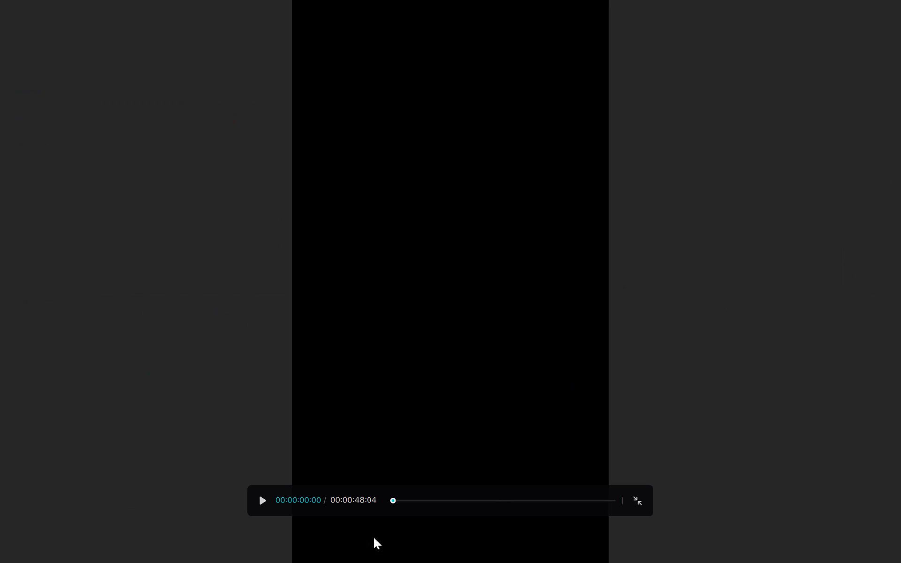
key("space")
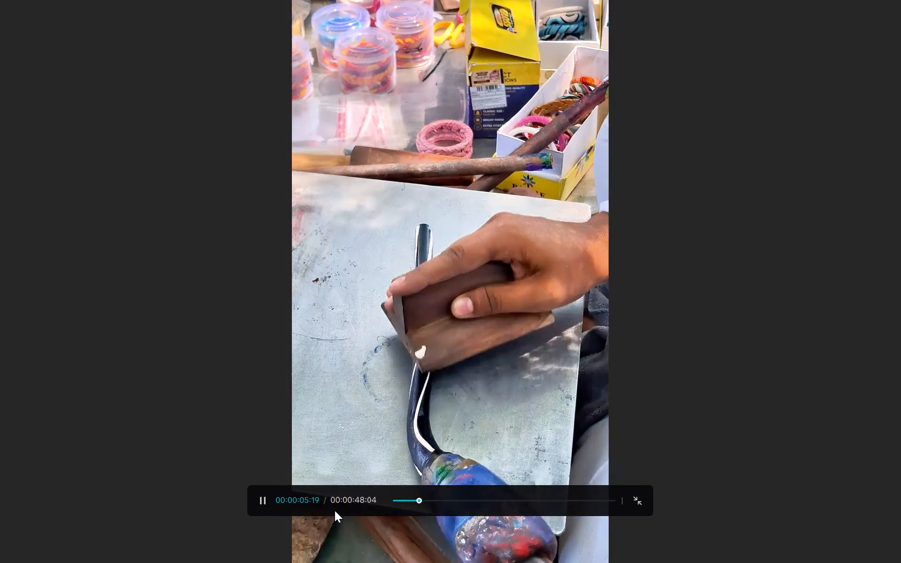
Leave full-screen playback, find the soundtrack's cut point after the second shot begins, and trim the upper-track 7a.mp4 clip's end to 00:00:05:11.
key("Escape")
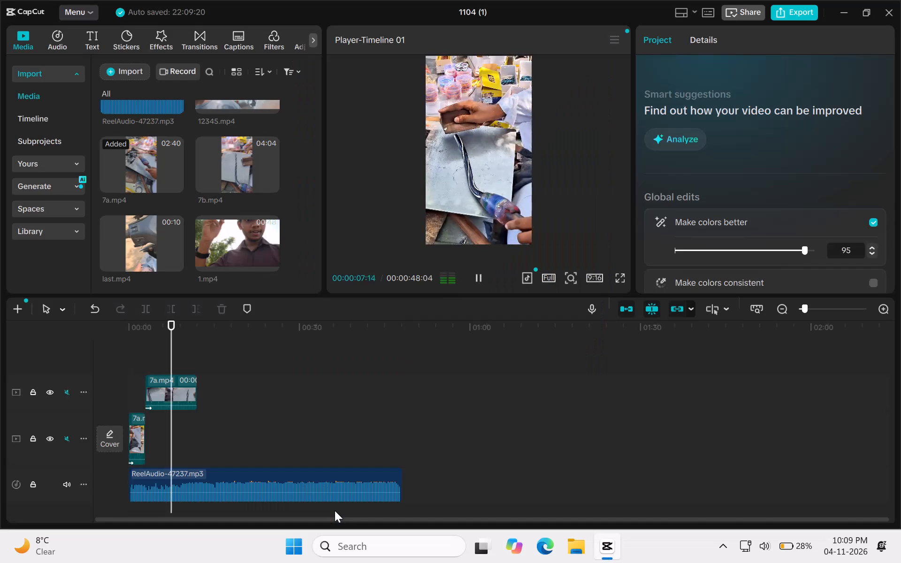
key("space")
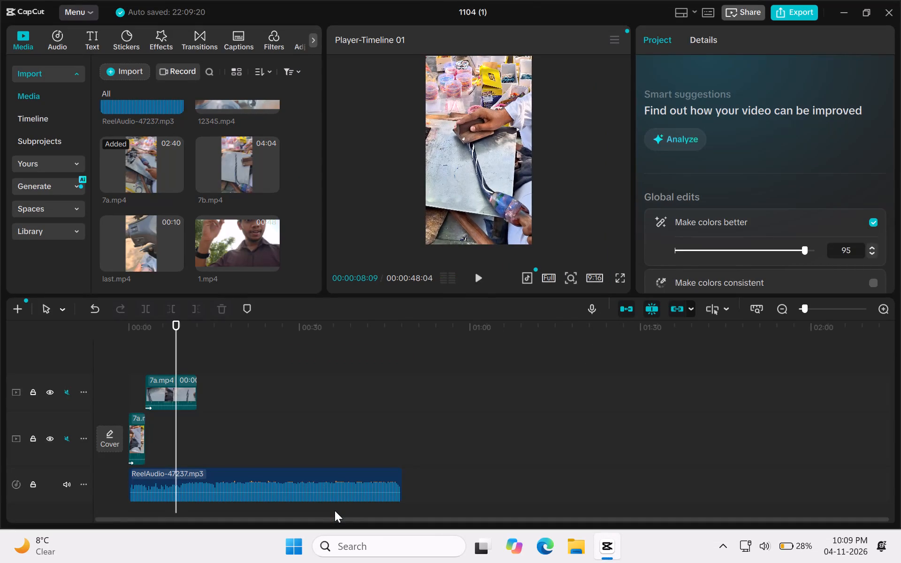
left_click(146, 354)
key("space")
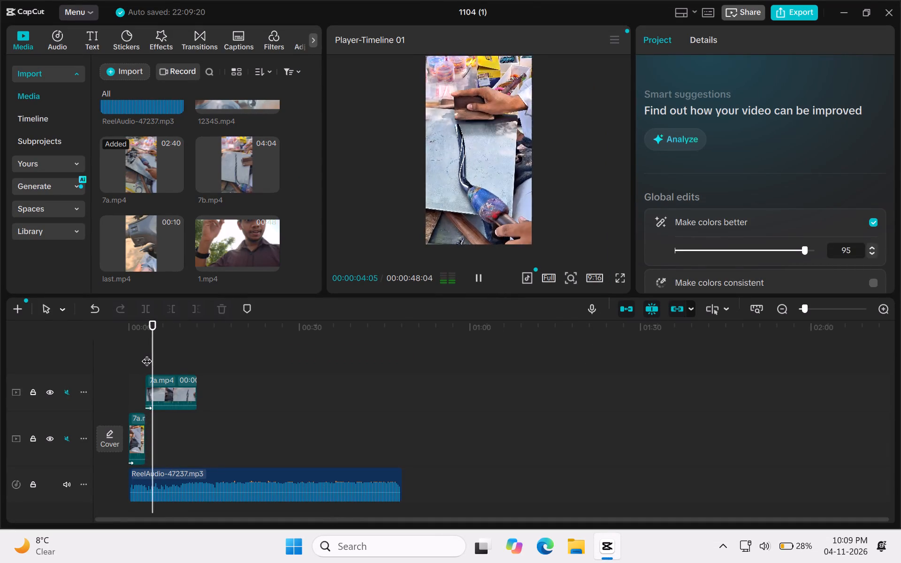
key("space")
key("space")
key("space")
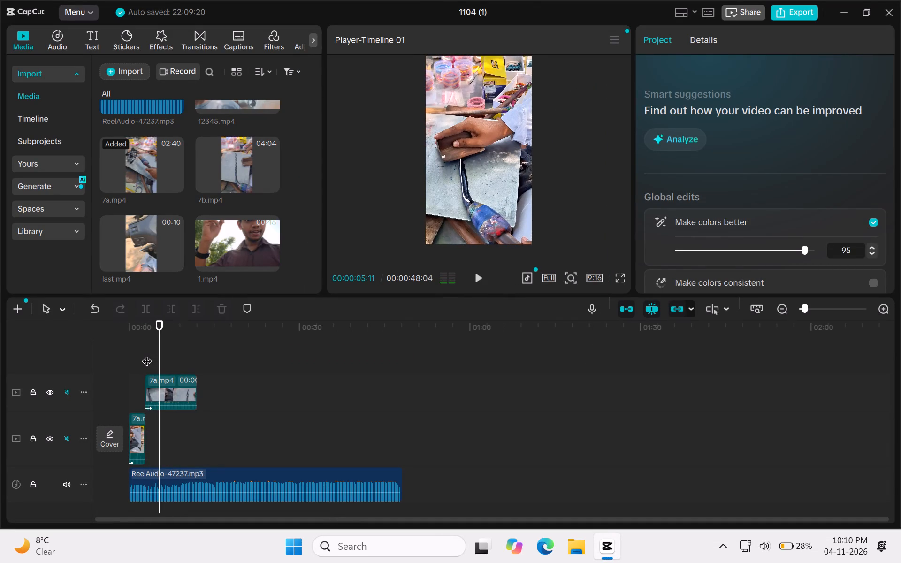
left_click(193, 379)
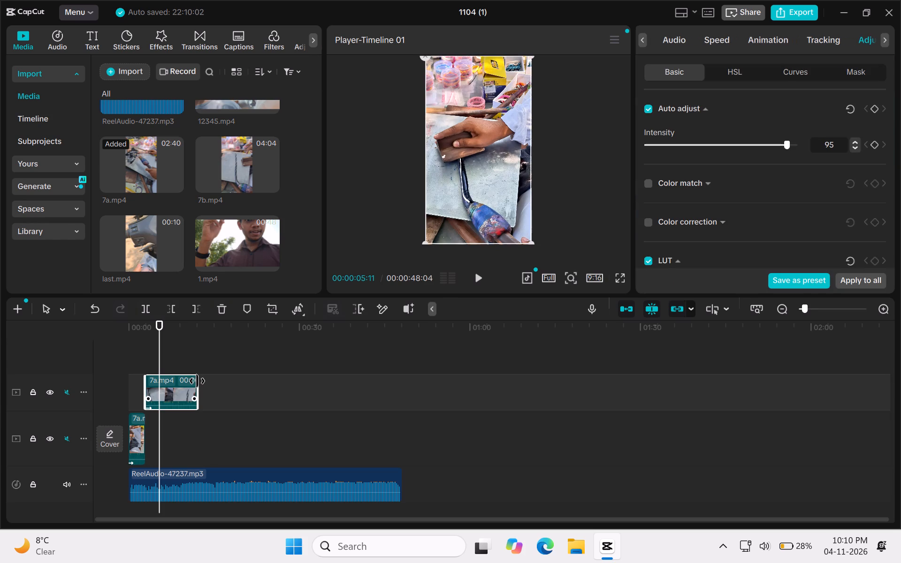
left_click_drag(197, 381, 158, 386)
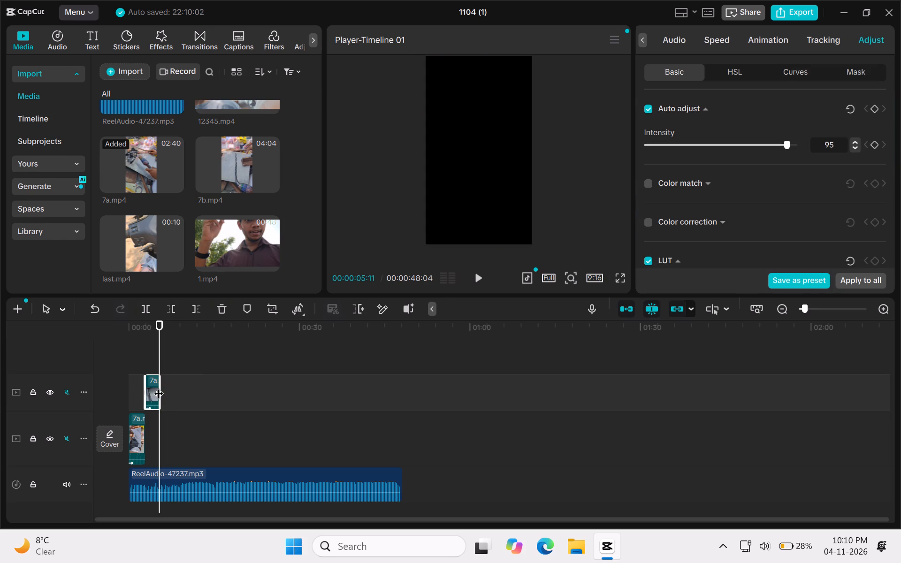
Replay the second shot against the soundtrack and extend the upper-track 7a.mp4 clip's end slightly to 00:00:05:15.
left_click(148, 362)
key("space")
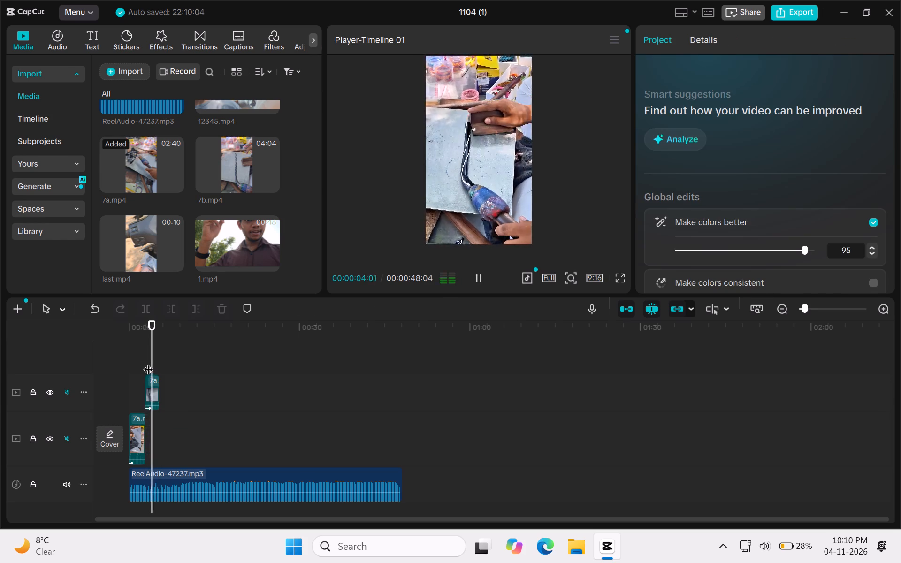
key("space")
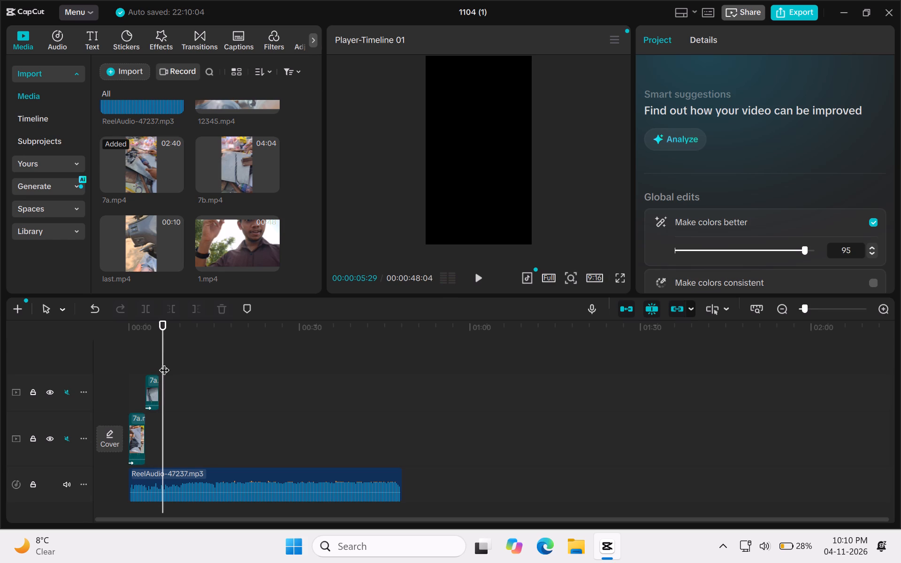
left_click(151, 350)
key("space")
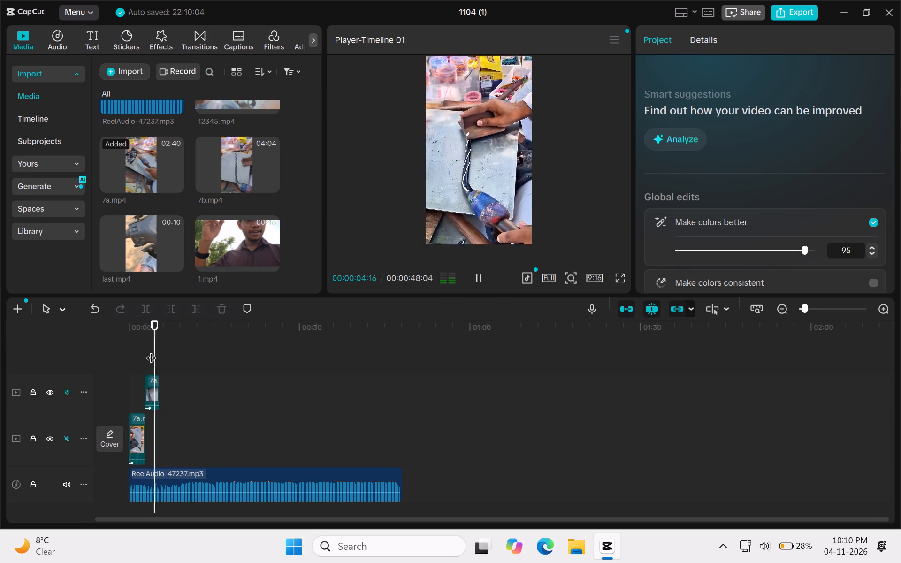
key("space")
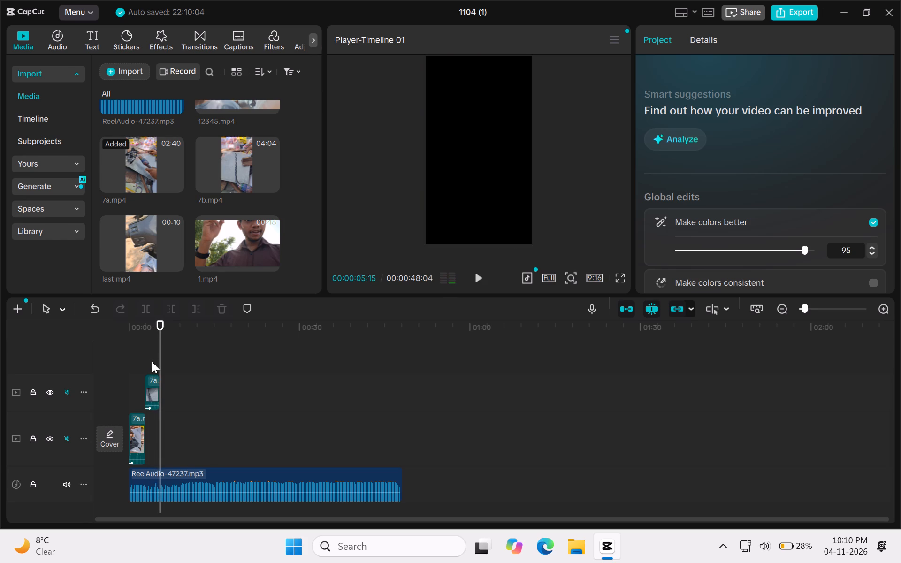
left_click(153, 378)
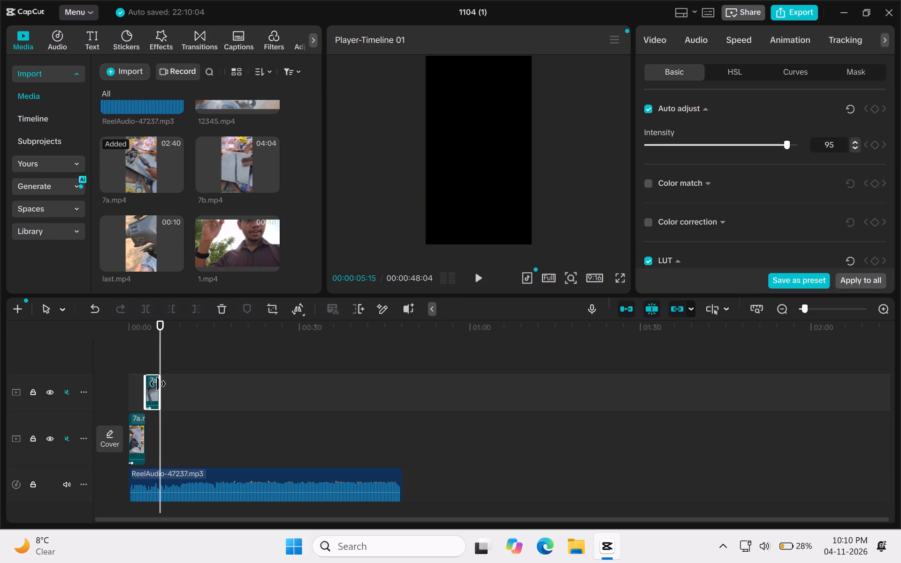
left_click(158, 384)
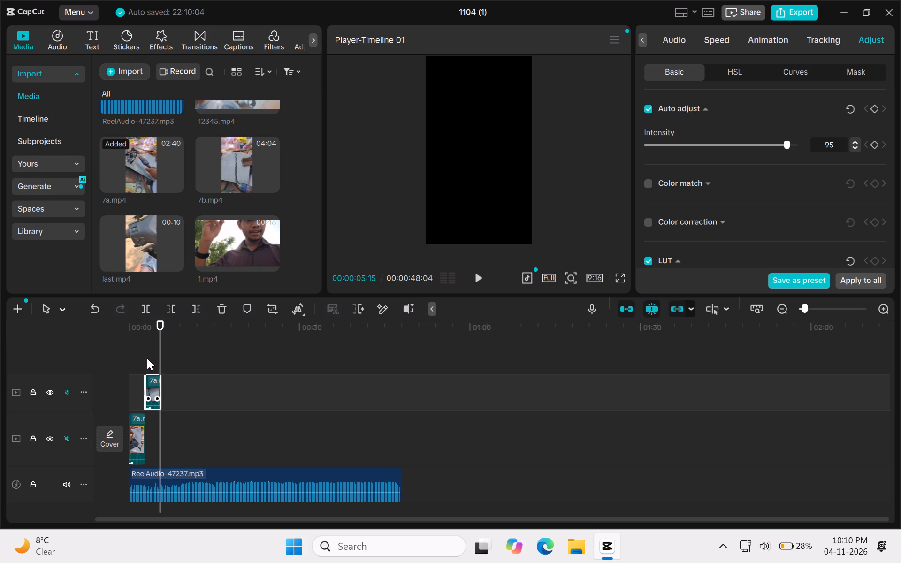
Replay the second shot past its end to check the adjusted cut against the soundtrack.
left_click(147, 358)
key("space")
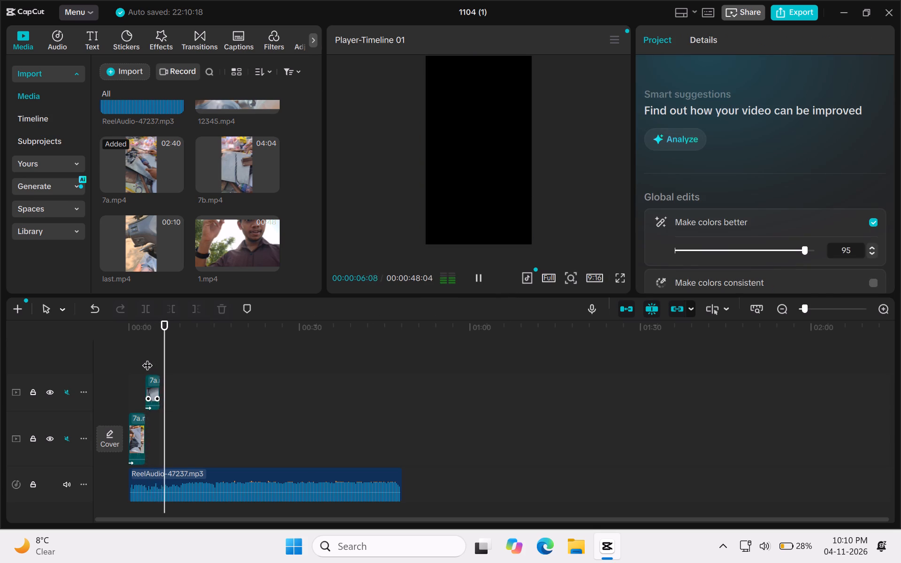
key("space")
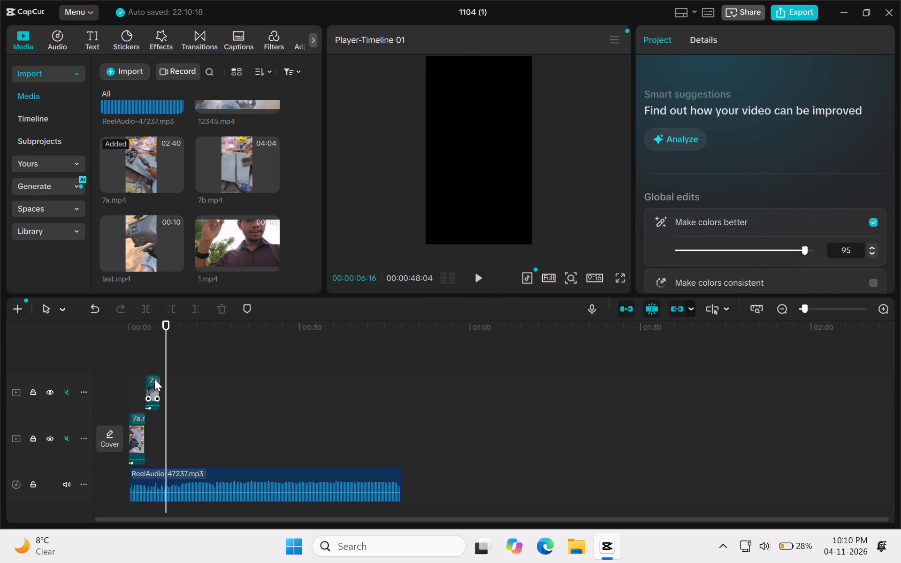
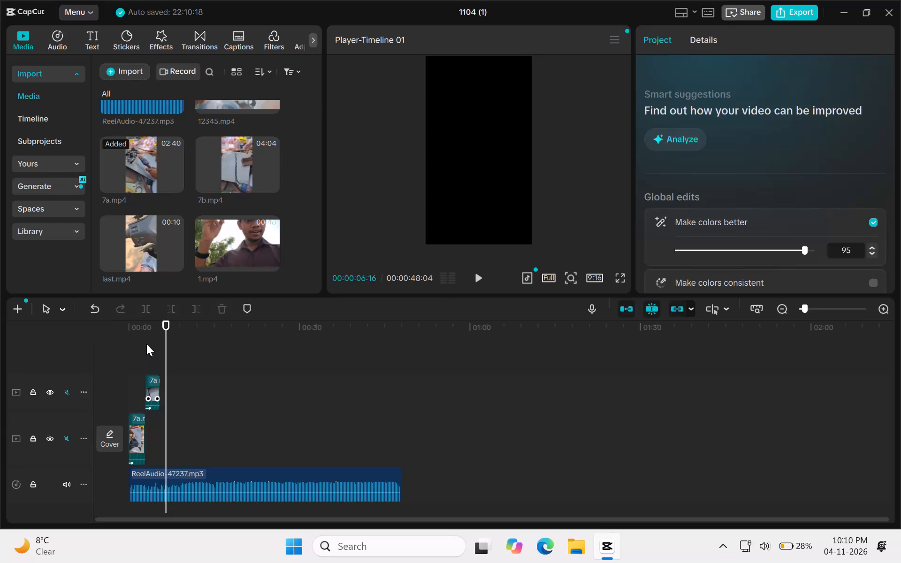
Replay the second shot against the soundtrack and extend the upper-track 7a.mp4 clip's end to 00:00:05:24.
left_click(146, 343)
key("space")
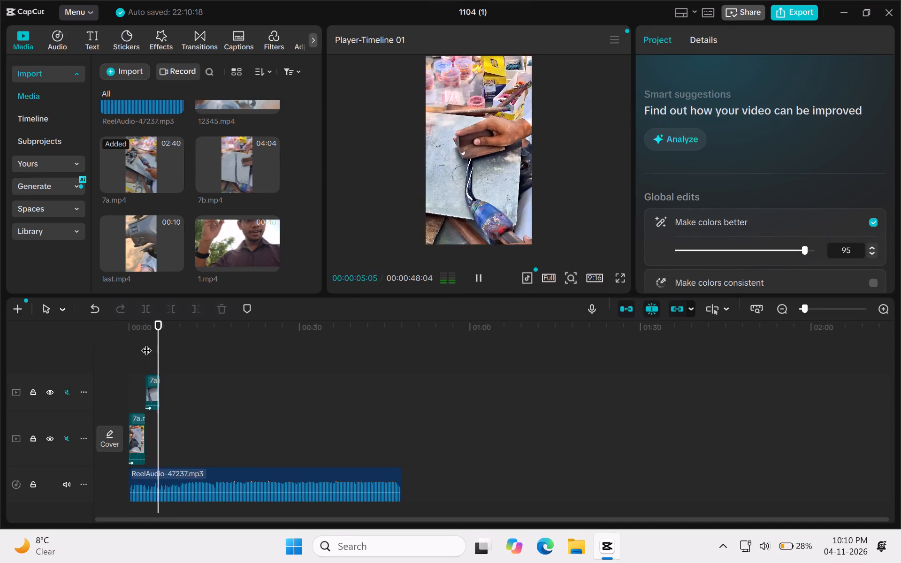
key("space")
left_click(155, 387)
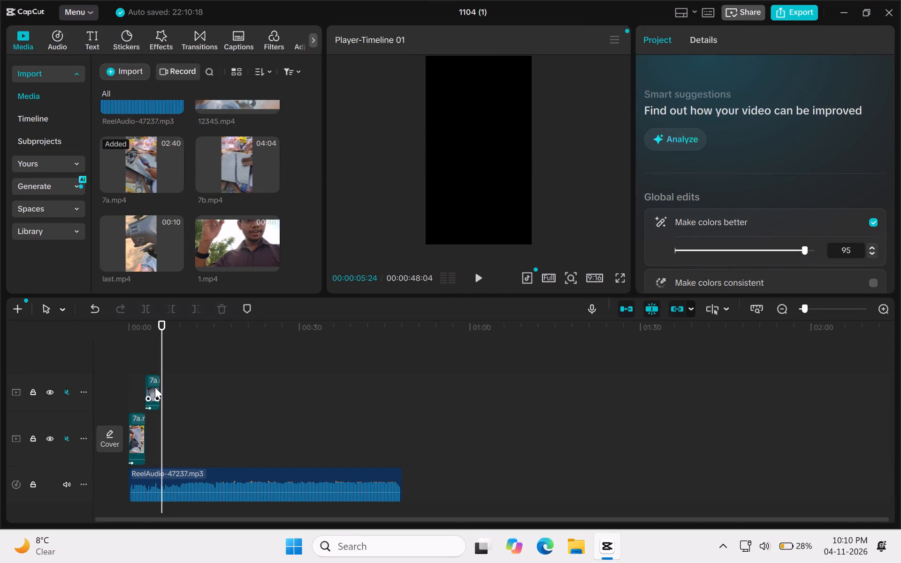
left_click(162, 392)
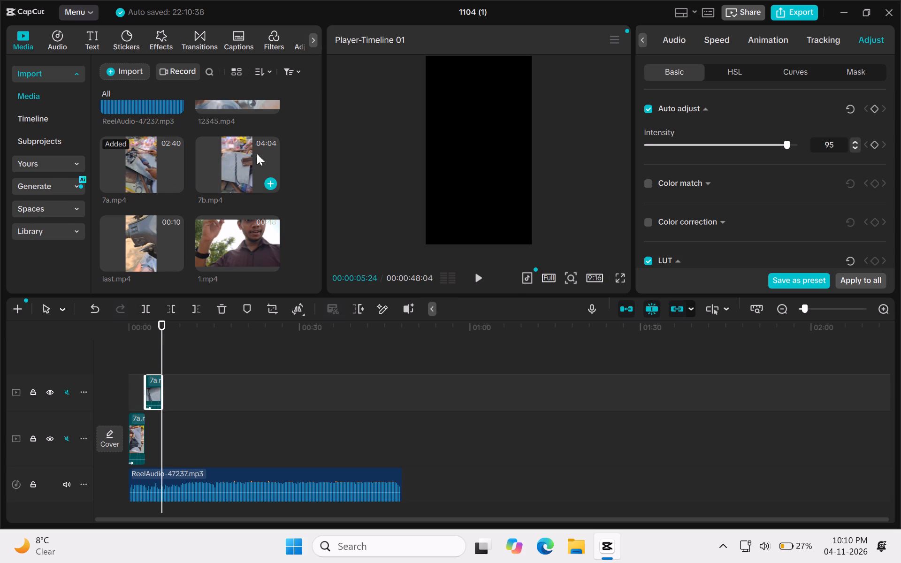
Add 7b.mp4 to the timeline and place it on a new top track starting at 00:00:05:24, where the second 7a.mp4 clip ends.
left_click(269, 179)
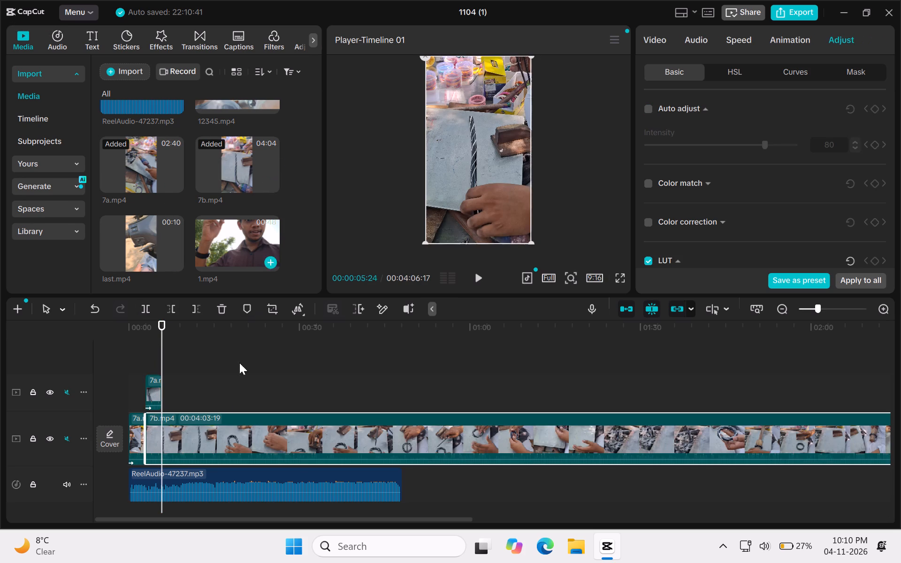
left_click_drag(194, 423, 228, 411)
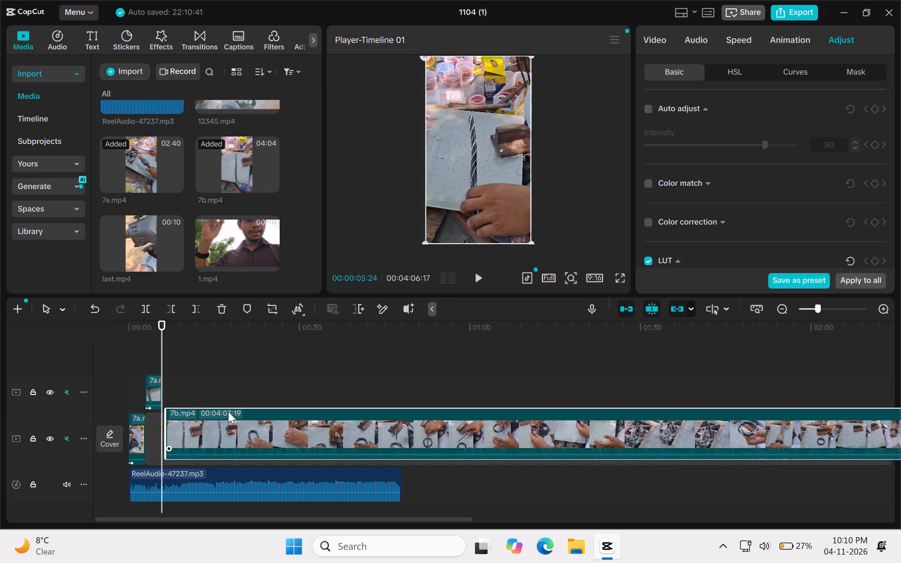
left_click_drag(228, 411, 237, 341)
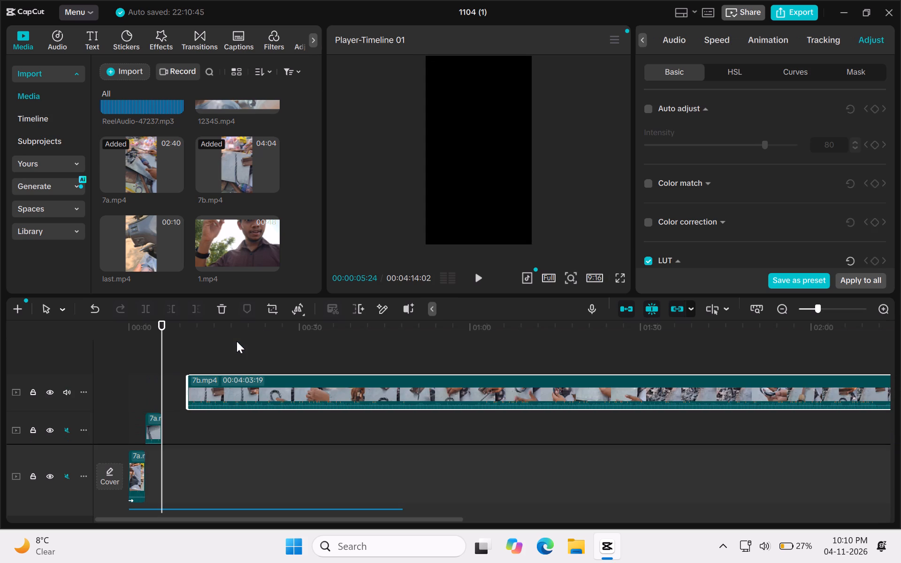
left_click_drag(240, 391, 220, 390)
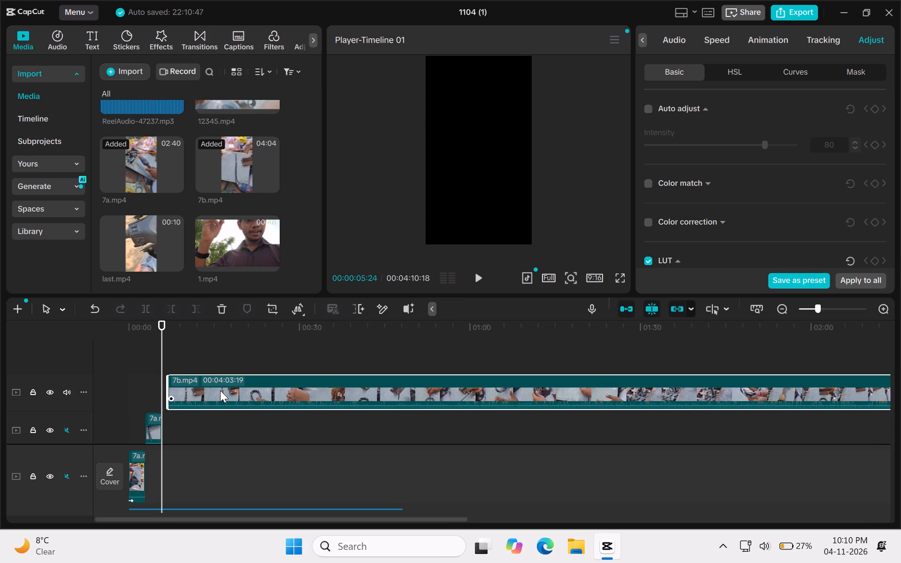
left_click_drag(220, 390, 213, 392)
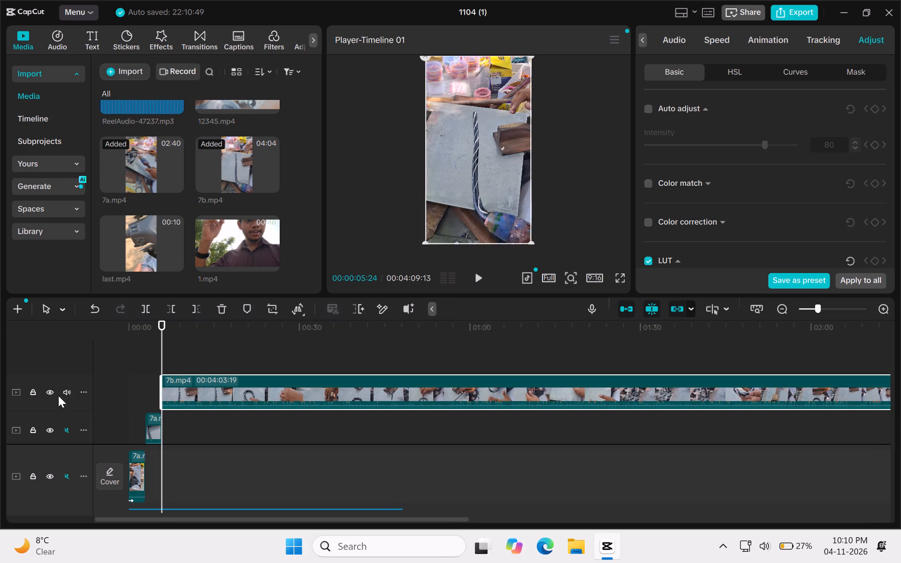
Mute the new track holding 7b.mp4.
left_click(63, 394)
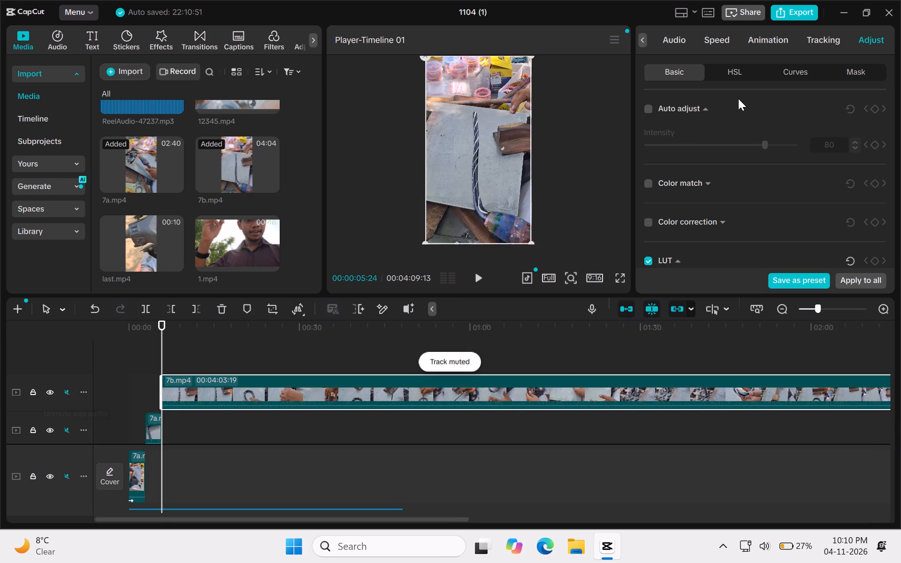
Preview several parts of the 7b.mp4 footage to find a suitable opening moment for the third shot.
scroll(671, 46, "right", 1)
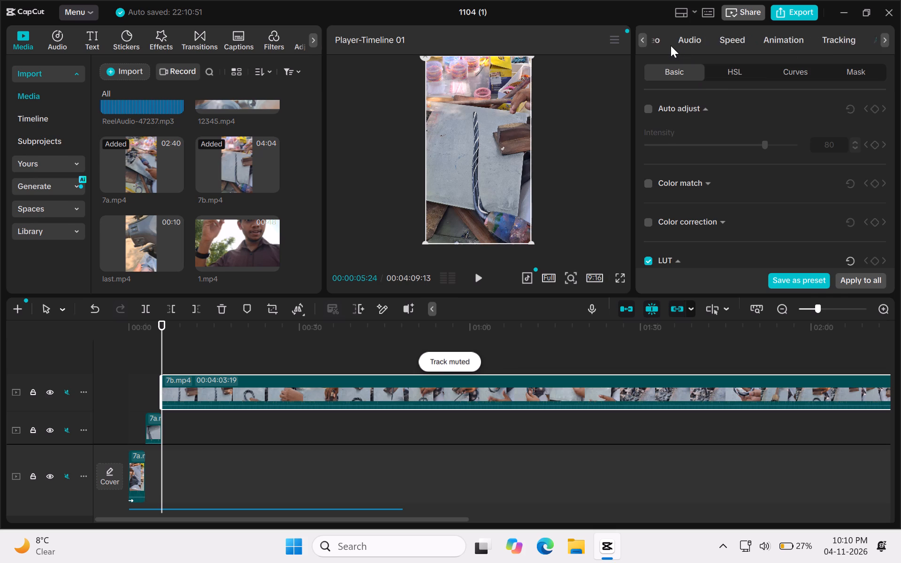
left_click(550, 347)
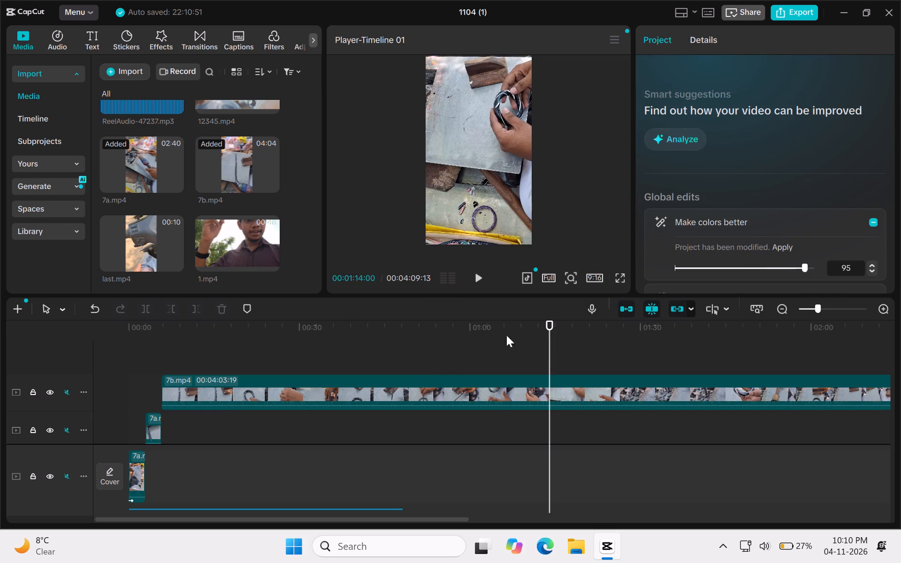
left_click(417, 383)
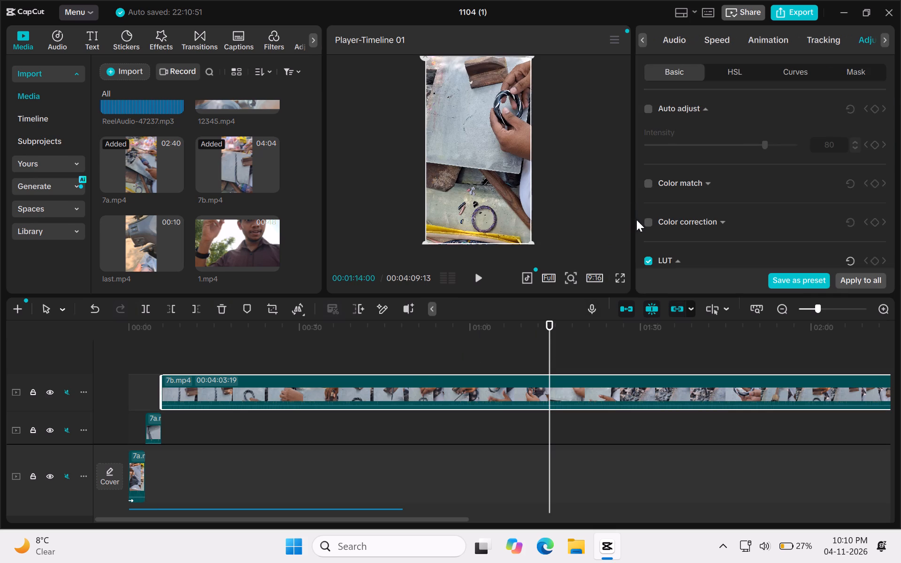
left_click(389, 354)
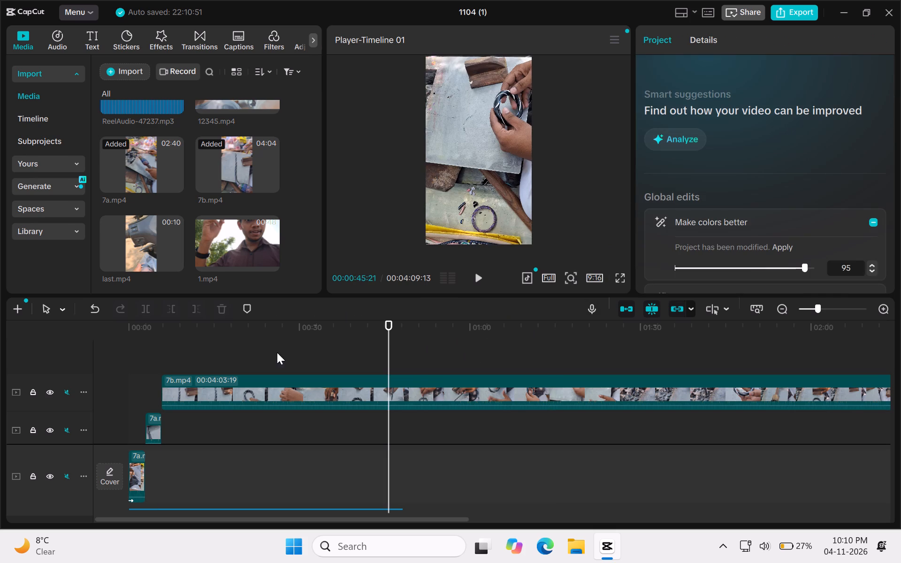
left_click(272, 352)
key("space")
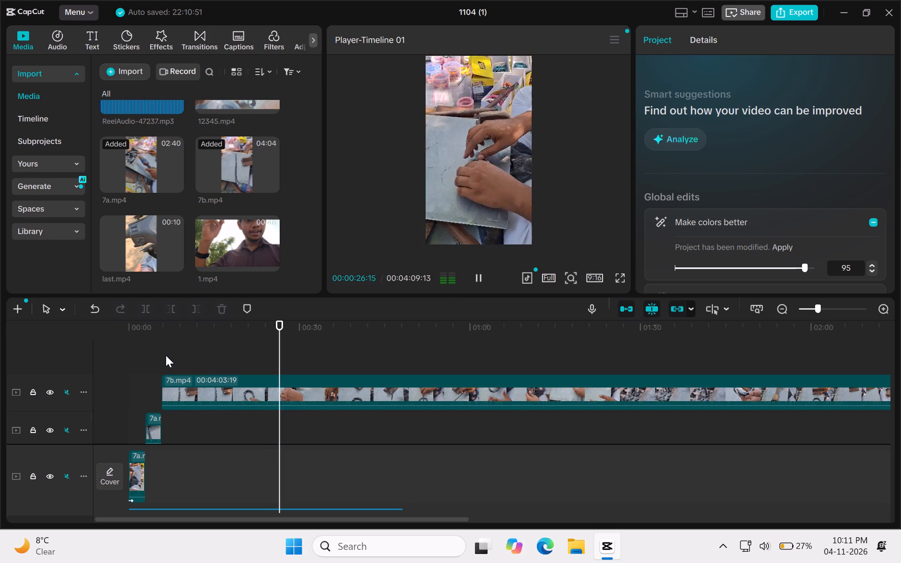
left_click(166, 355)
key("space")
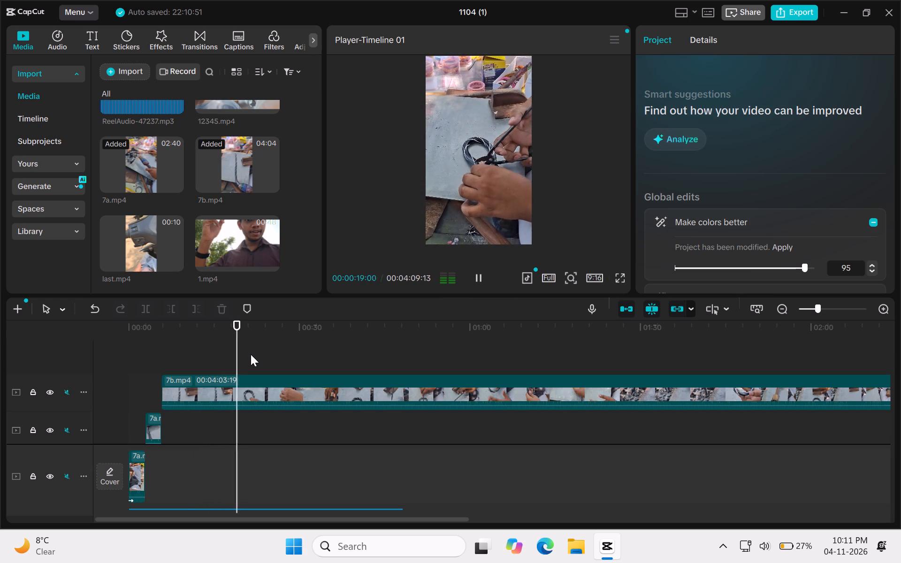
key("space")
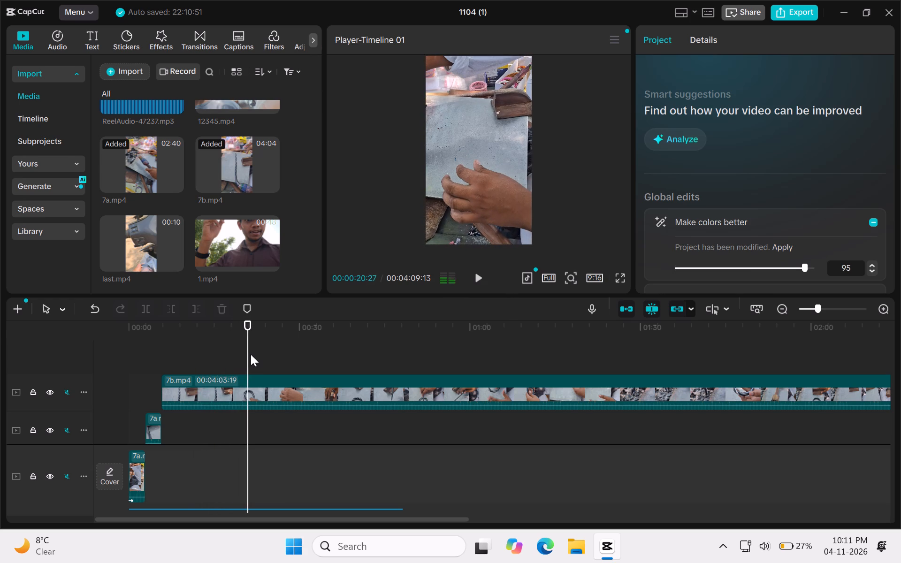
Replay the reel from the very beginning through the cut into the 7b.mp4 clip.
left_click_drag(246, 323, 70, 348)
key("space")
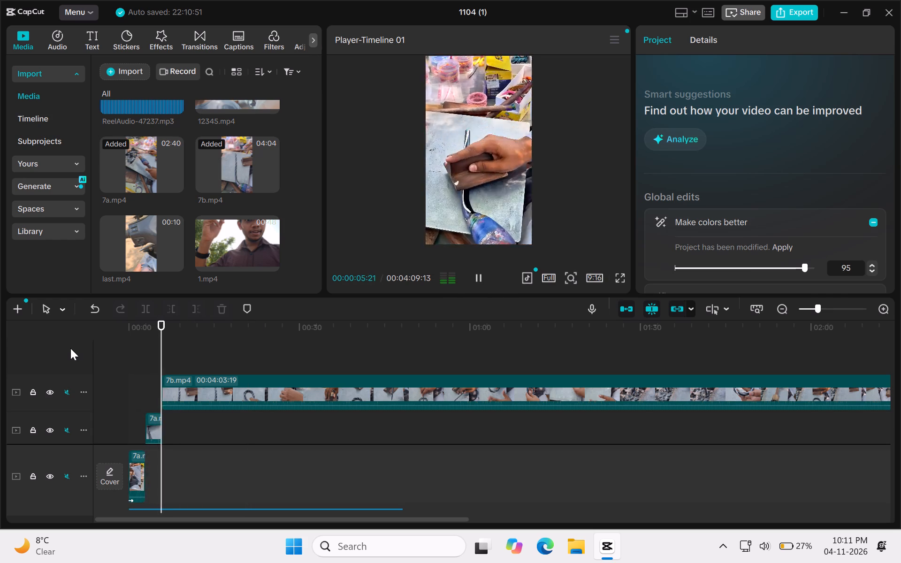
left_click(70, 348)
key("space")
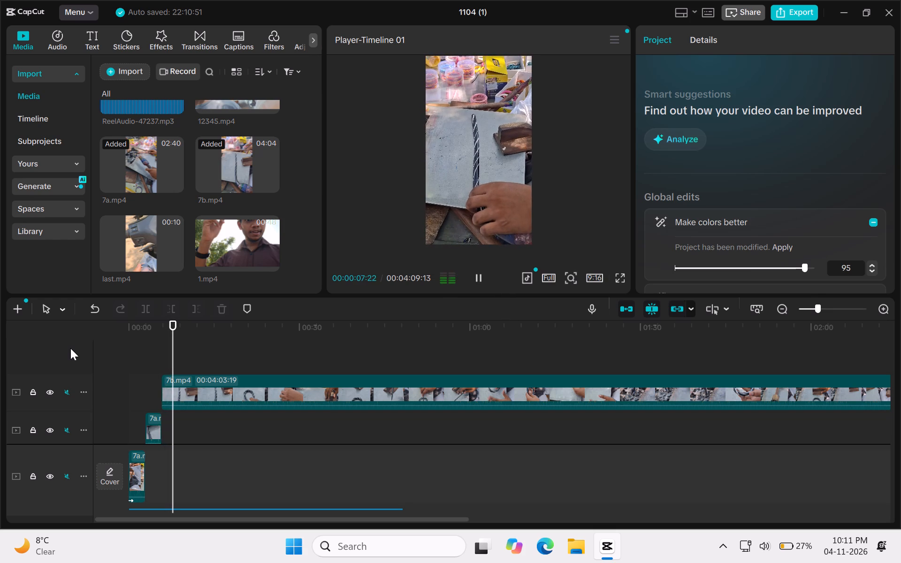
Trim the start of the 7b.mp4 clip to a duration of 00:03:50:19 and move it back against the second shot's end at 00:00:05:24.
left_click(176, 388)
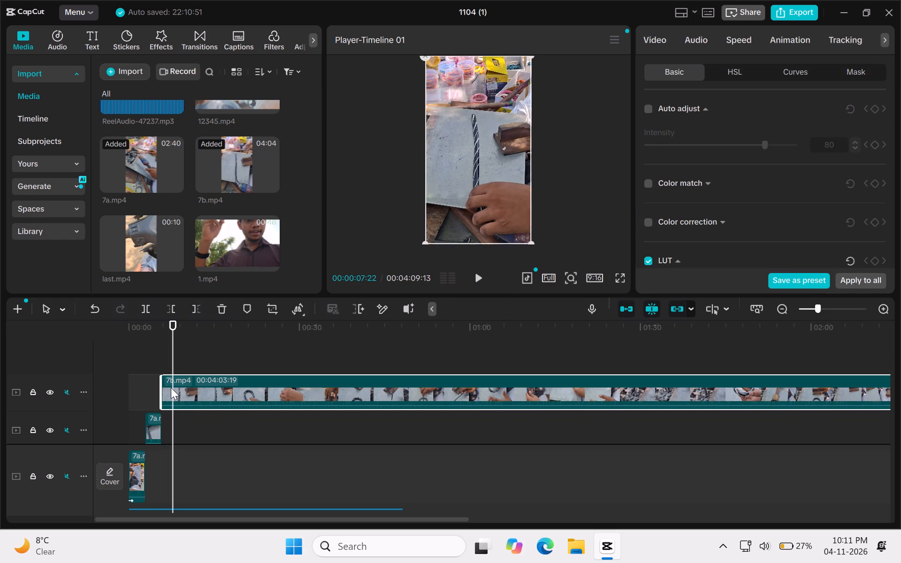
left_click_drag(161, 388, 389, 411)
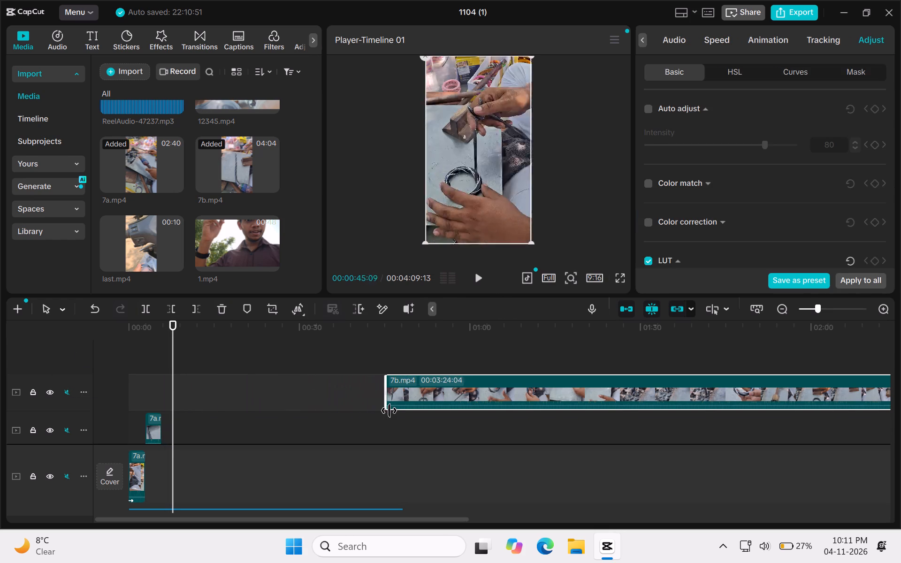
left_click_drag(389, 411, 281, 404)
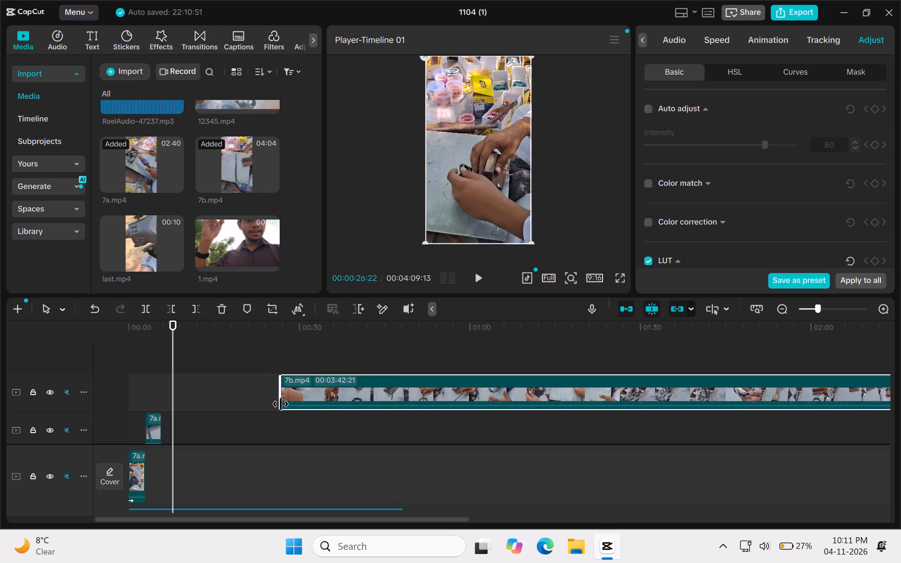
left_click_drag(281, 404, 240, 404)
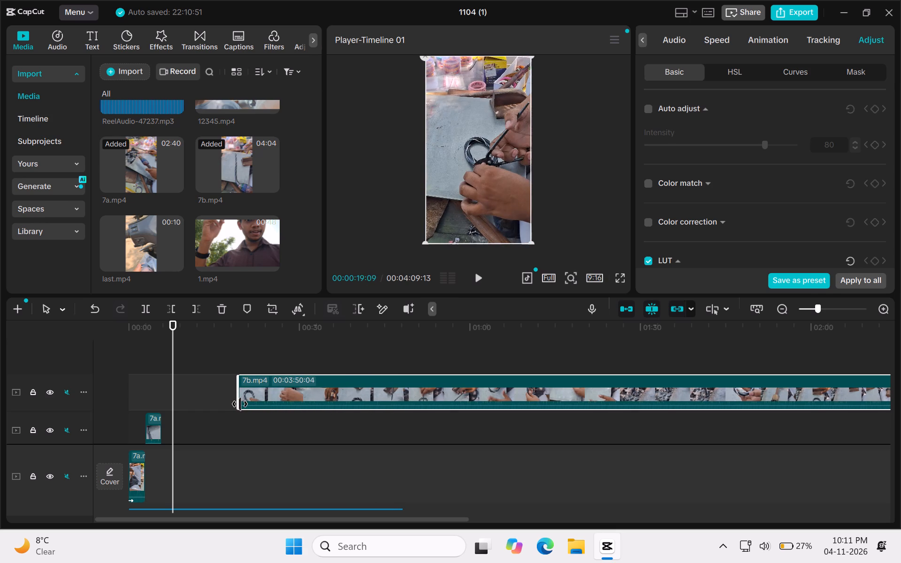
left_click_drag(240, 404, 216, 401)
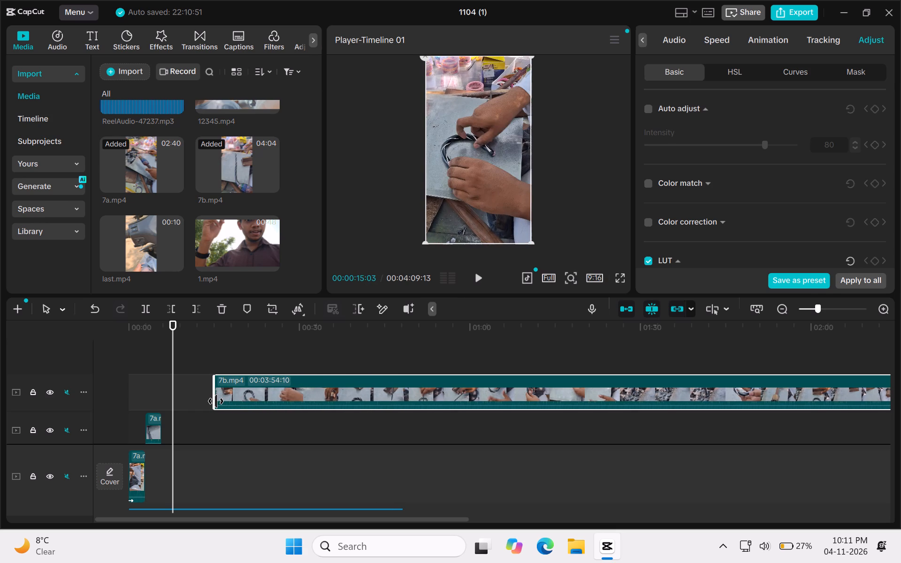
left_click_drag(216, 401, 217, 400)
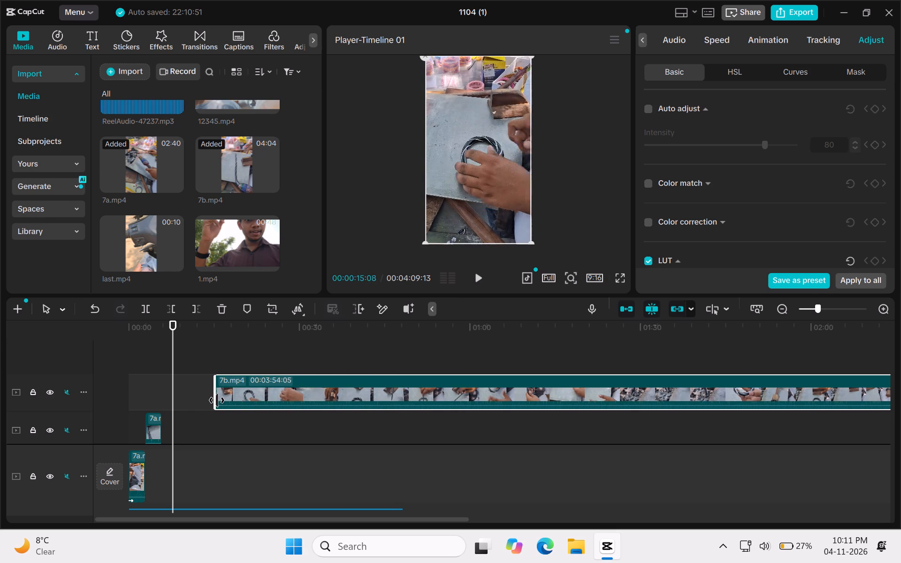
left_click_drag(217, 400, 237, 399)
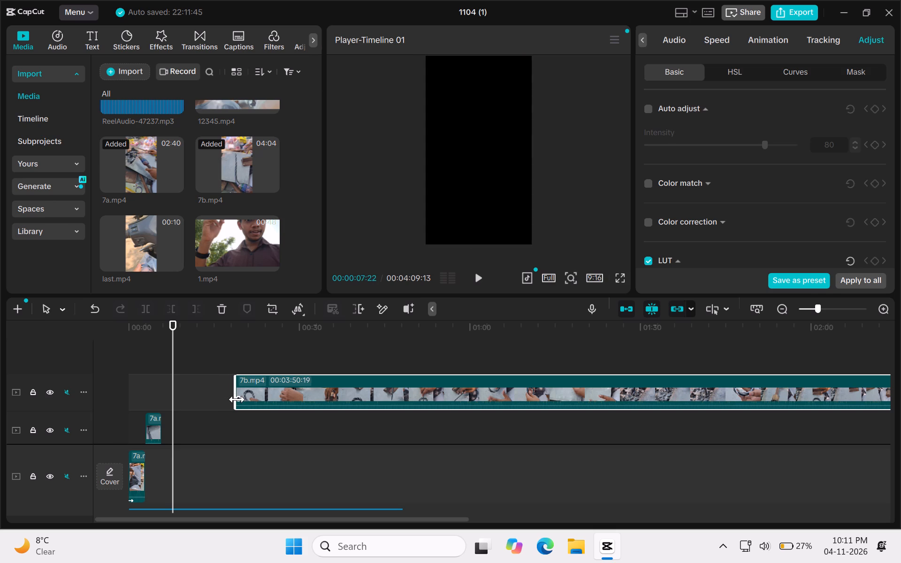
left_click_drag(274, 388, 196, 392)
Replay the second shot and its cut into the trimmed 7b.mp4 clip to check it against the soundtrack.
left_click(141, 379)
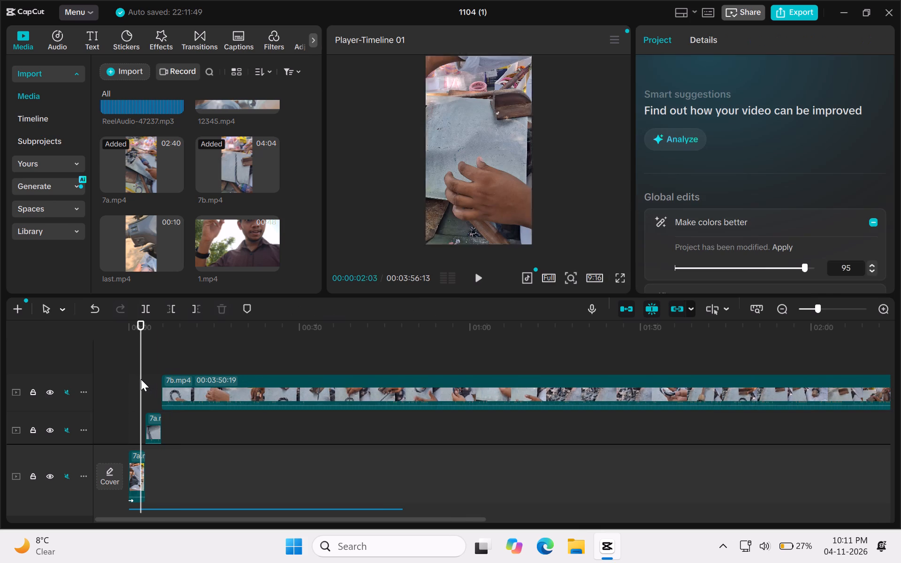
key("space")
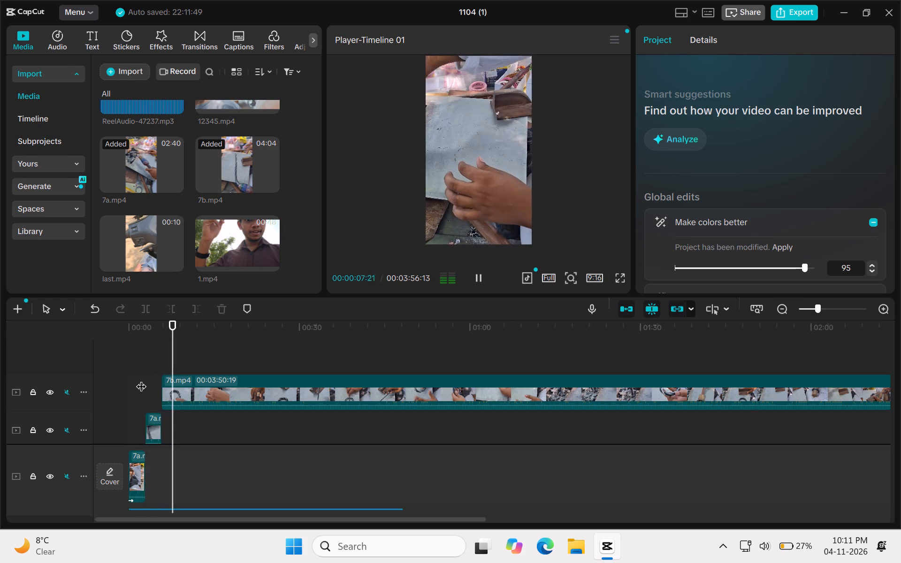
key("space")
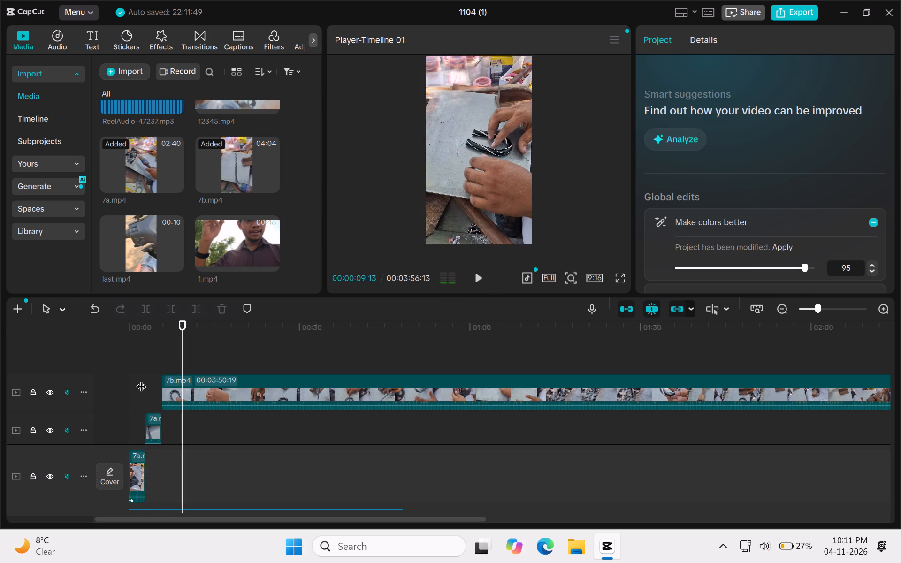
left_click(163, 363)
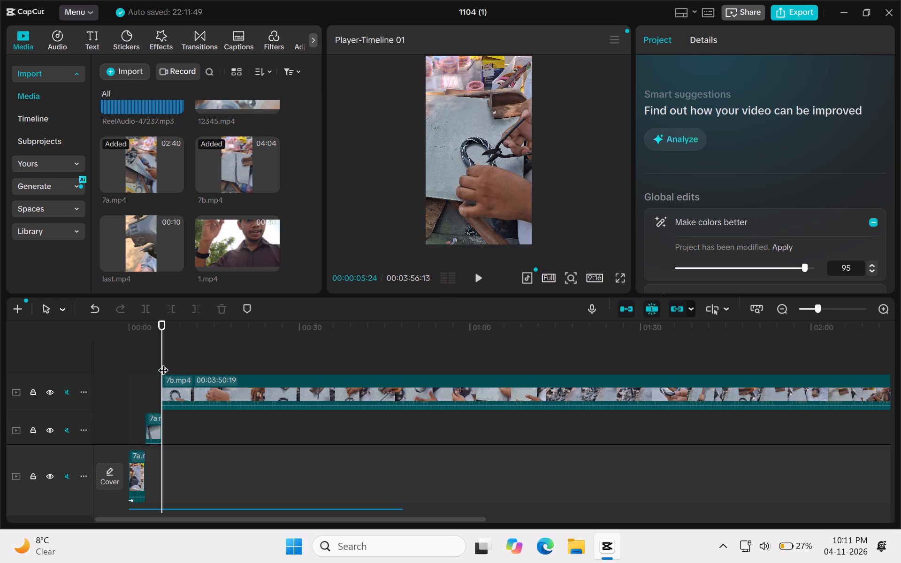
left_click(145, 358)
key("space")
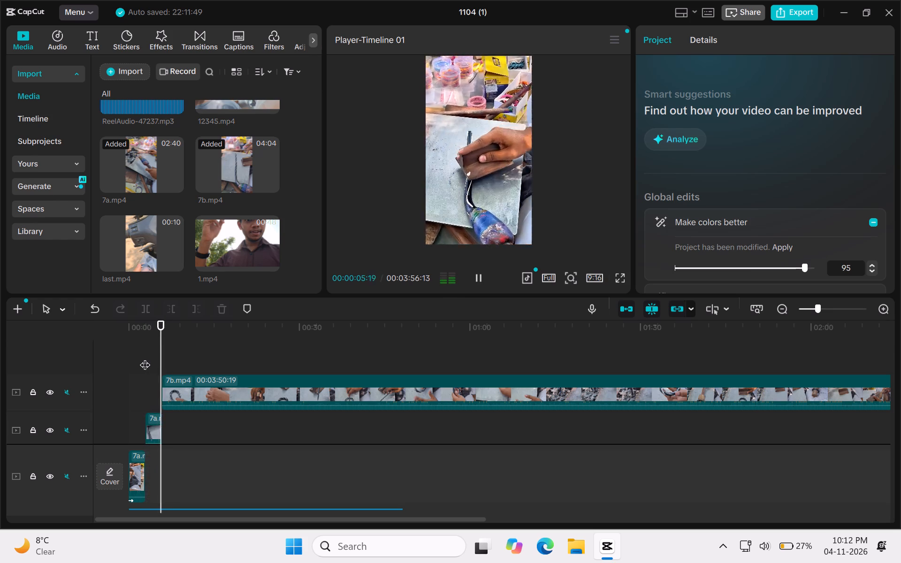
key("space")
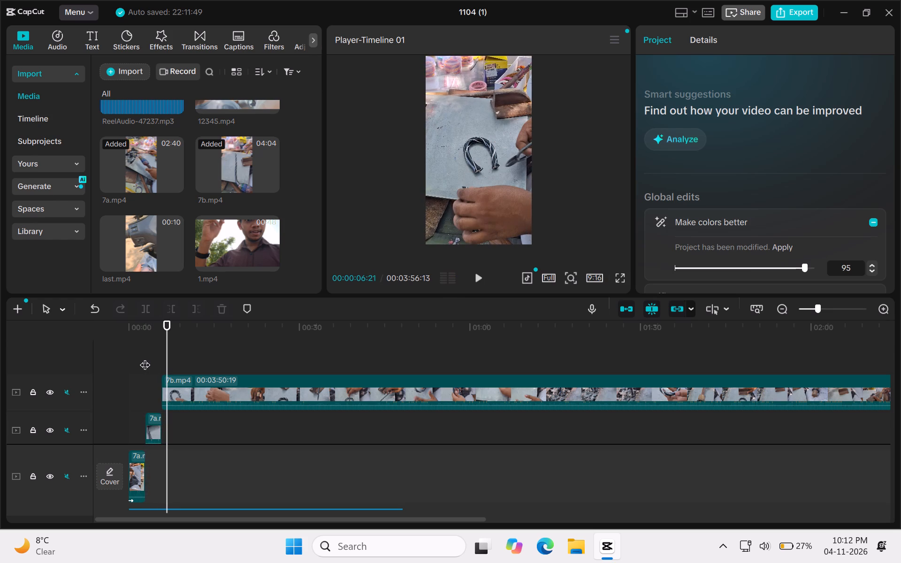
Trim the end of the third shot's 7b.mp4 clip back to about 00:00:06:21 on the timeline.
left_click(172, 382)
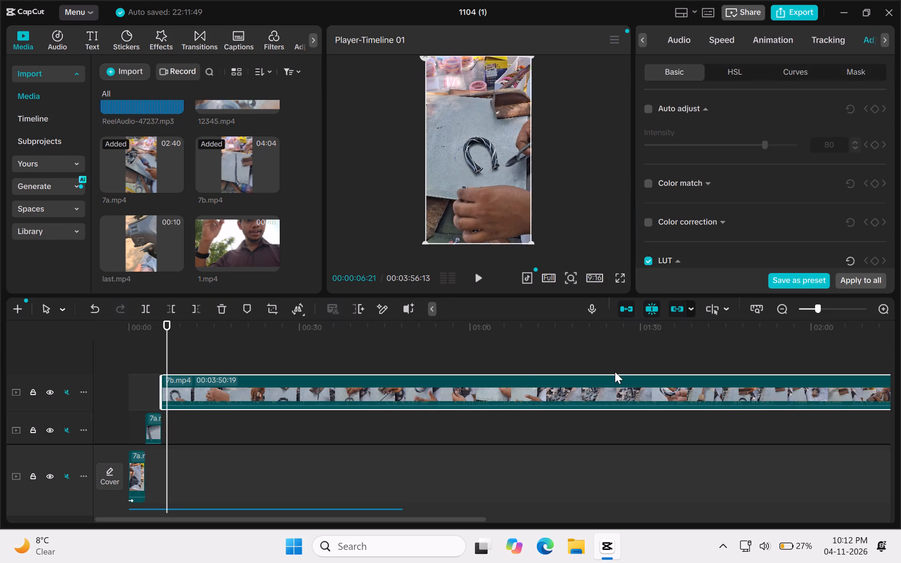
scroll(659, 350, "left", 4)
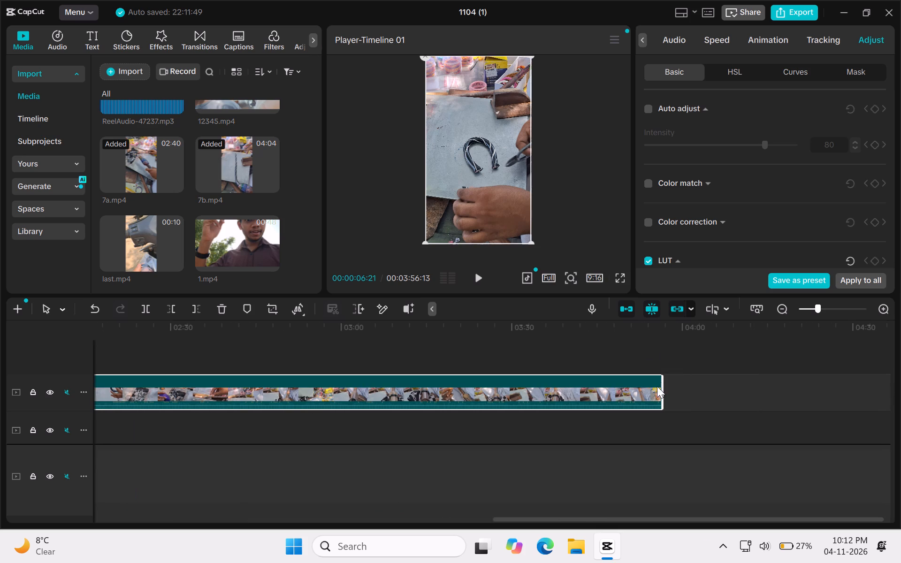
left_click_drag(651, 392, 241, 374)
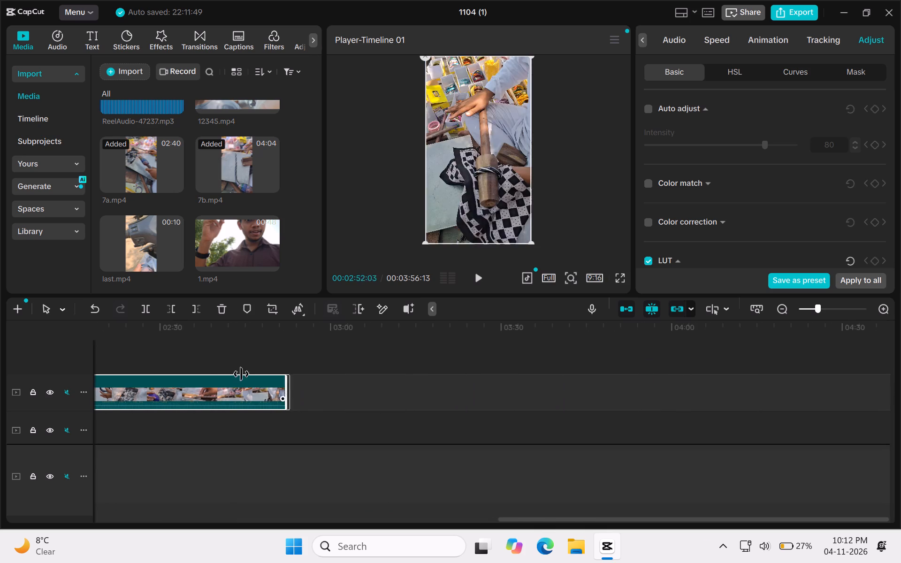
left_click_drag(241, 374, 182, 363)
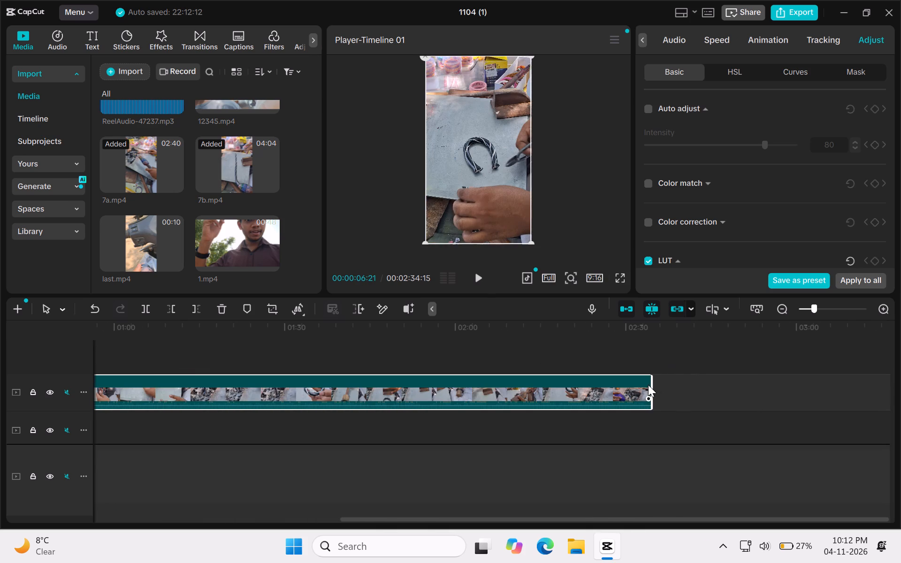
left_click_drag(653, 385, 212, 348)
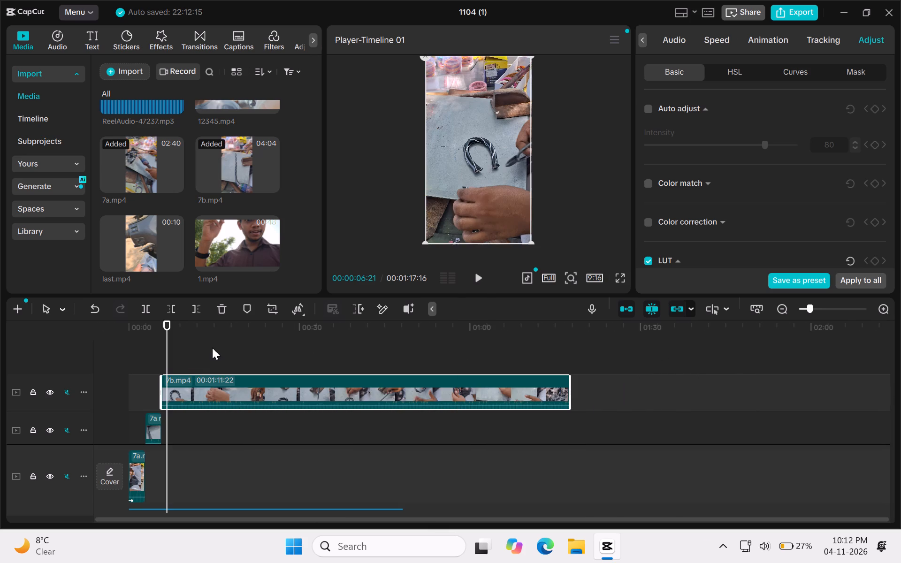
left_click_drag(569, 392, 416, 373)
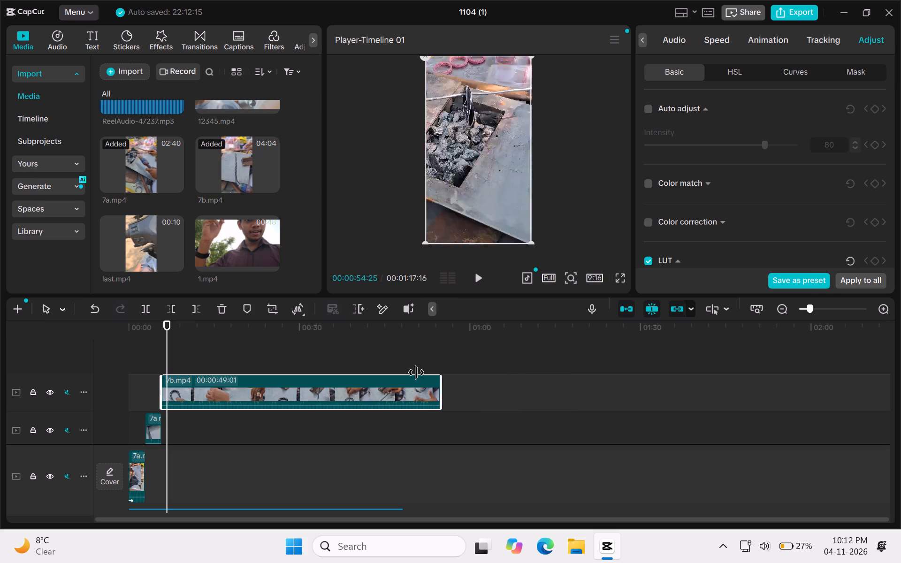
left_click_drag(416, 373, 167, 378)
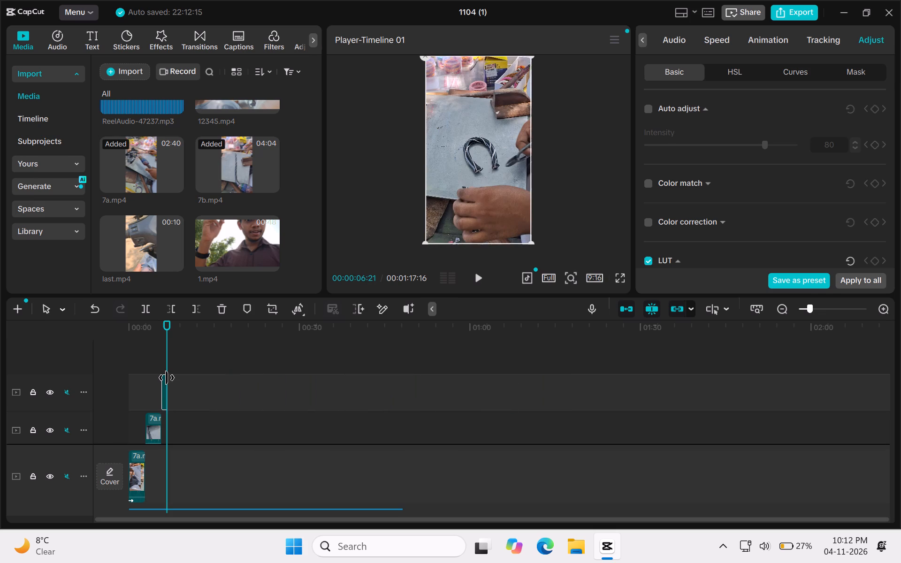
left_click_drag(167, 378, 172, 379)
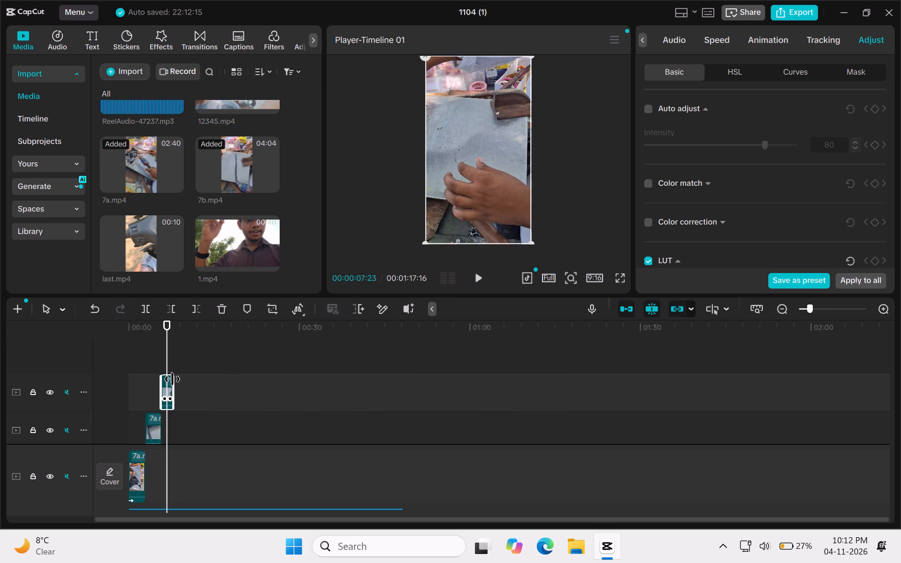
left_click_drag(172, 379, 169, 380)
Replay the second and third shots past the shortened 7b.mp4 clip's end to check its timing against the soundtrack.
left_click(154, 369)
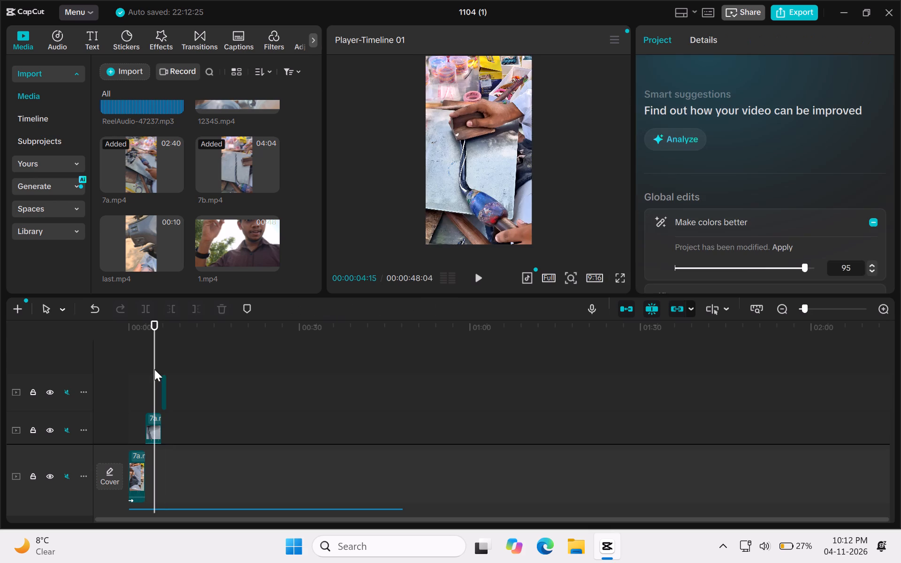
left_click(138, 370)
key("space")
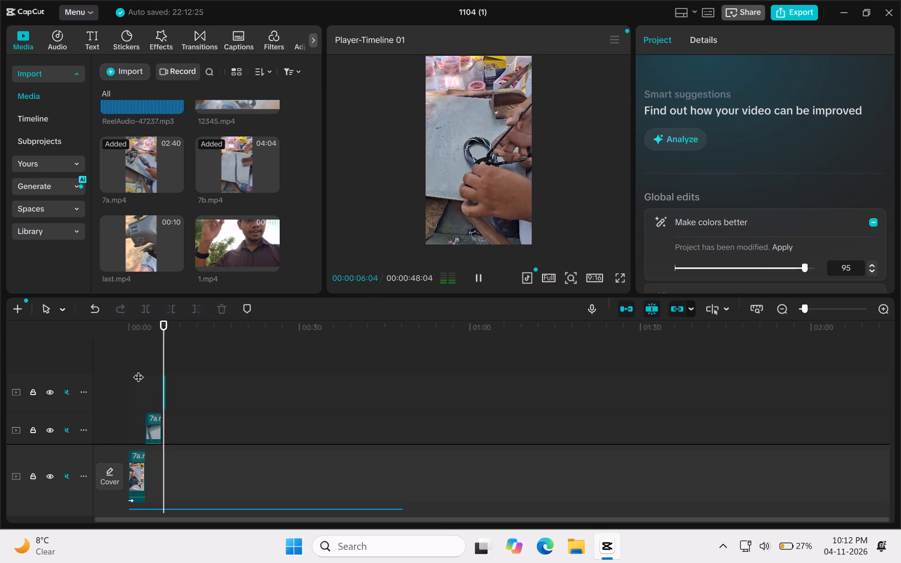
key("space")
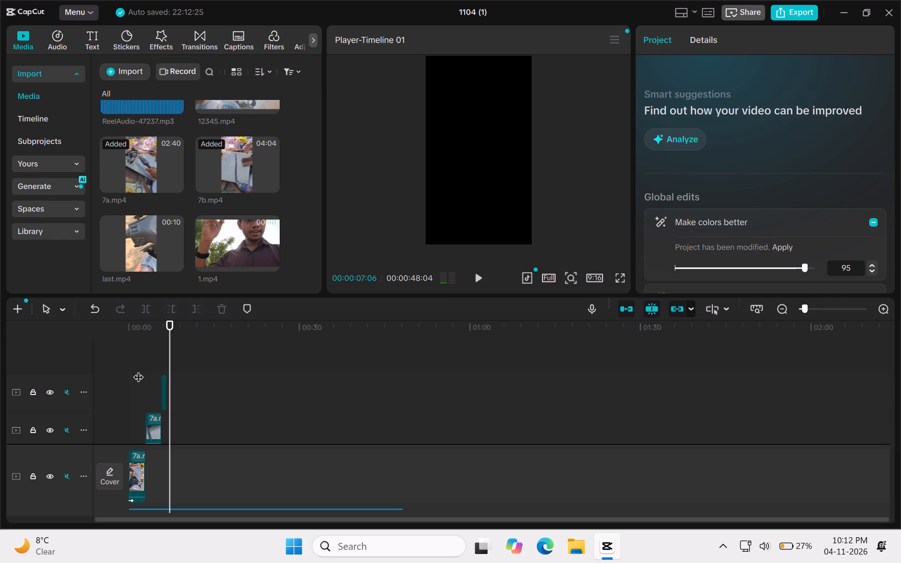
key("space")
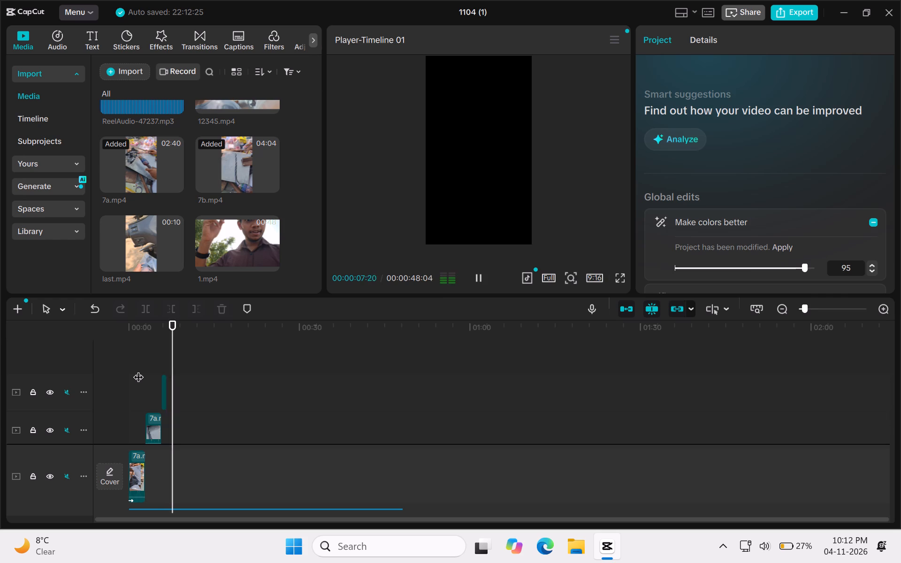
left_click(159, 361)
key("space")
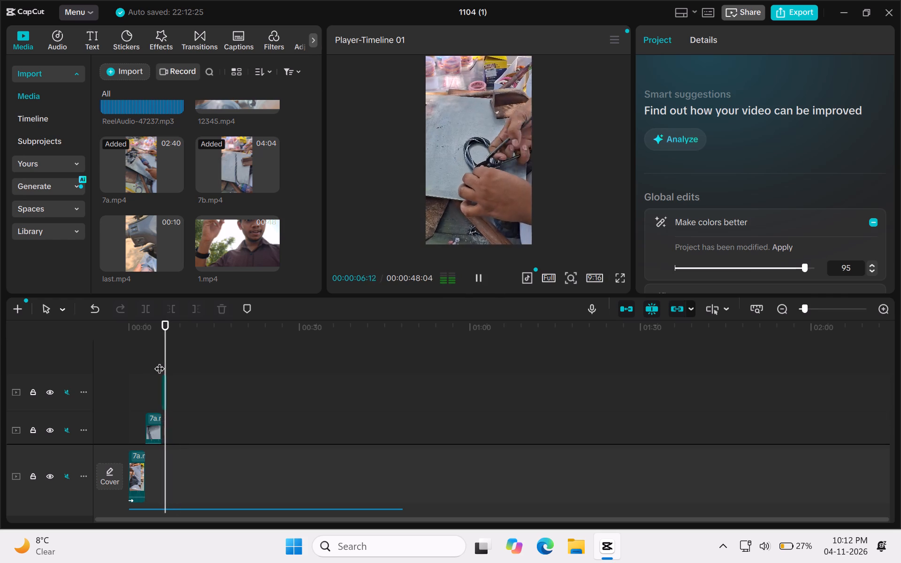
key("space")
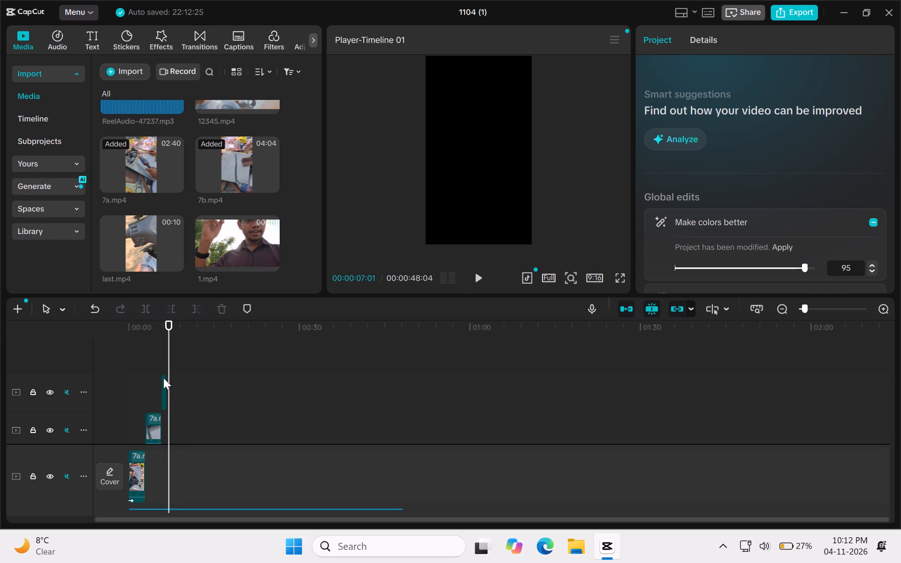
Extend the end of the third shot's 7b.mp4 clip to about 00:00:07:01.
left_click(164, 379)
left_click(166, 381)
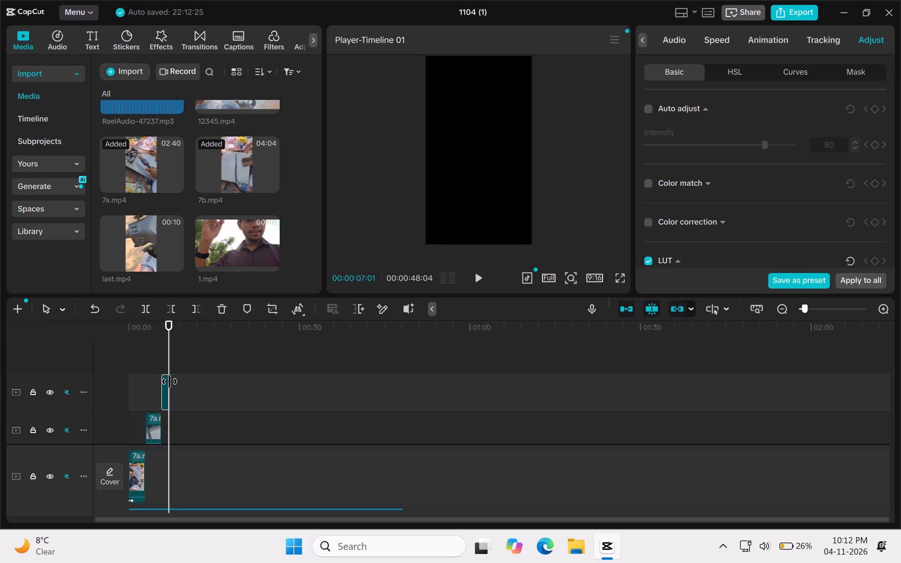
Replay the second and third shots twice to find where the third shot should end against the soundtrack.
left_click(150, 364)
key("space")
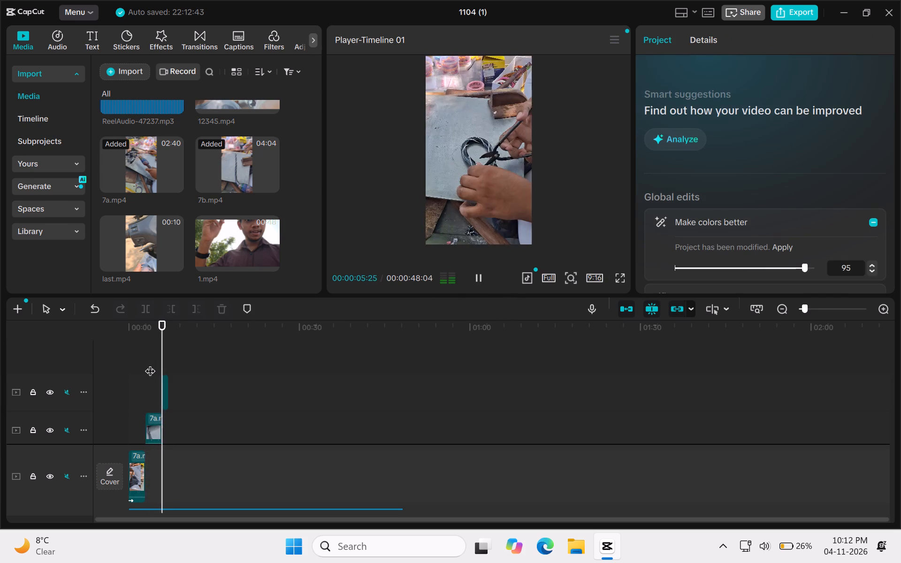
key("space")
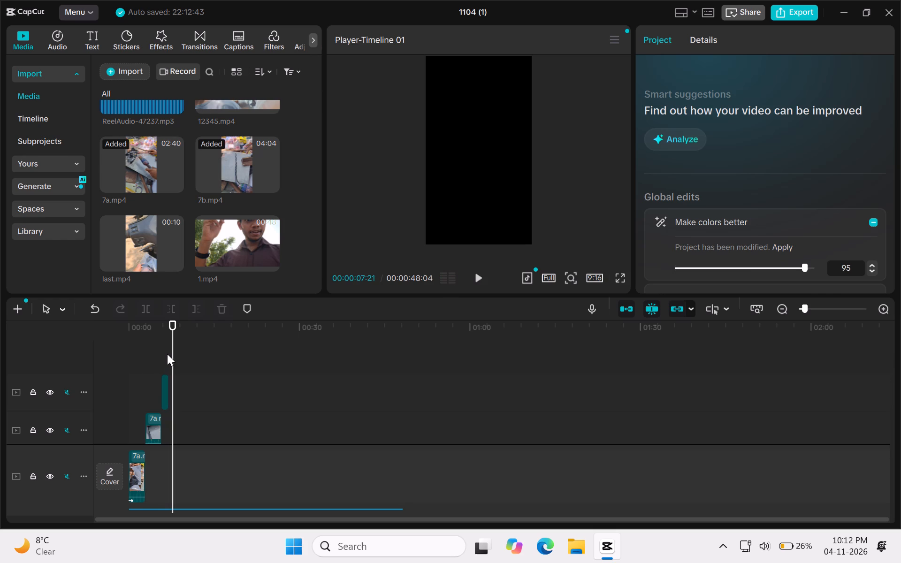
left_click(167, 354)
left_click(153, 353)
key("space")
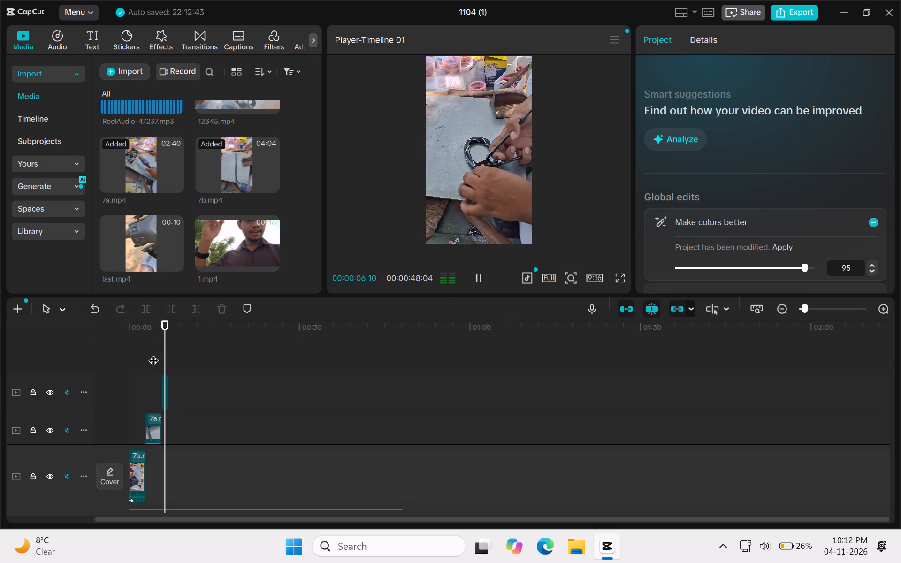
key("space")
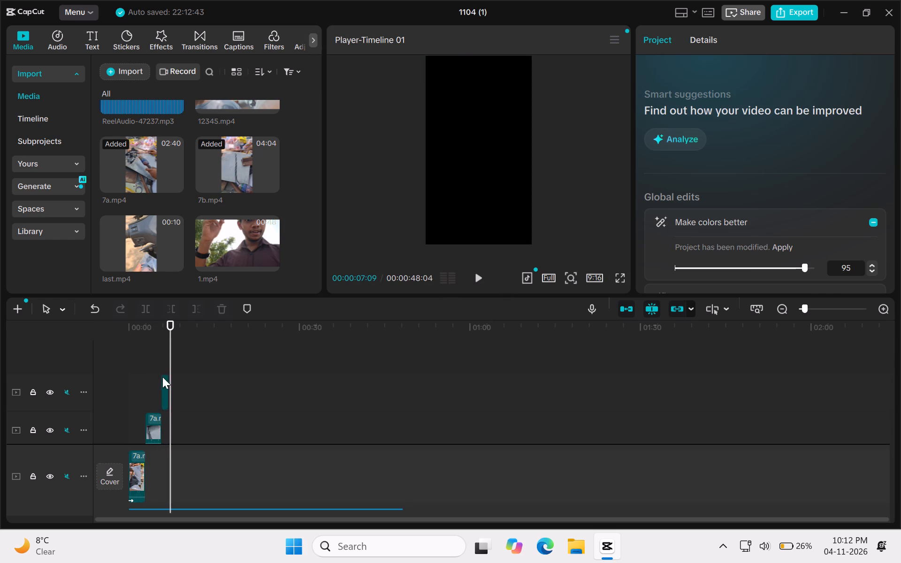
Extend the end of the third shot's 7b.mp4 clip to 00:00:07:09.
left_click(166, 380)
left_click(168, 387)
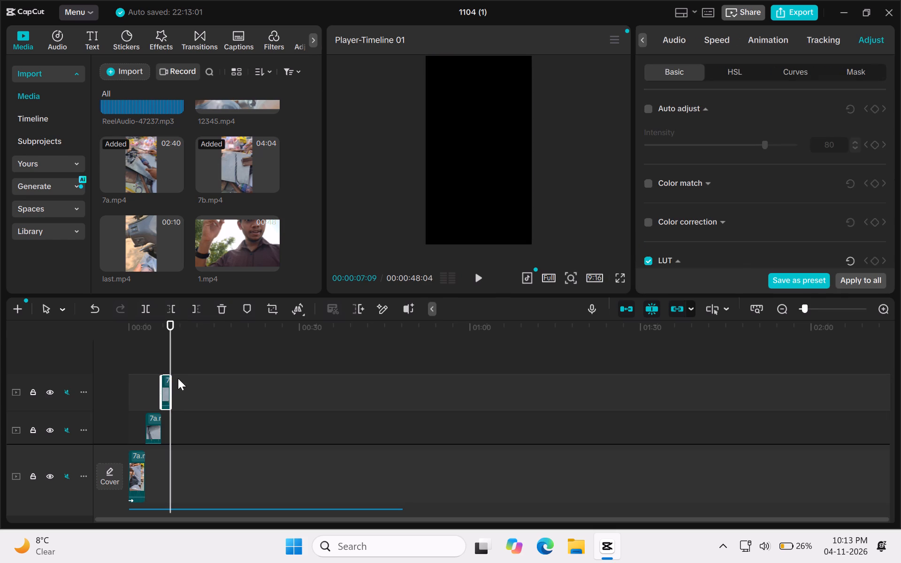
Replay the second shot and the extended third shot to check the new ending against the soundtrack.
left_click(155, 358)
key("space")
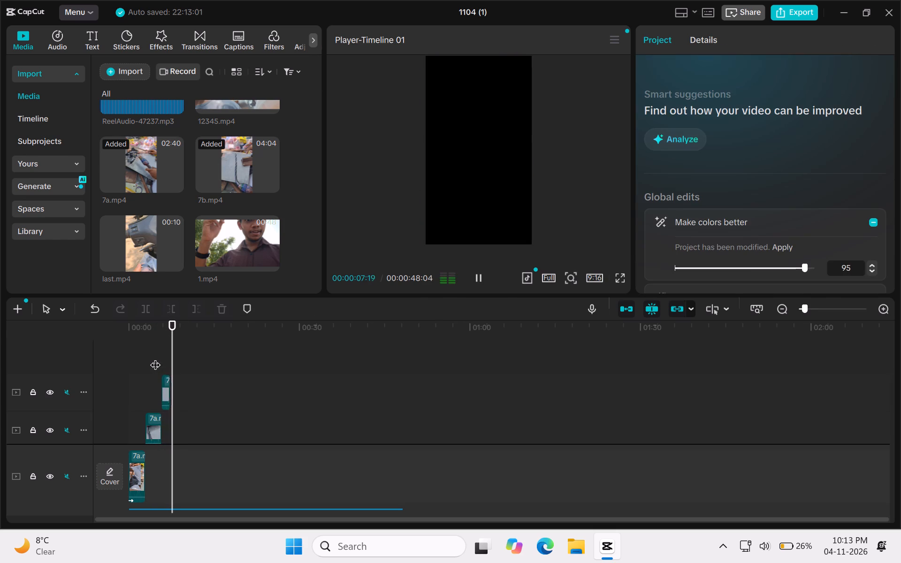
key("space")
Add 7b.mp4 again as the fourth shot on a track above, starting at 00:00:07:09, and mute that track.
left_click(175, 358)
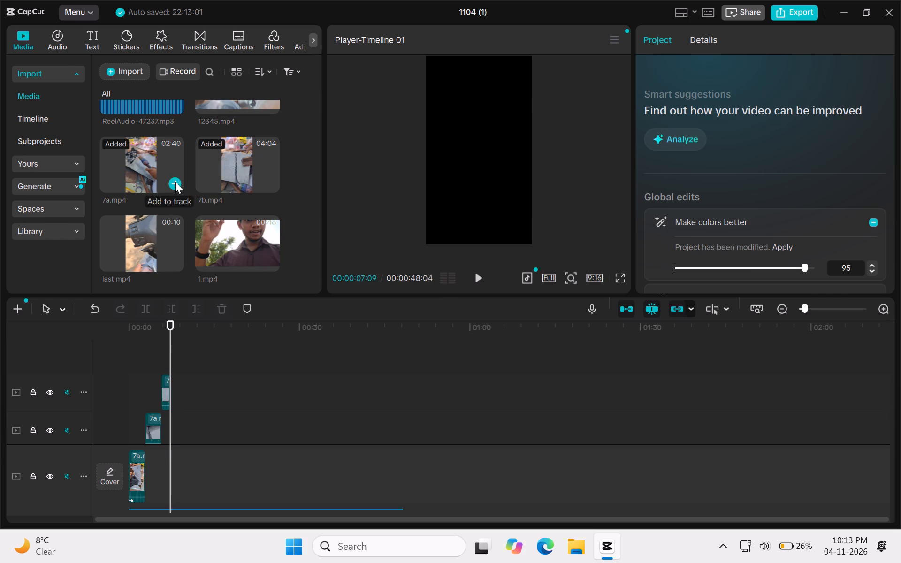
left_click(270, 186)
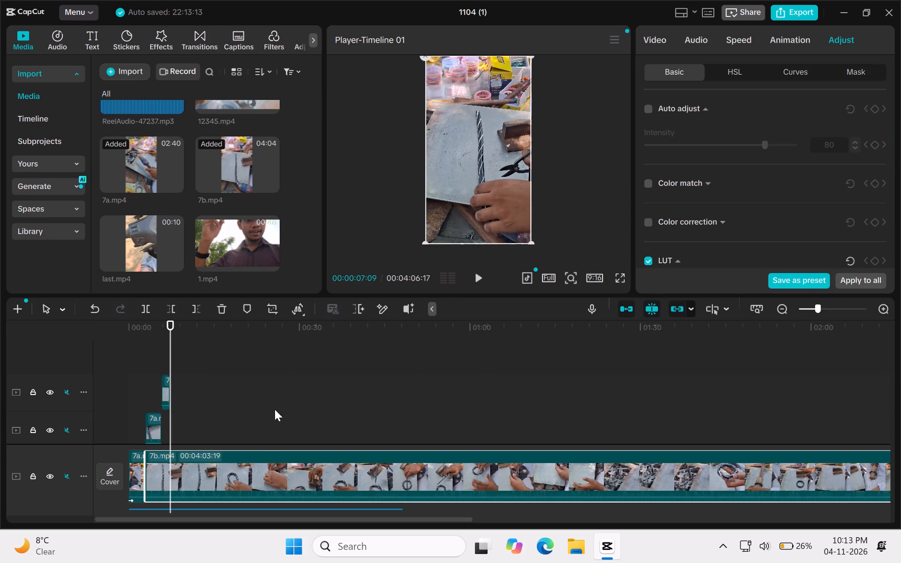
left_click_drag(257, 466, 285, 338)
key("space")
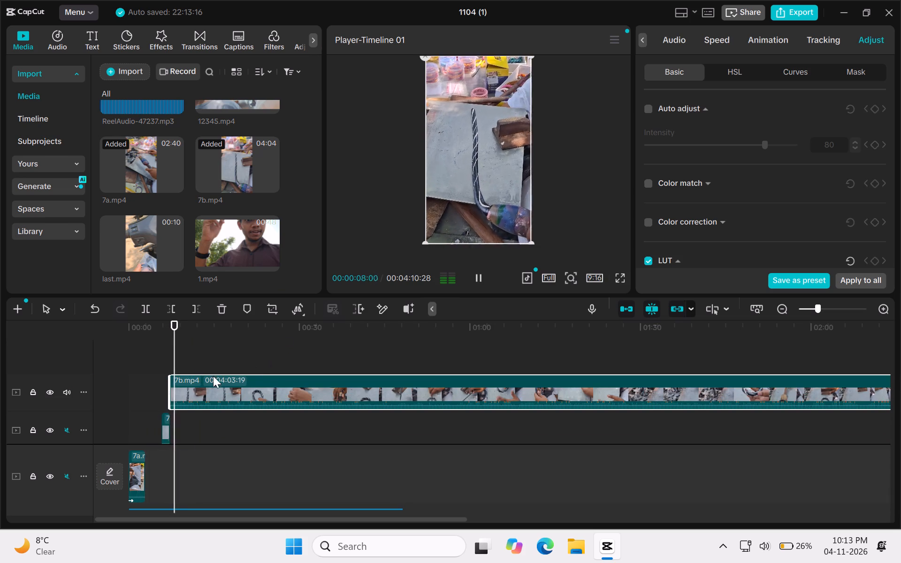
left_click(70, 394)
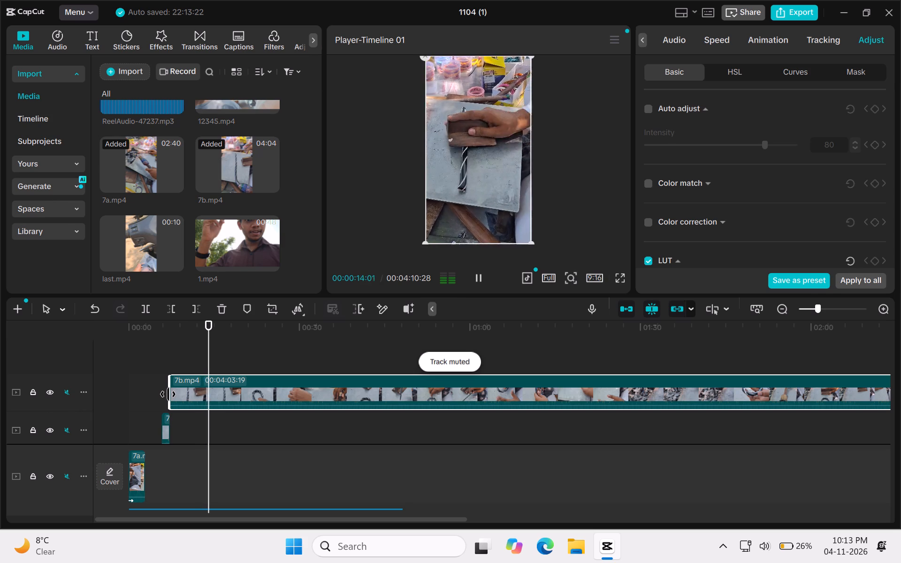
Trim the start of the fourth shot's 7b.mp4 clip to a duration of 00:02:54:08 and move it back to 00:00:07:09.
left_click_drag(168, 394, 565, 360)
left_click_drag(619, 396, 232, 396)
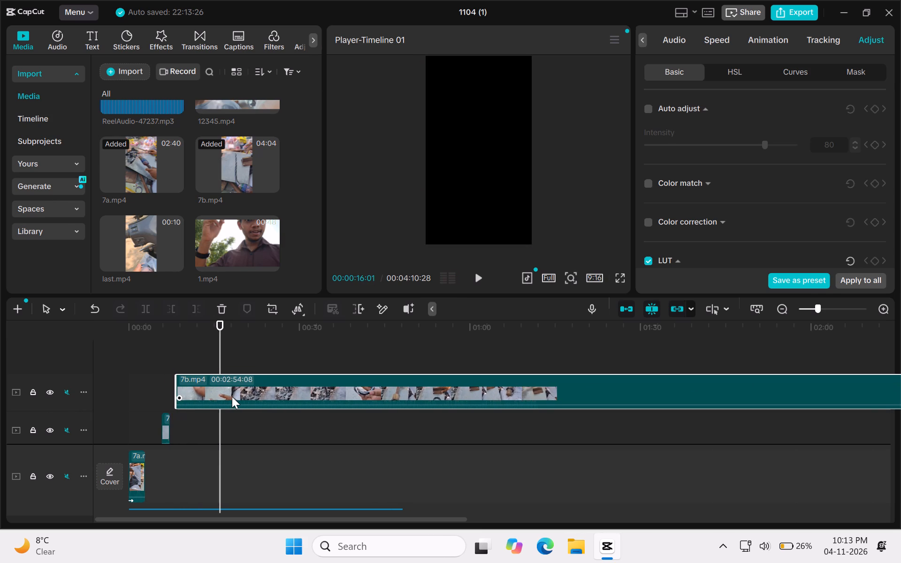
left_click_drag(232, 396, 228, 397)
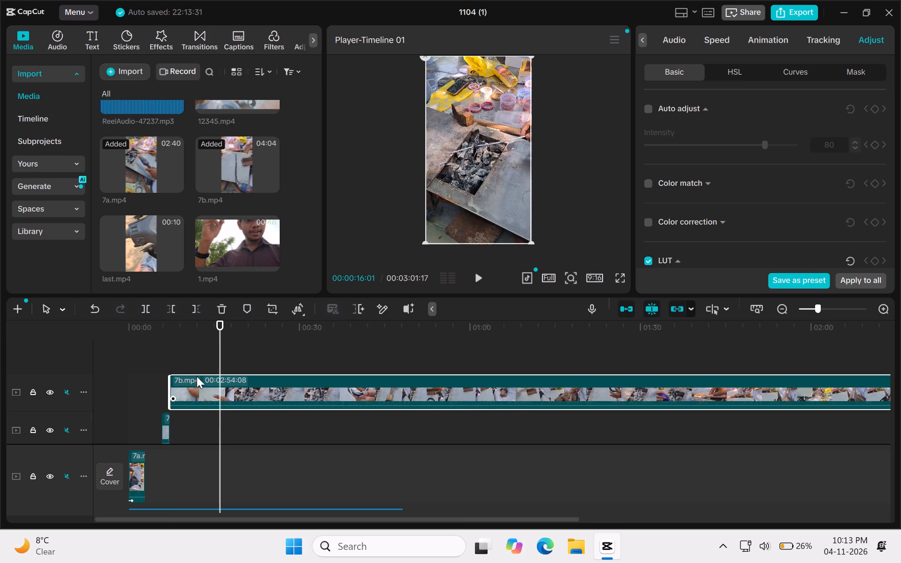
Play from 00:00:05:24 through the third shot and on into the fourth to find a better opening moment.
left_click(191, 347)
left_click_drag(191, 347, 161, 349)
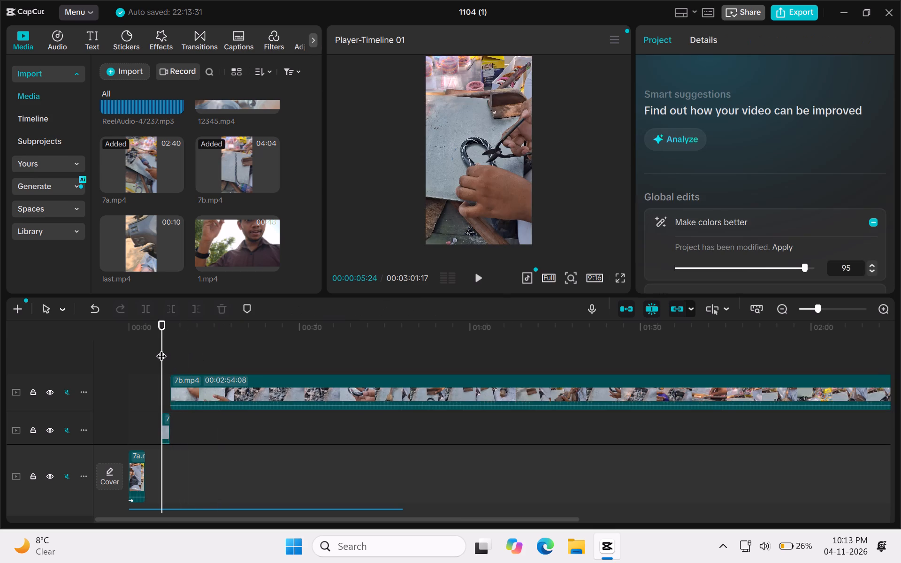
key("space")
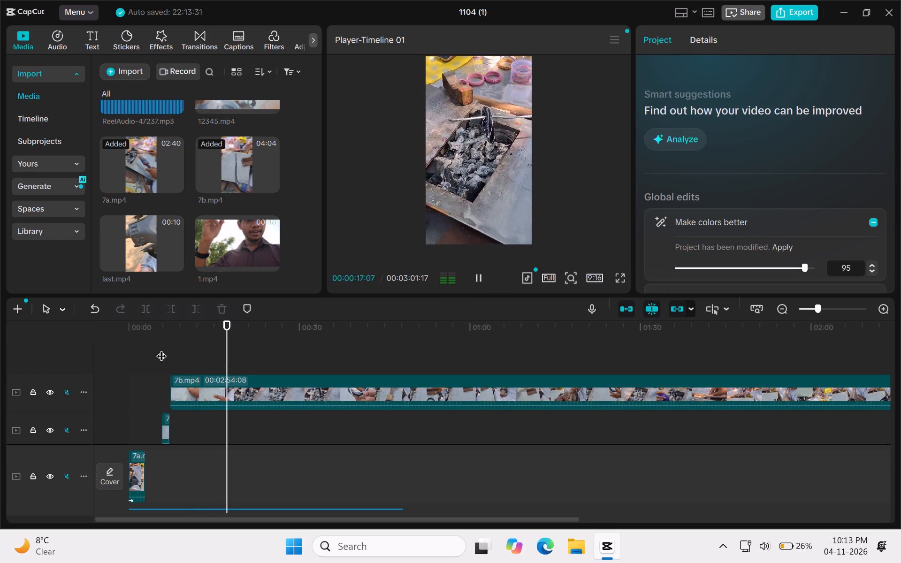
key("space")
Trim the start of the fourth shot's 7b.mp4 clip to a duration of 00:02:44:03 and move it back to 00:00:07:09.
left_click_drag(171, 383, 232, 389)
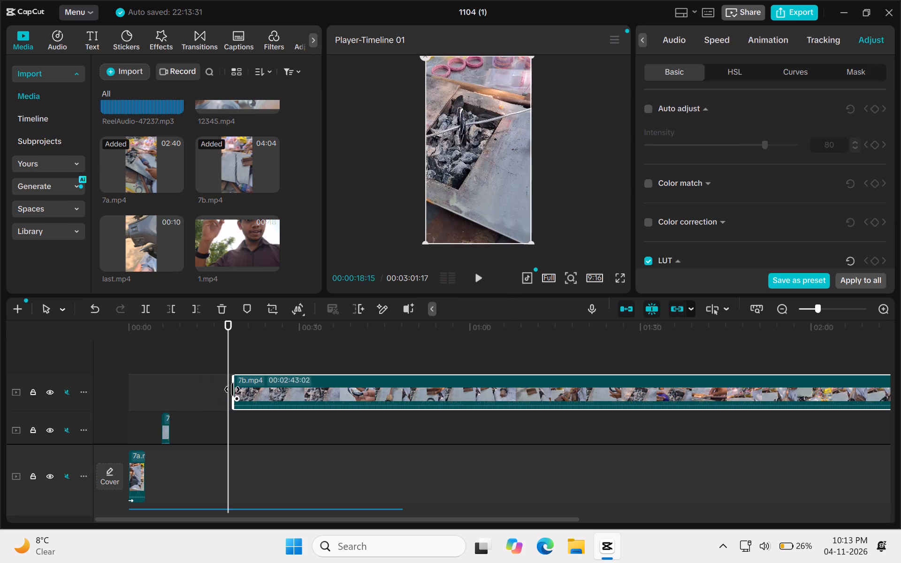
left_click_drag(232, 389, 233, 385)
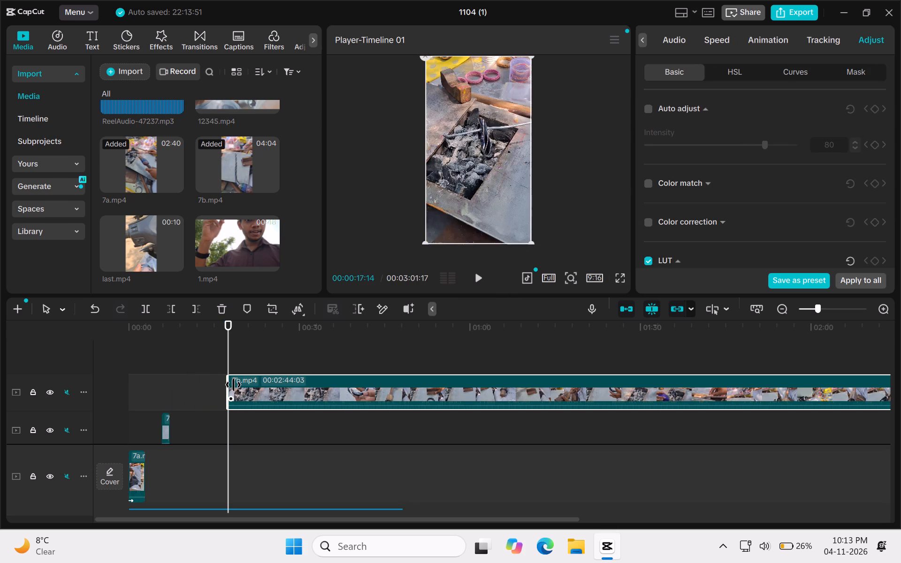
left_click_drag(243, 390, 220, 393)
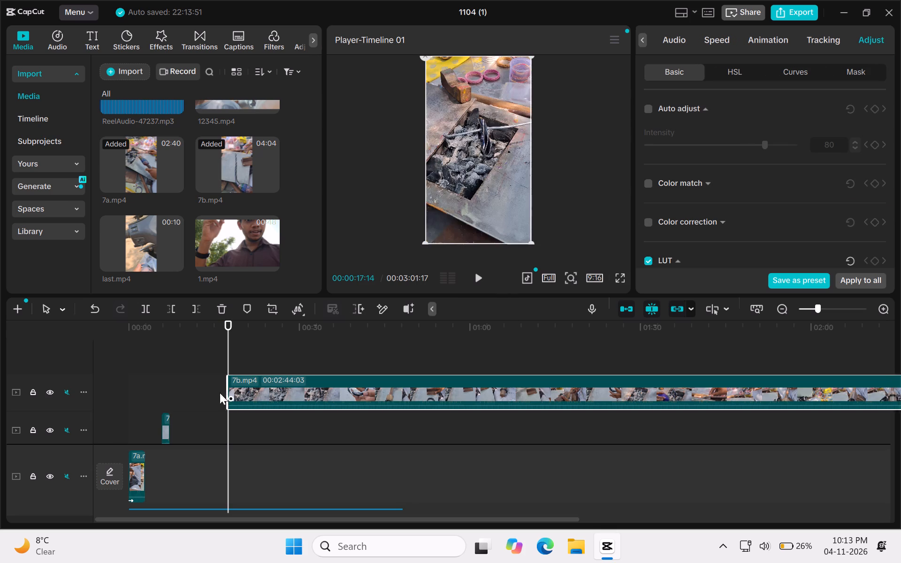
left_click_drag(220, 393, 185, 391)
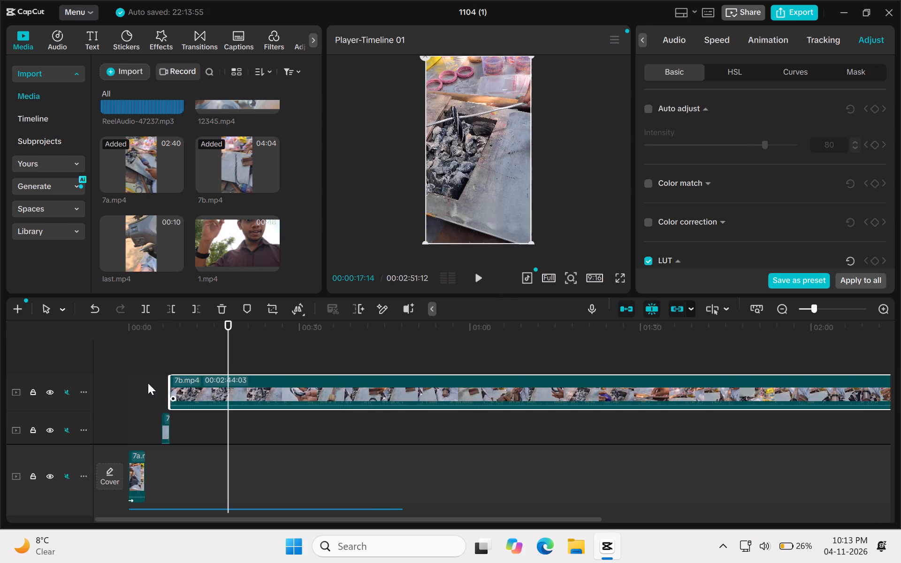
Replay the cut from the third shot into the fourth to judge where the fourth shot should end on the soundtrack.
left_click(148, 383)
key("space")
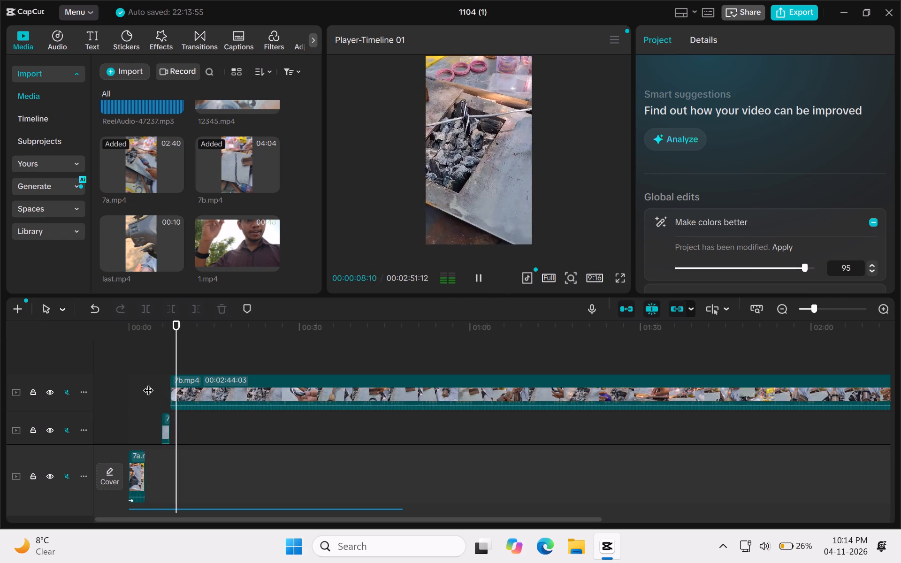
key("space")
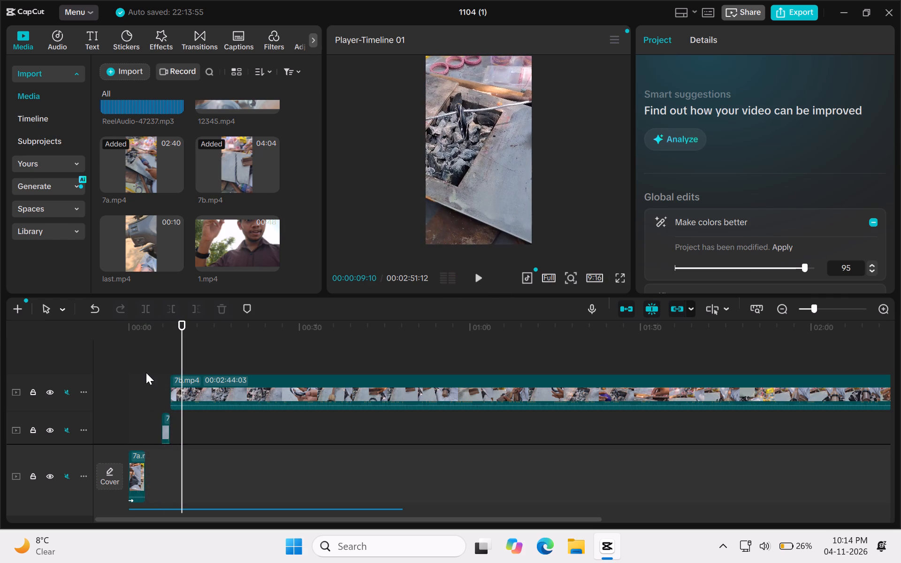
left_click(146, 373)
key("space")
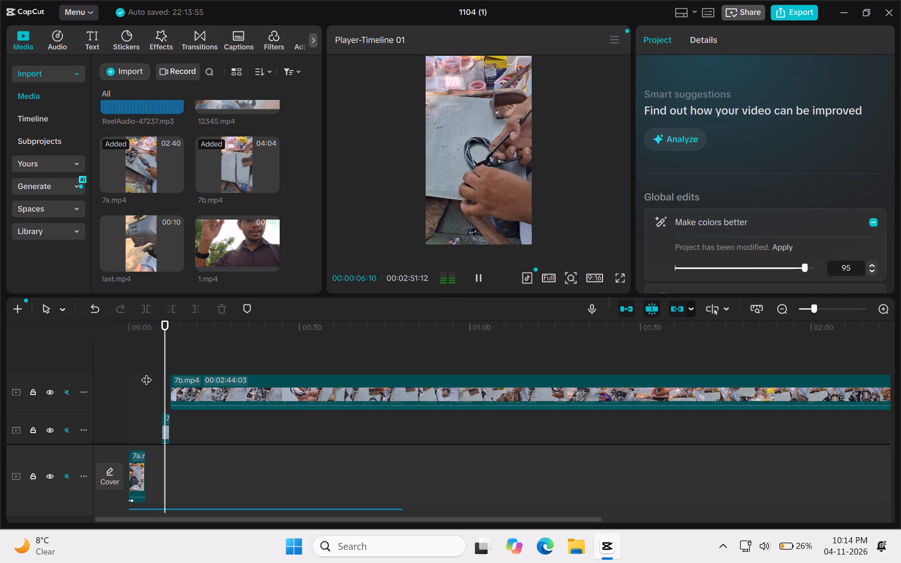
key("space")
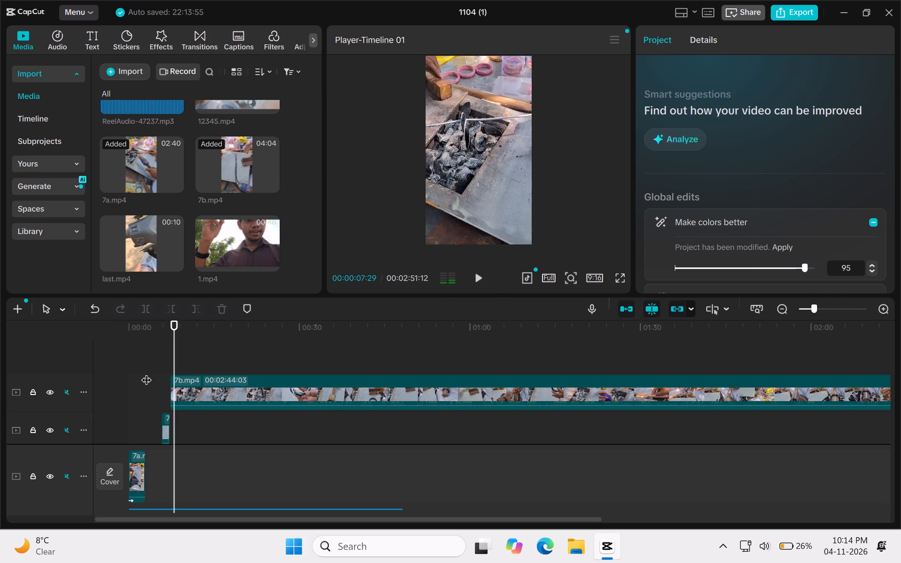
key("space")
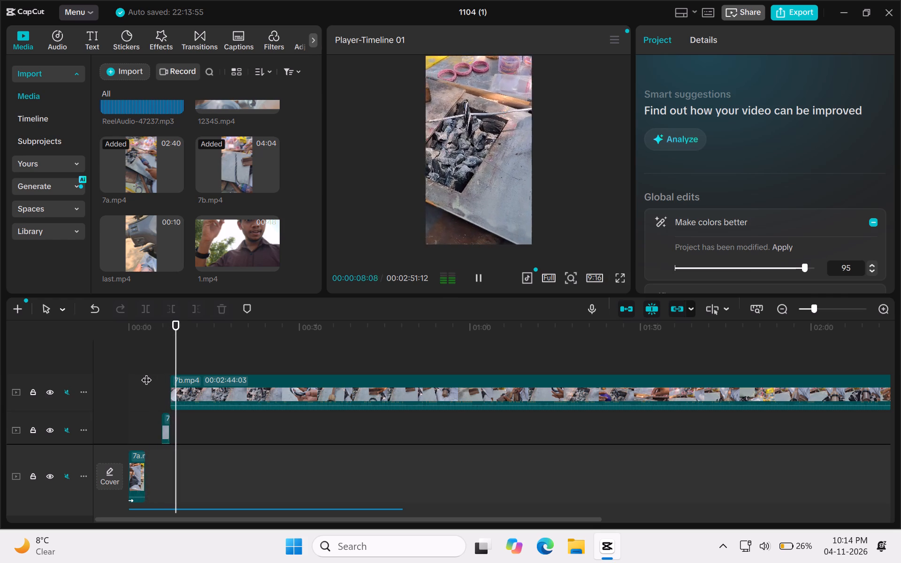
key("space")
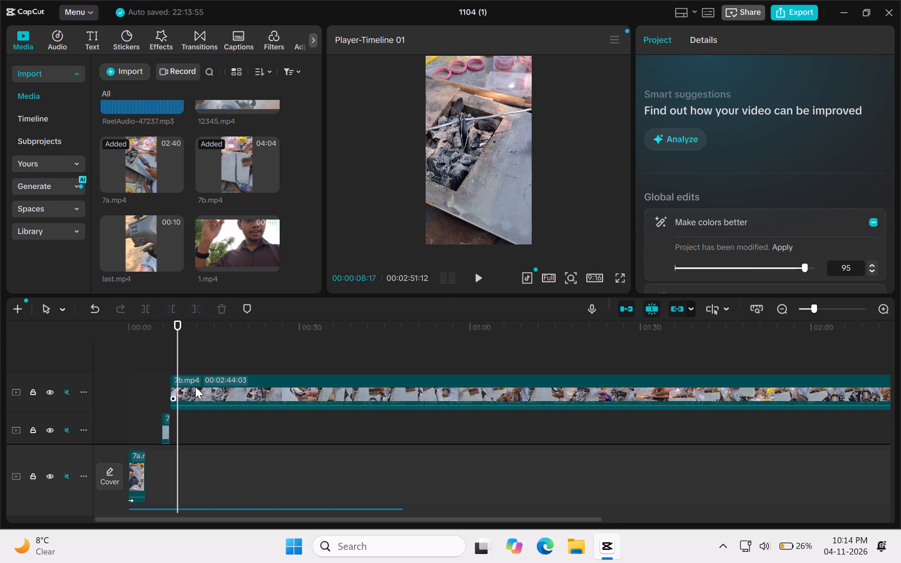
Select the fourth shot's 7b.mp4 clip on the timeline.
left_click(195, 387)
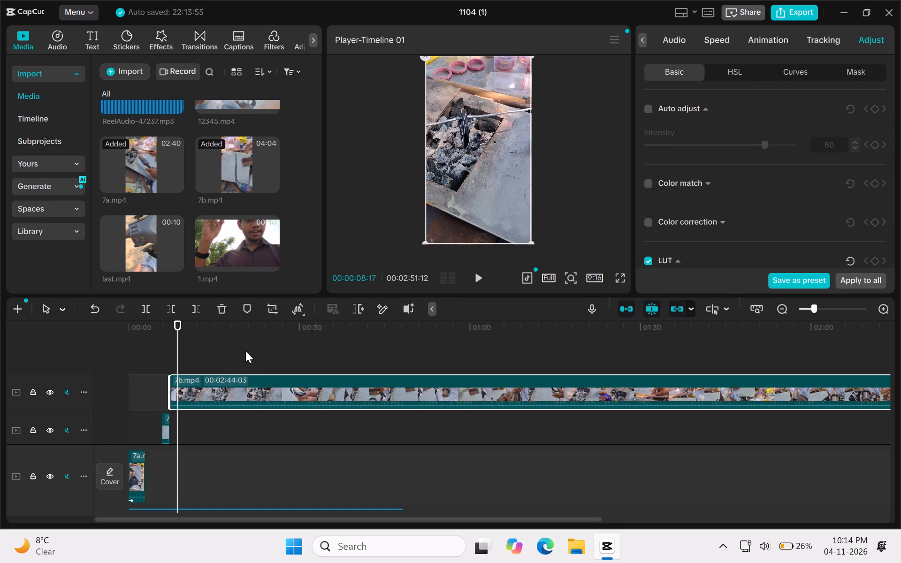
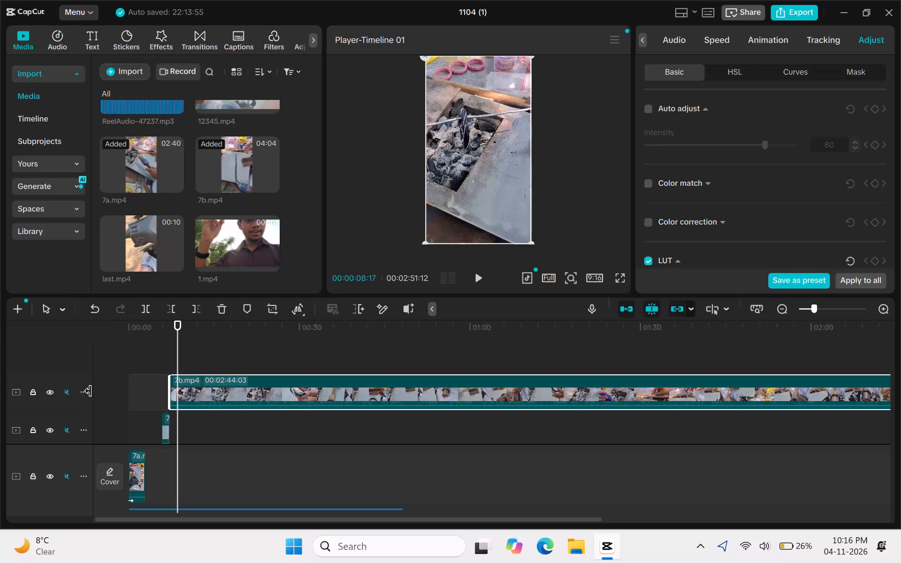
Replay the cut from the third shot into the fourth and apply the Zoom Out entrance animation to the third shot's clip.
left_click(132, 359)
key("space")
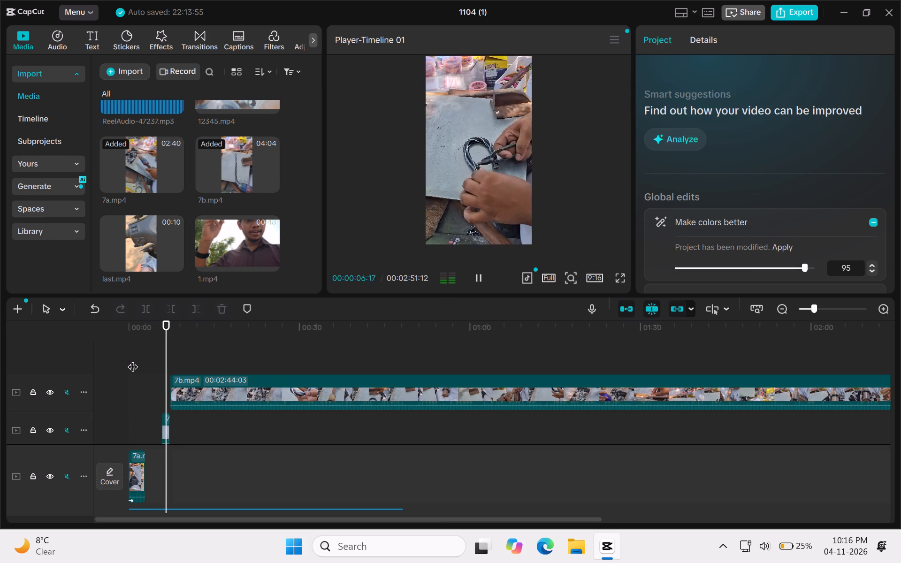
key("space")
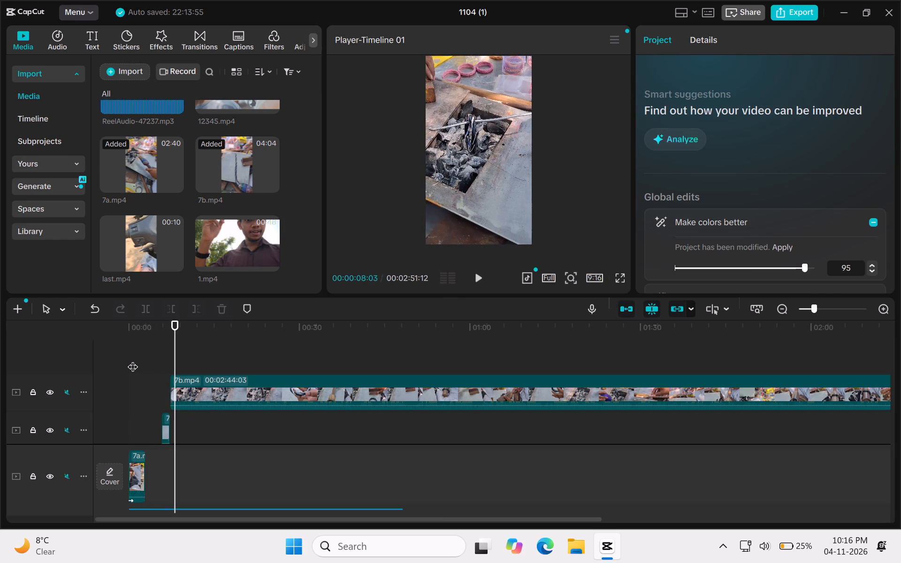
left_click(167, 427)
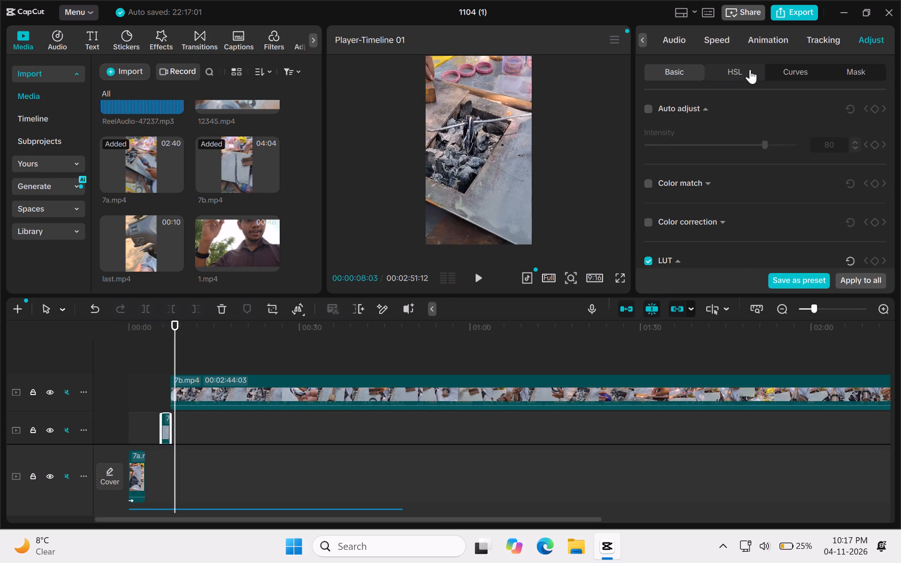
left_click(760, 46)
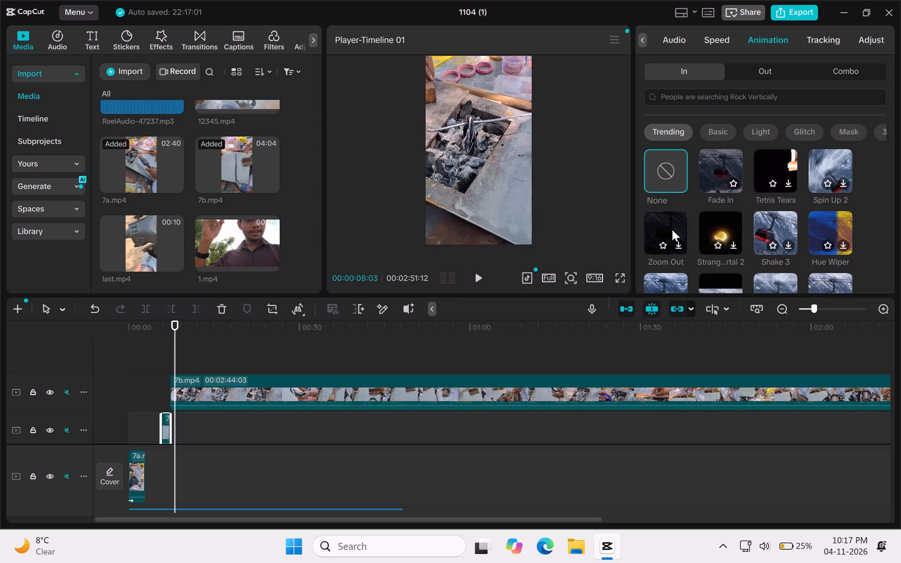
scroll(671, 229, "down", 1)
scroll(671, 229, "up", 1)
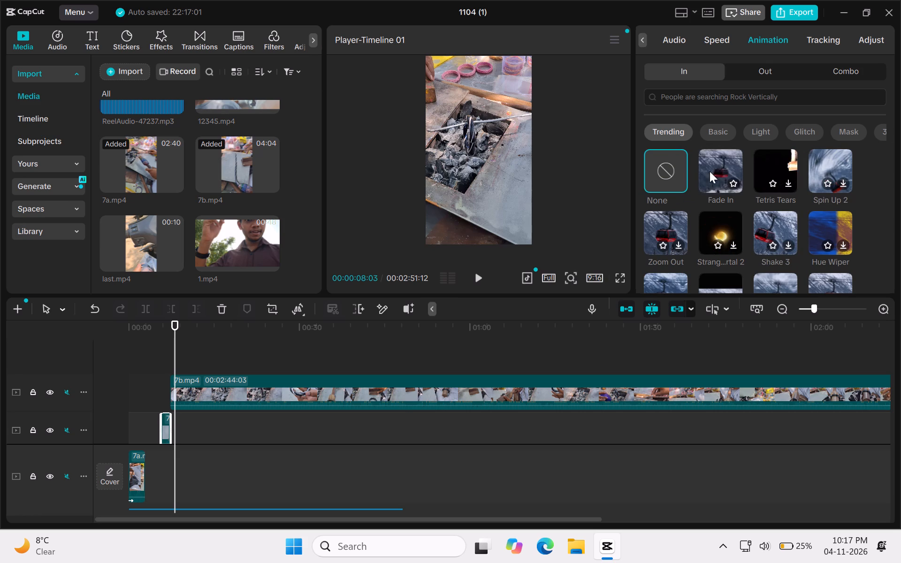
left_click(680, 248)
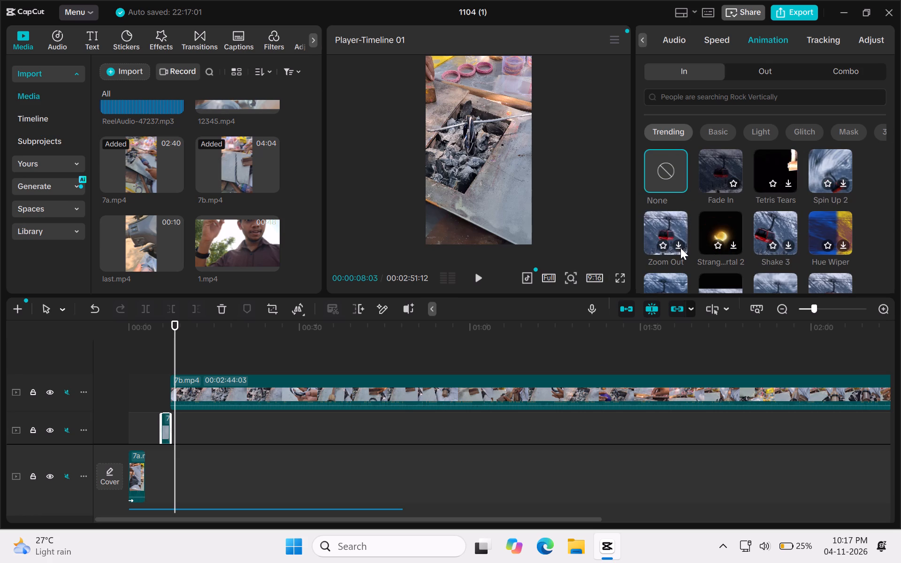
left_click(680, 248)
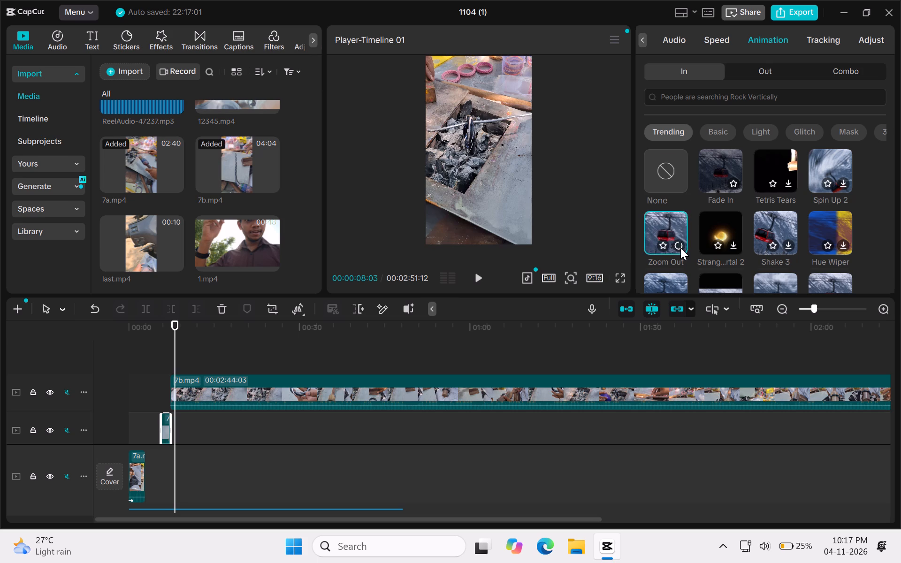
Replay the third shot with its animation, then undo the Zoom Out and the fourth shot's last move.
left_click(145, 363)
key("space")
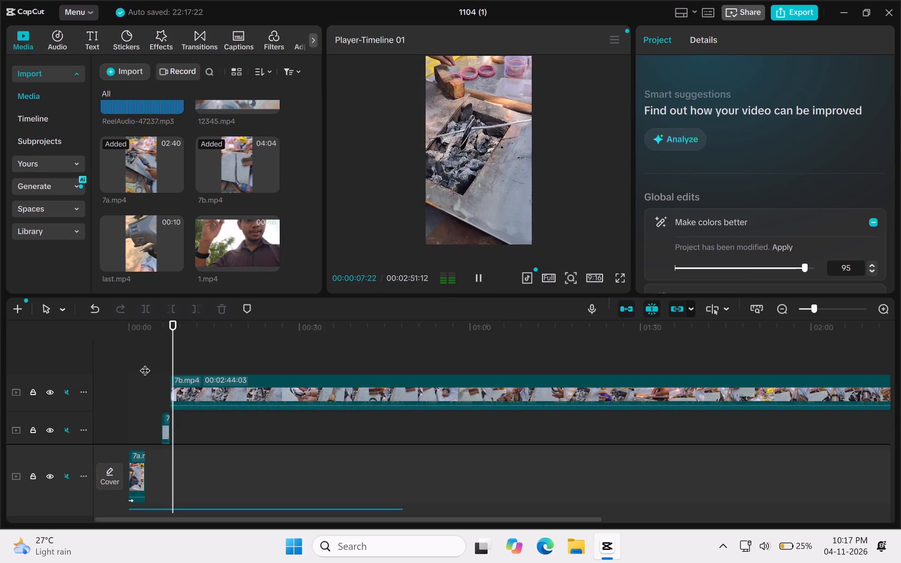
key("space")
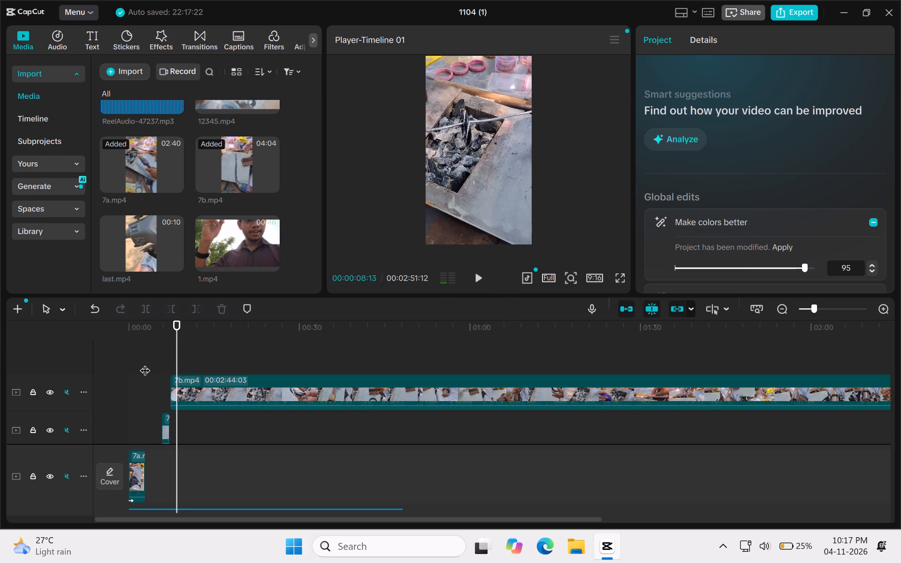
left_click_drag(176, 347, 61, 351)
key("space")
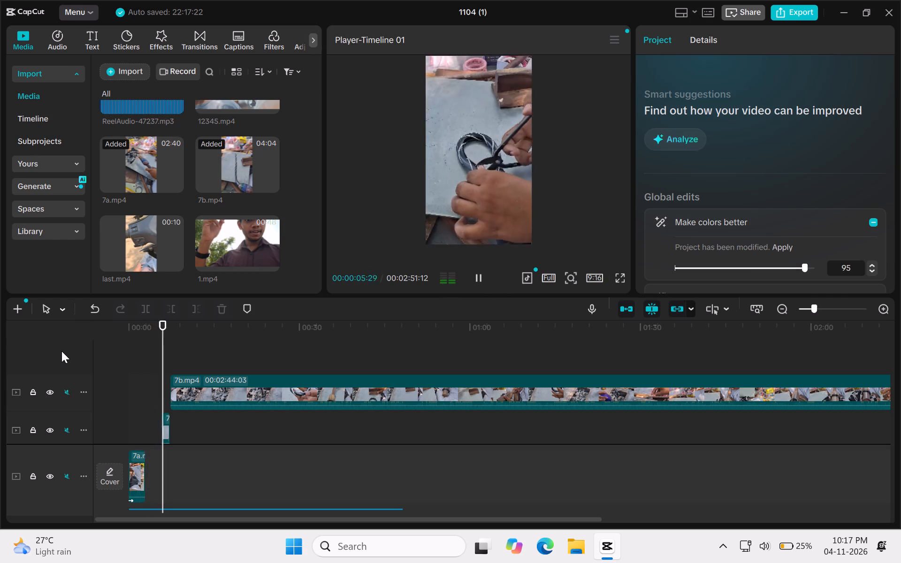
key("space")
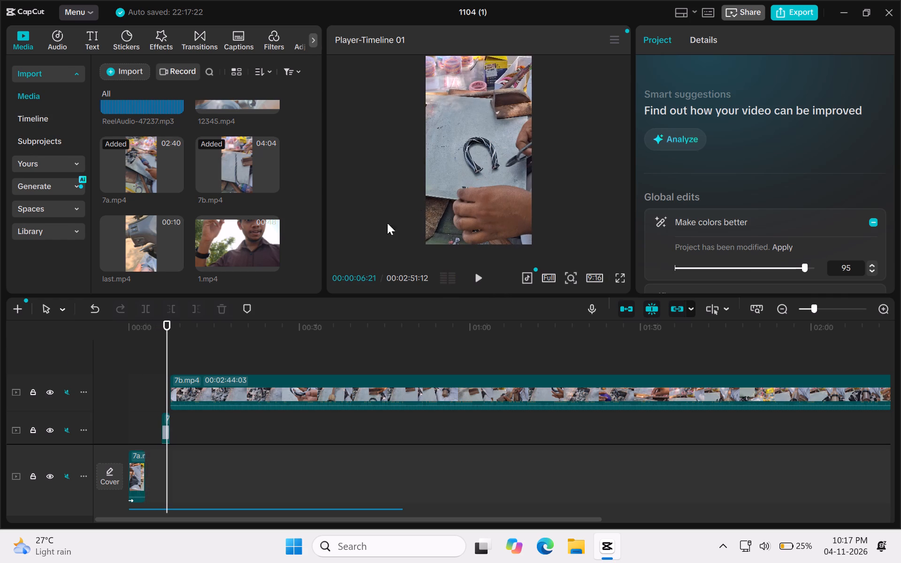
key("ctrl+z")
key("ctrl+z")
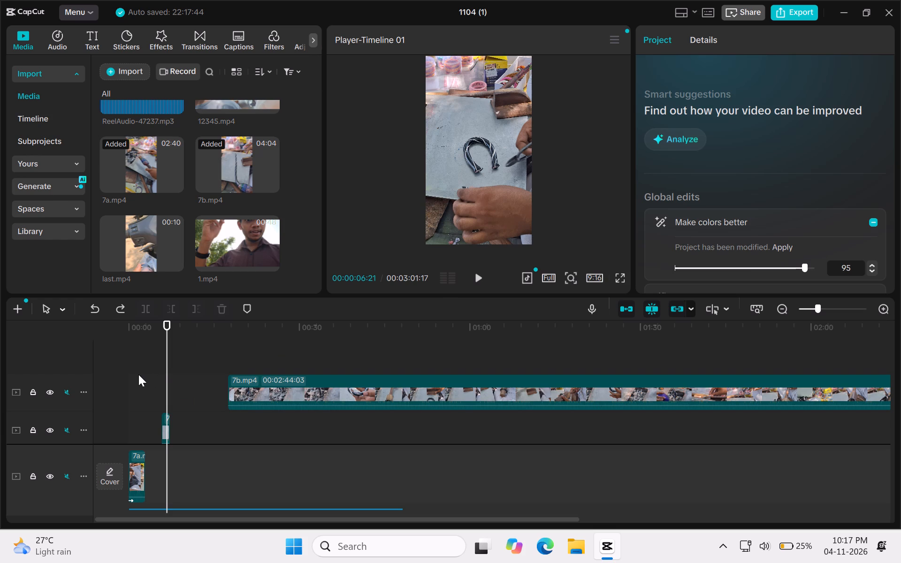
Play past the third shot and move the fourth shot's 7b.mp4 clip back to start directly at the third shot's end.
left_click(138, 373)
key("space")
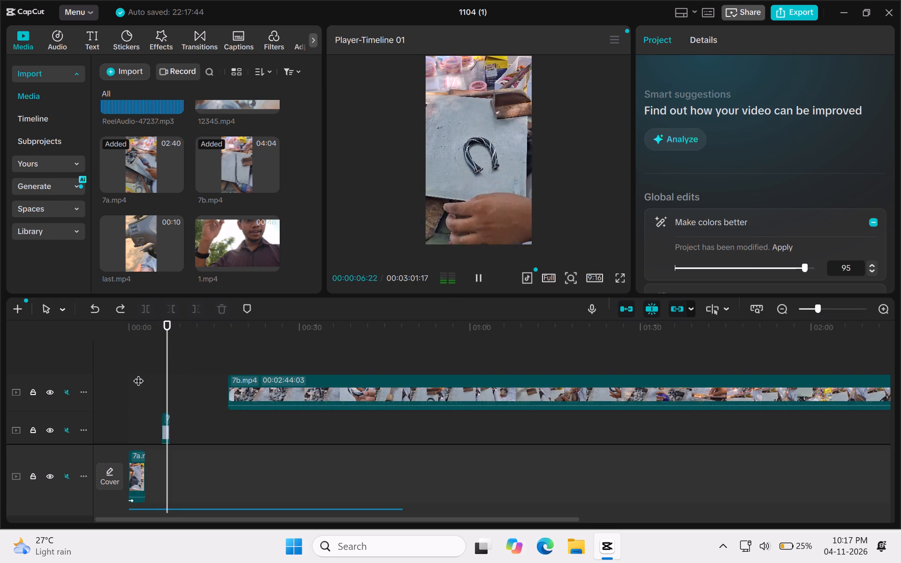
key("space")
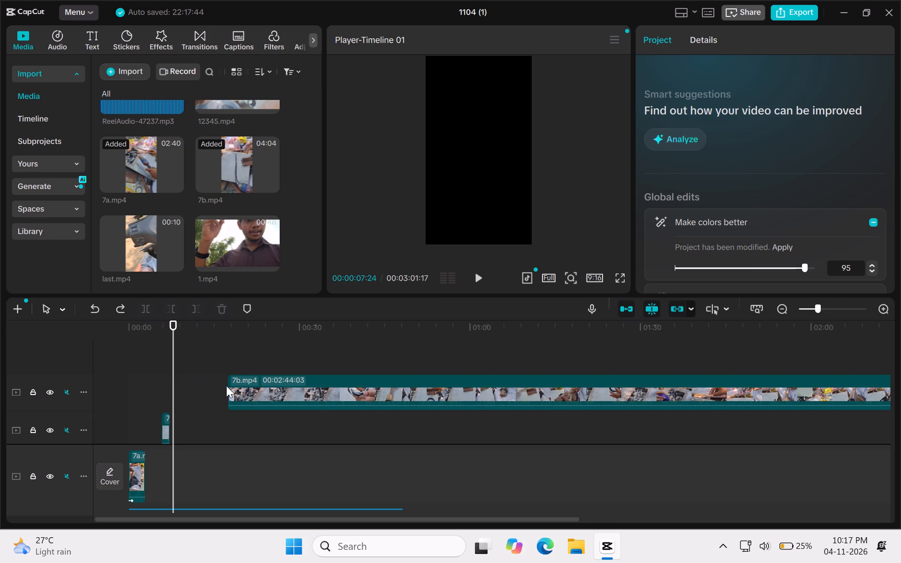
left_click(236, 387)
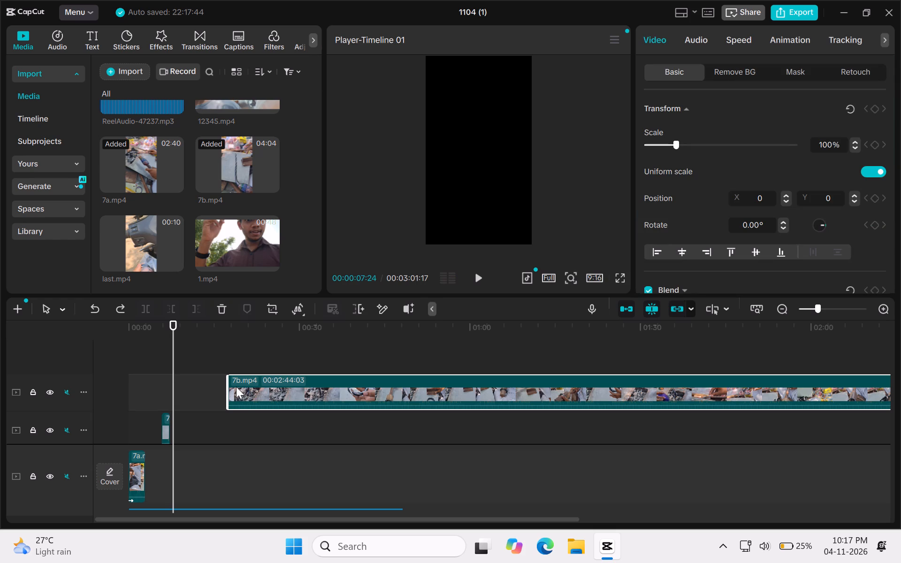
left_click(236, 387)
left_click_drag(236, 387, 212, 387)
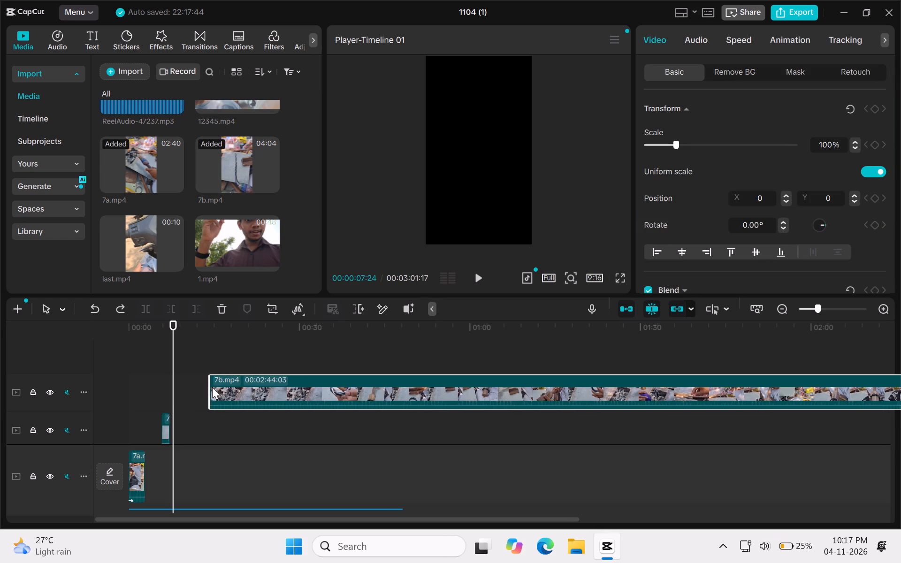
left_click_drag(212, 387, 178, 392)
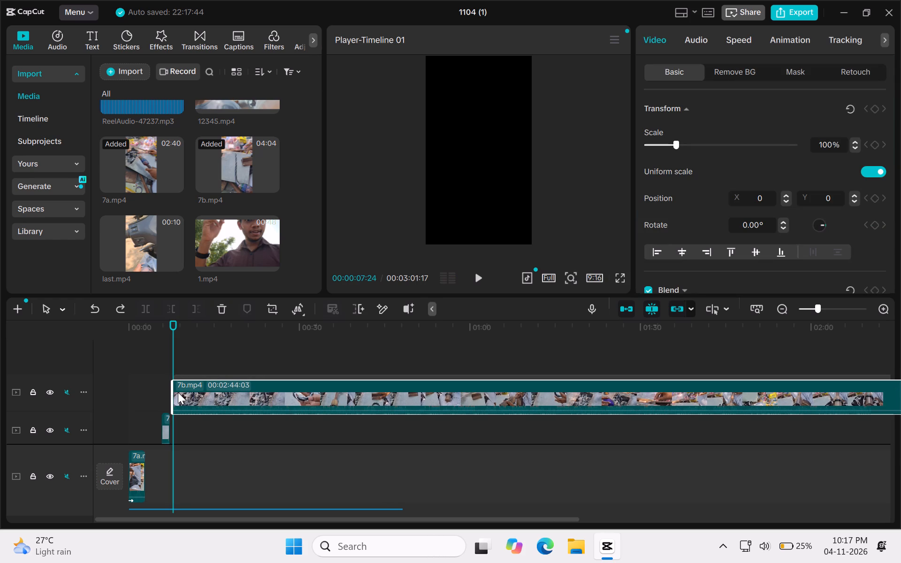
left_click_drag(178, 392, 176, 392)
Play from 00:00:02:28 to find the fourth shot's end on the soundtrack and trim the end of its 7b.mp4 clip to 00:00:08:29.
left_click(148, 380)
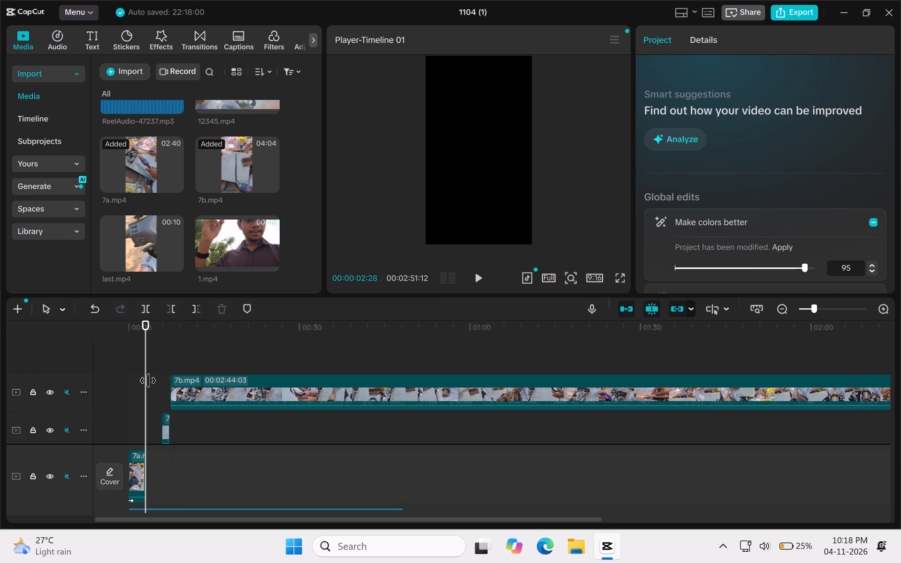
key("space")
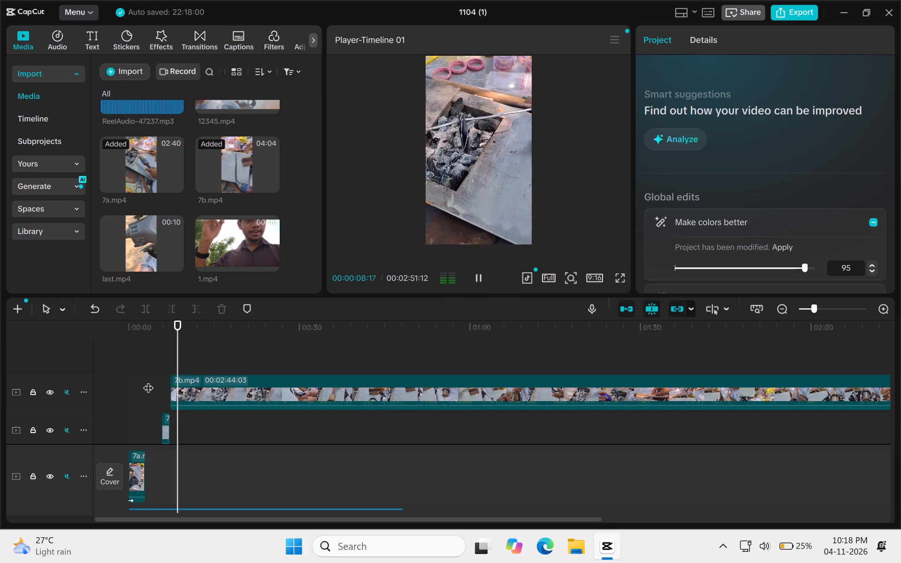
key("space")
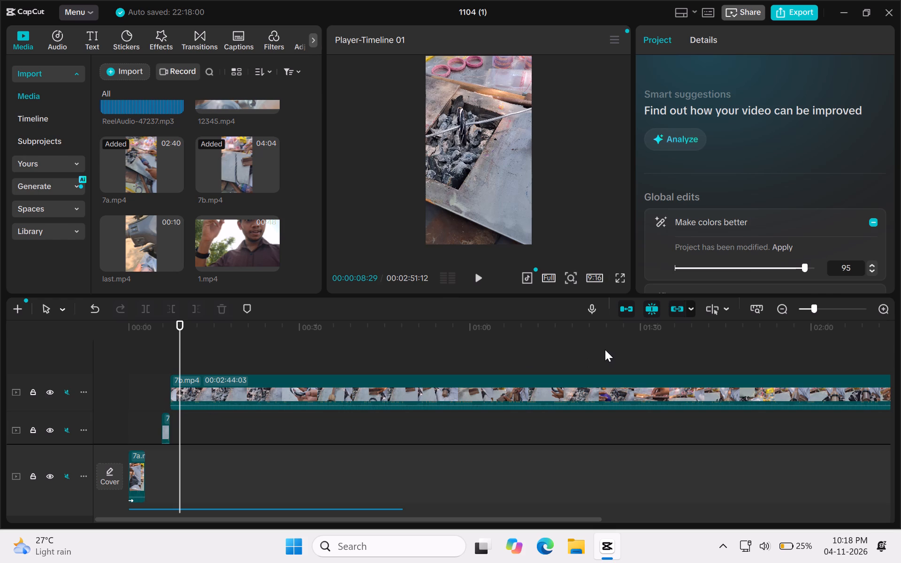
scroll(671, 358, "left", 2)
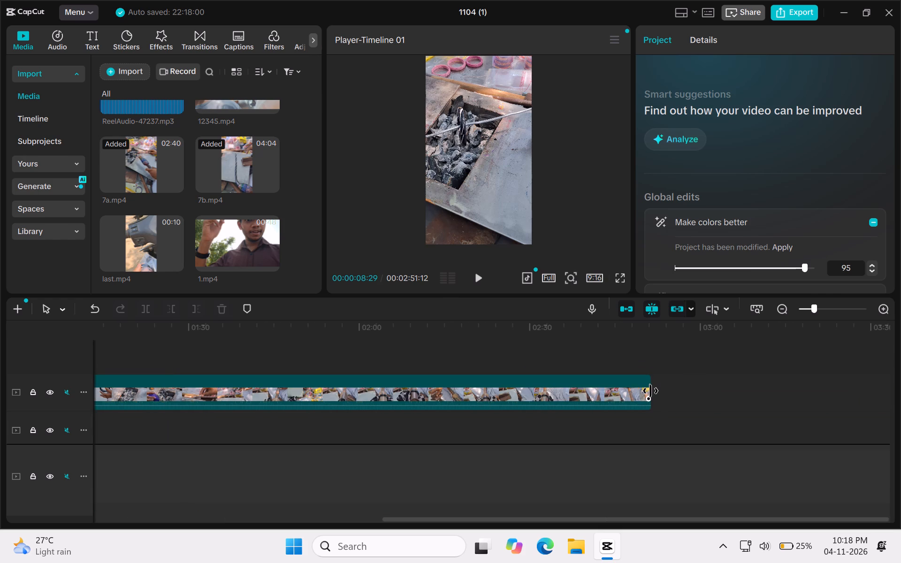
left_click_drag(650, 391, 210, 379)
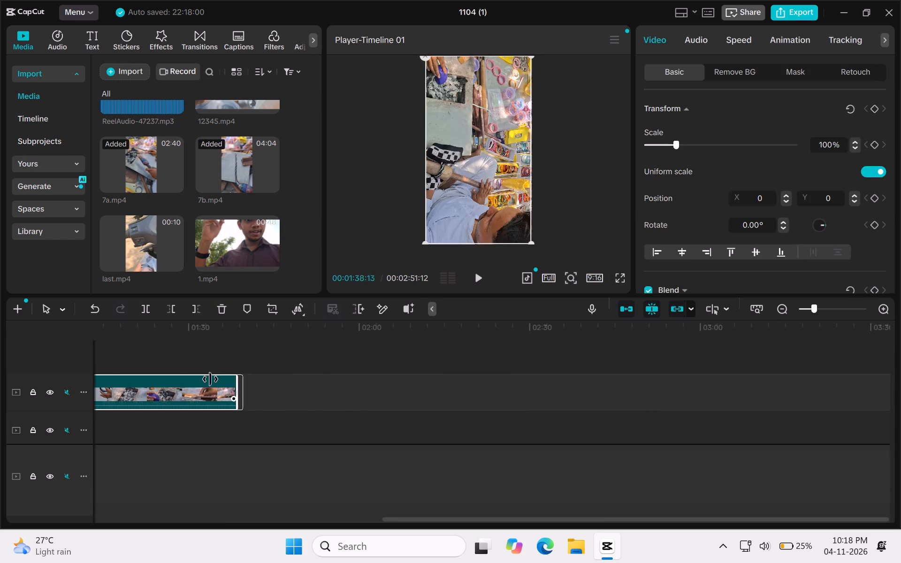
left_click_drag(210, 379, 170, 396)
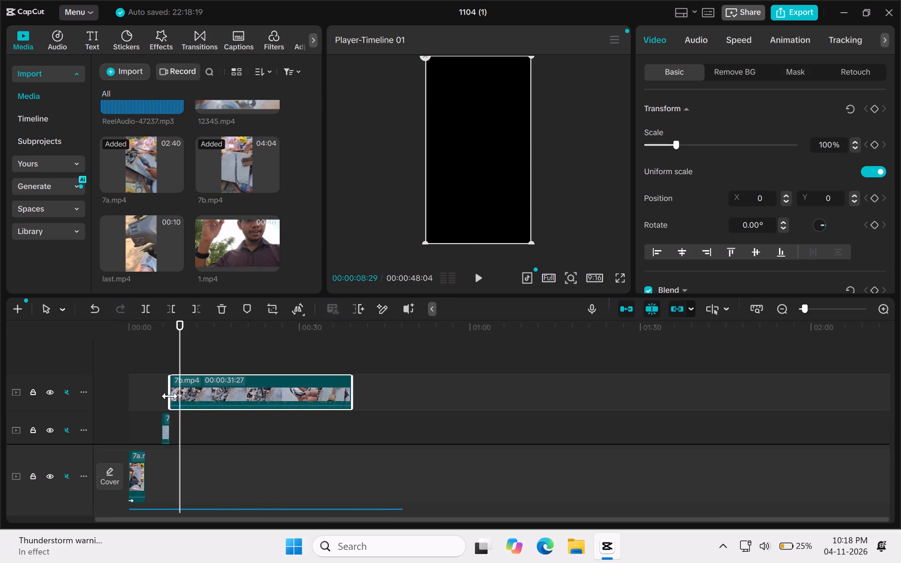
left_click_drag(351, 385, 222, 384)
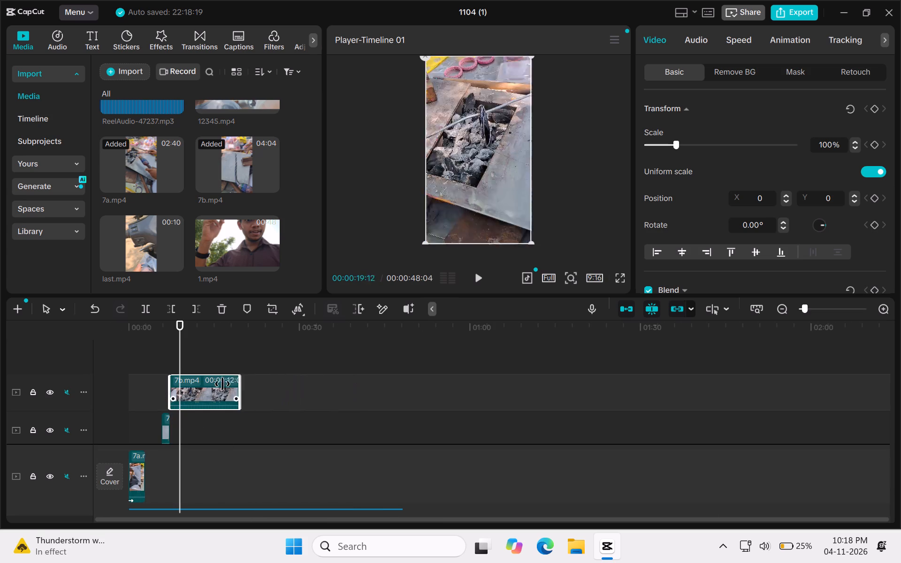
left_click_drag(222, 384, 181, 386)
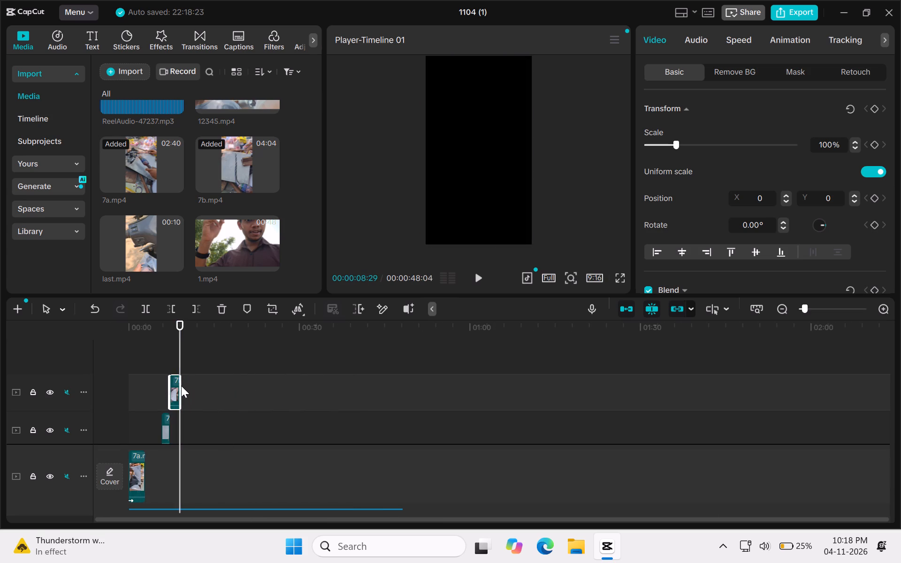
Replay the fourth shot against the soundtrack and extend the end of its clip to 00:00:09:02.
left_click(168, 358)
key("space")
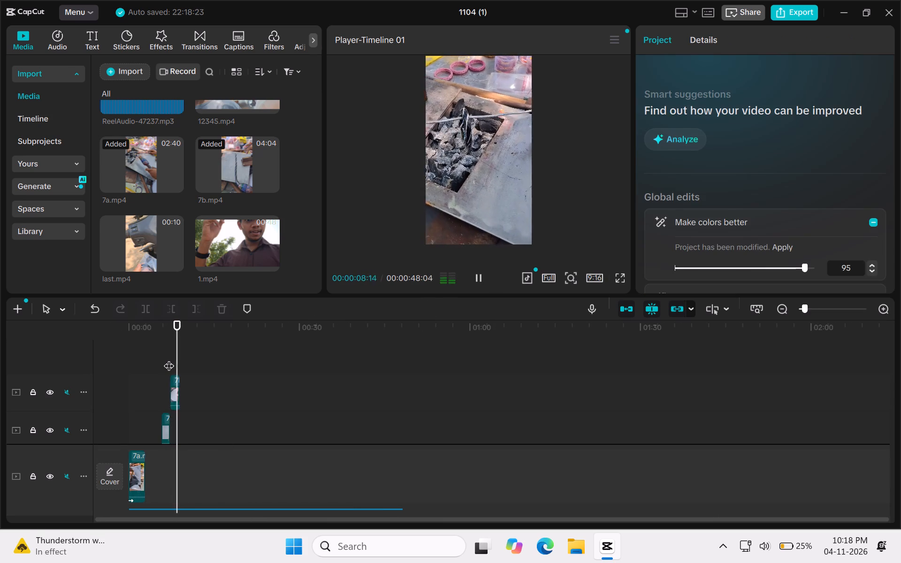
key("space")
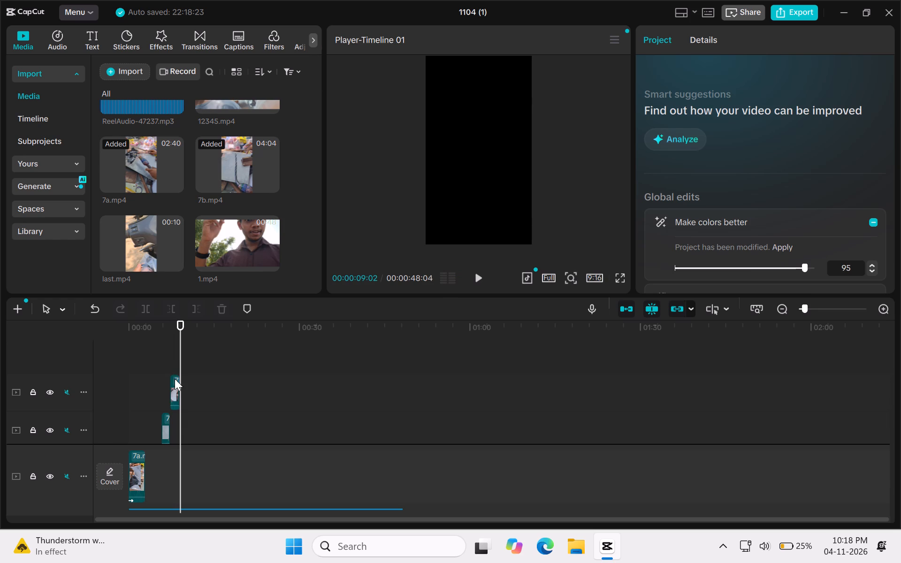
left_click(175, 379)
left_click(178, 382)
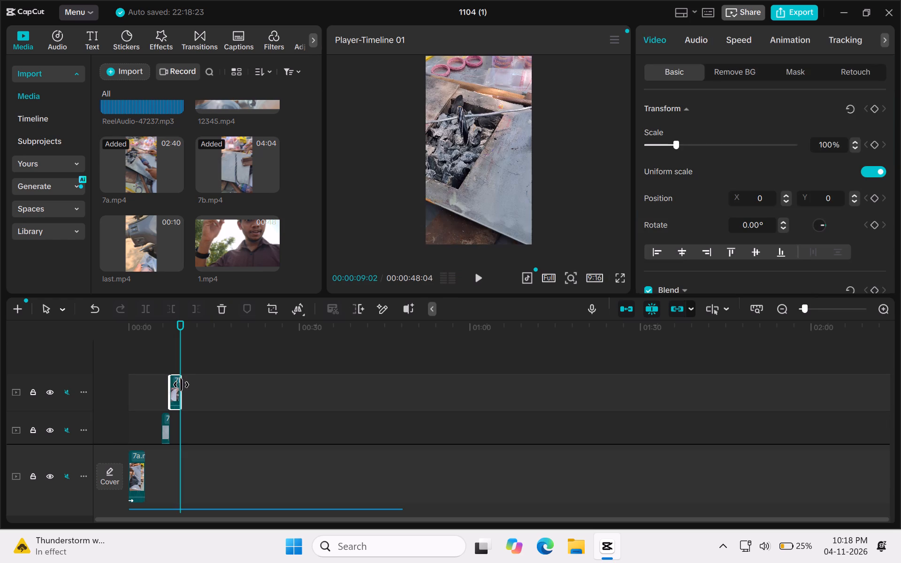
Add 7b.mp4 again for the fifth shot and place it on a new track above the fourth shot, starting about 12 seconds in.
left_click(191, 356)
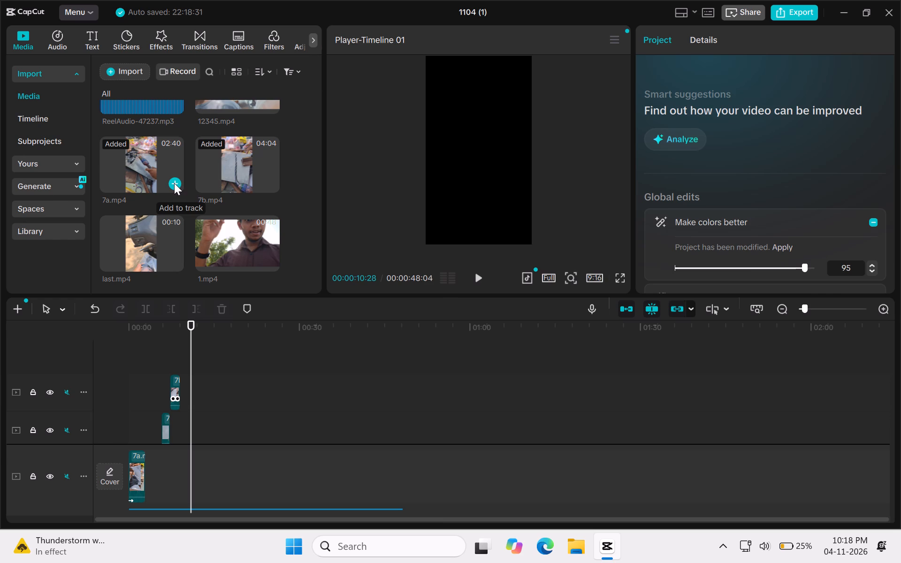
left_click(273, 186)
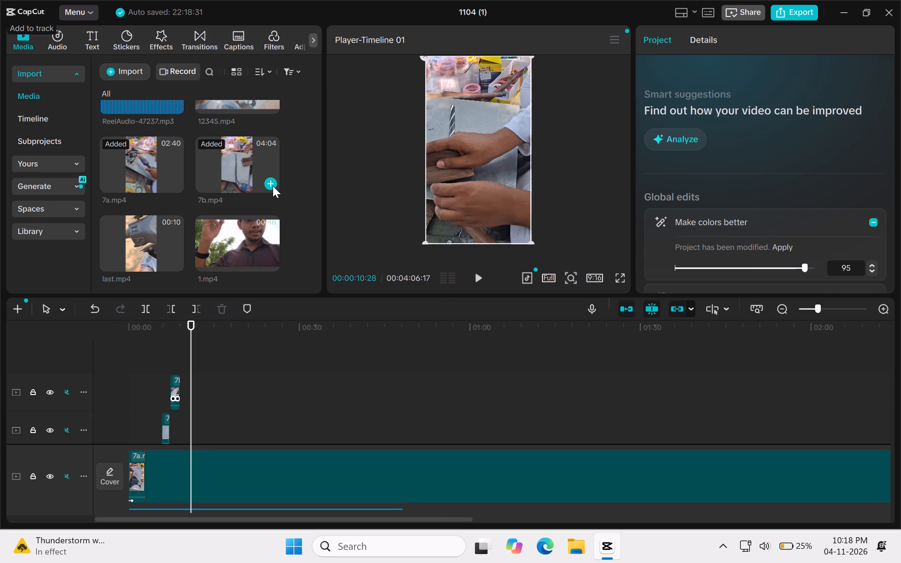
left_click_drag(243, 466, 292, 325)
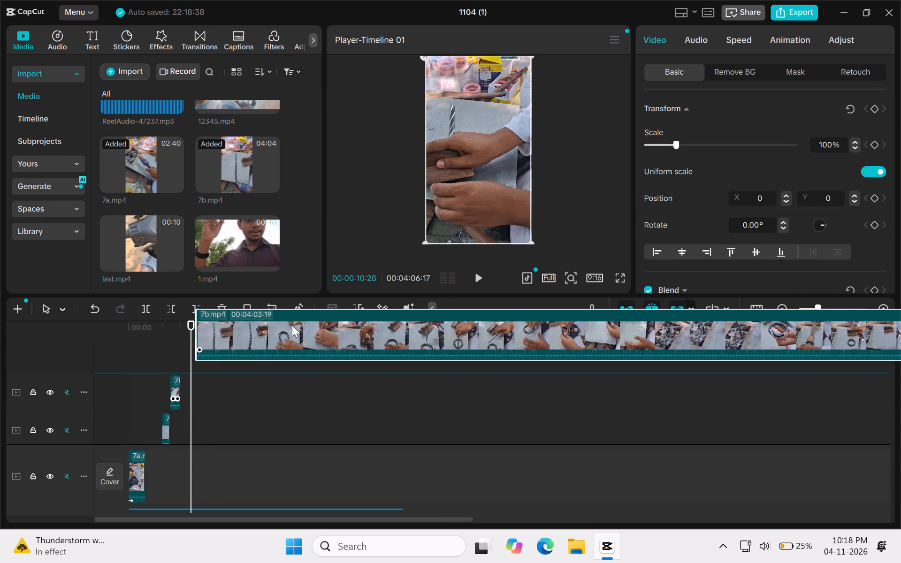
left_click_drag(292, 325, 293, 332)
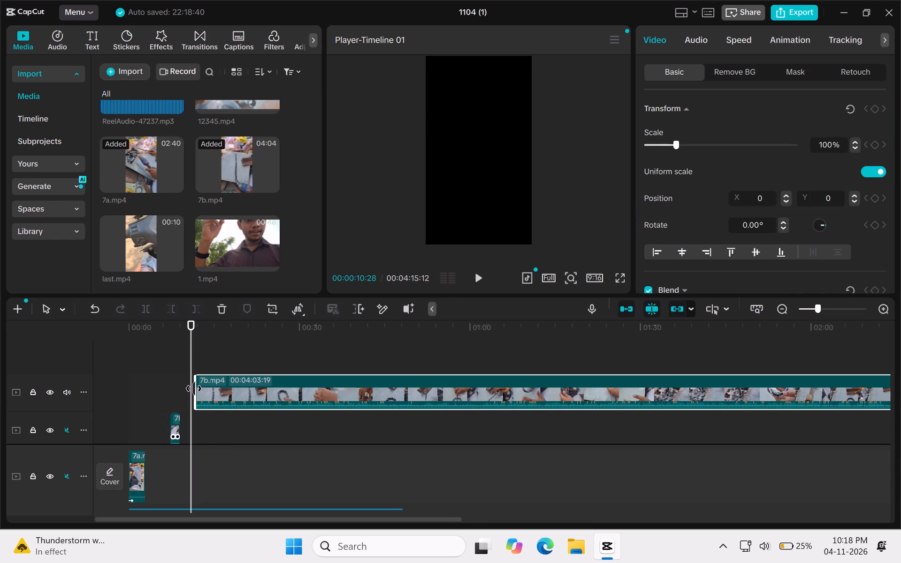
Trim the start of the fifth shot's 7b.mp4 clip to leave 00:01:26:11 and move the clip back to about 11 seconds.
left_click(194, 388)
left_click_drag(194, 388, 677, 402)
left_click_drag(194, 383, 473, 396)
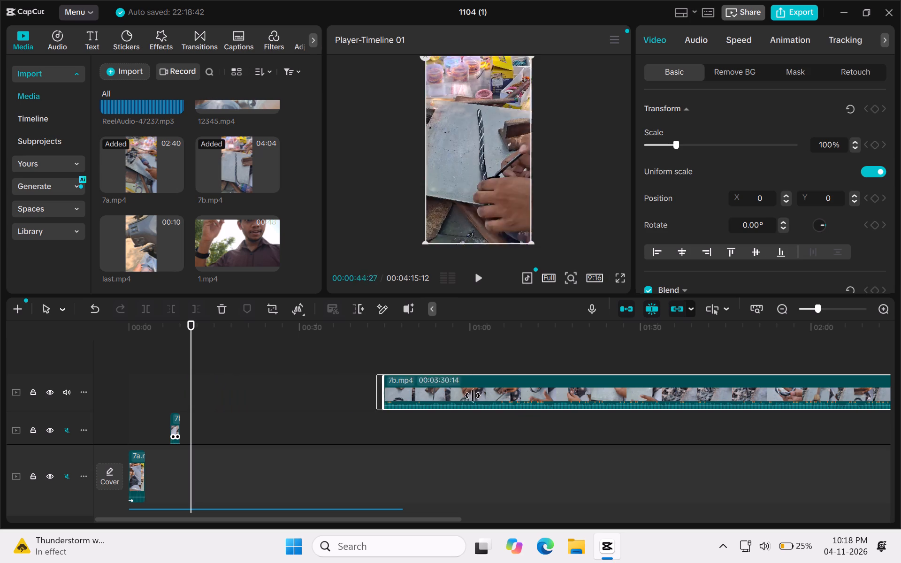
left_click_drag(473, 396, 684, 393)
left_click_drag(757, 395, 269, 396)
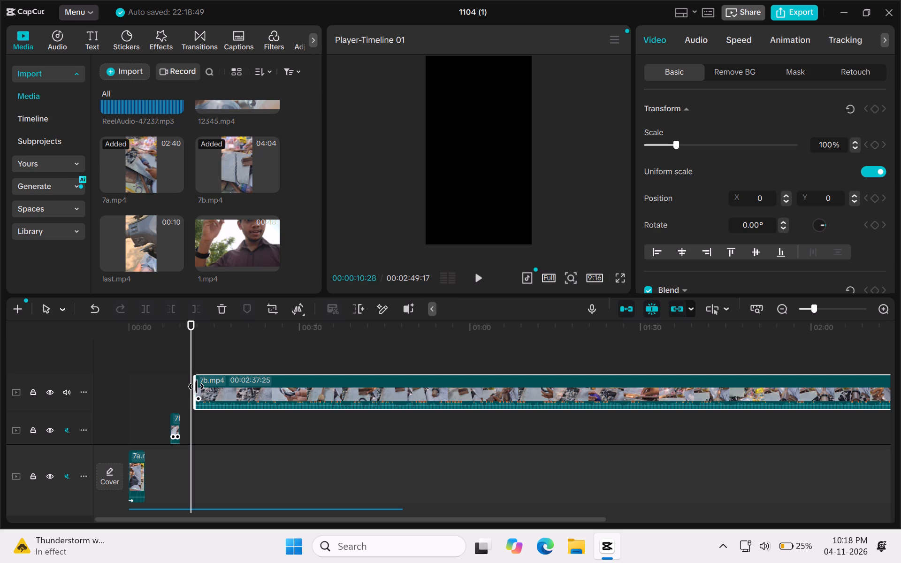
left_click_drag(196, 387, 603, 404)
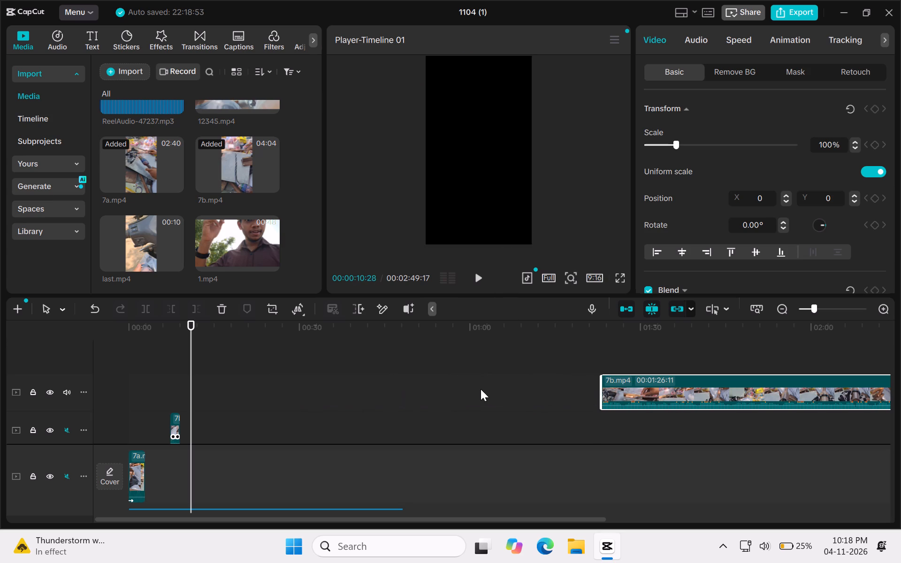
left_click_drag(661, 384, 254, 377)
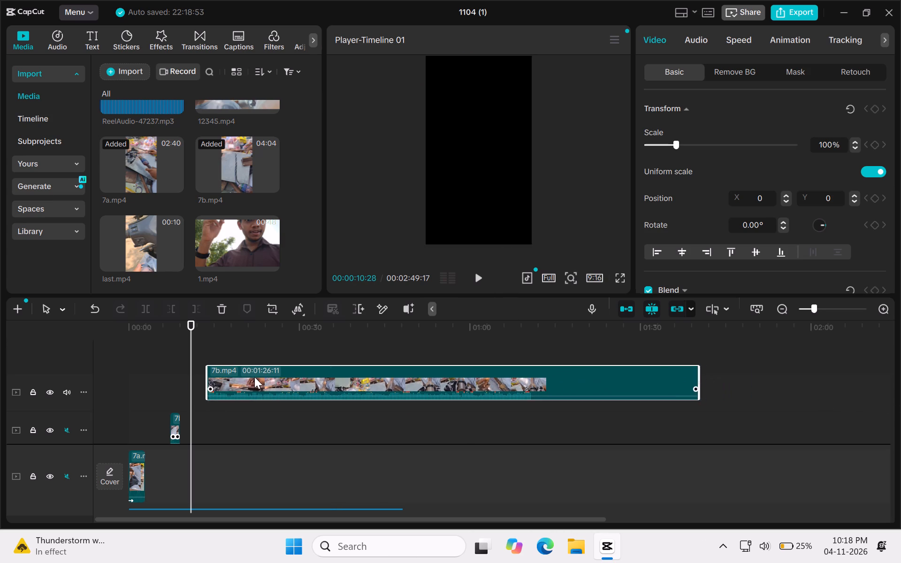
left_click_drag(254, 377, 252, 380)
Play past the fourth shot in full screen and move the fifth 7b.mp4 clip to start directly at the fourth shot's end.
left_click(153, 389)
key("space")
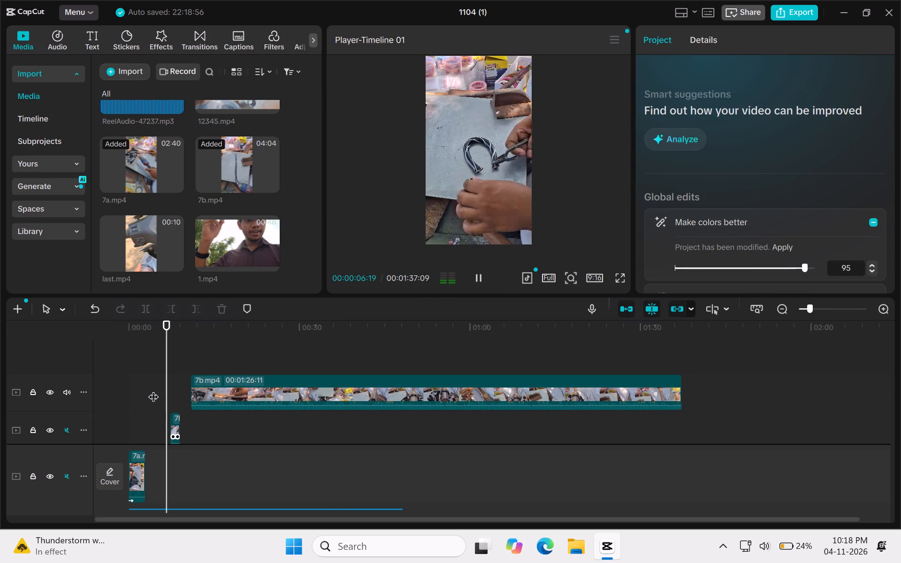
left_click(623, 278)
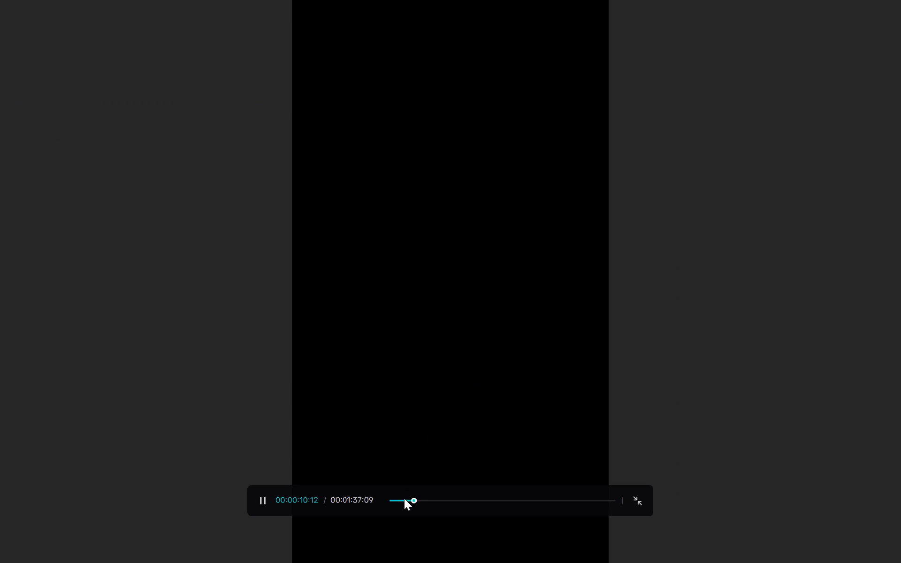
left_click(404, 499)
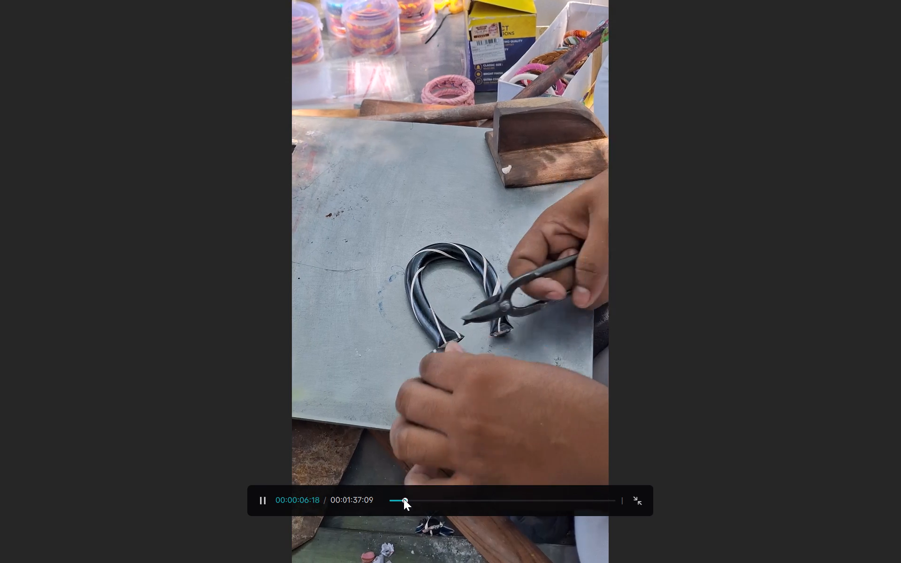
key("space")
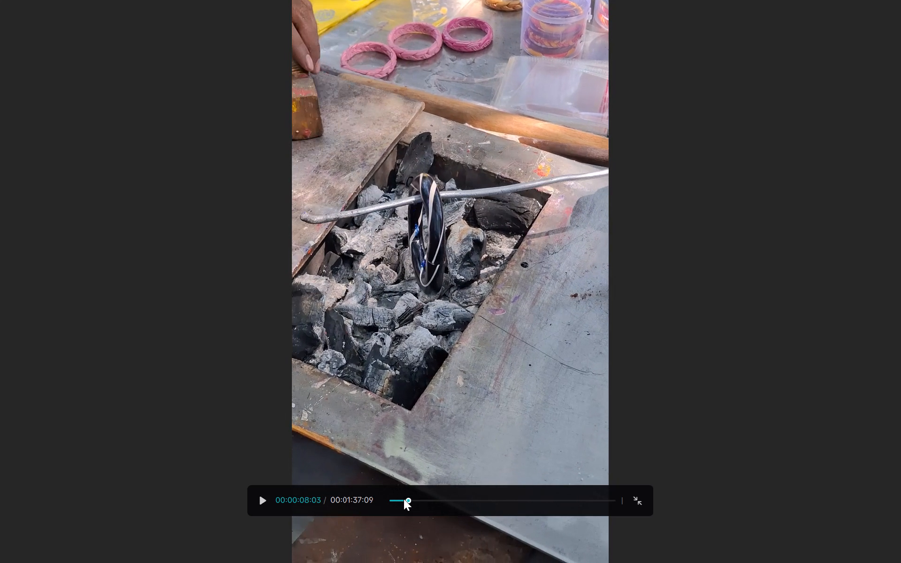
key("Escape")
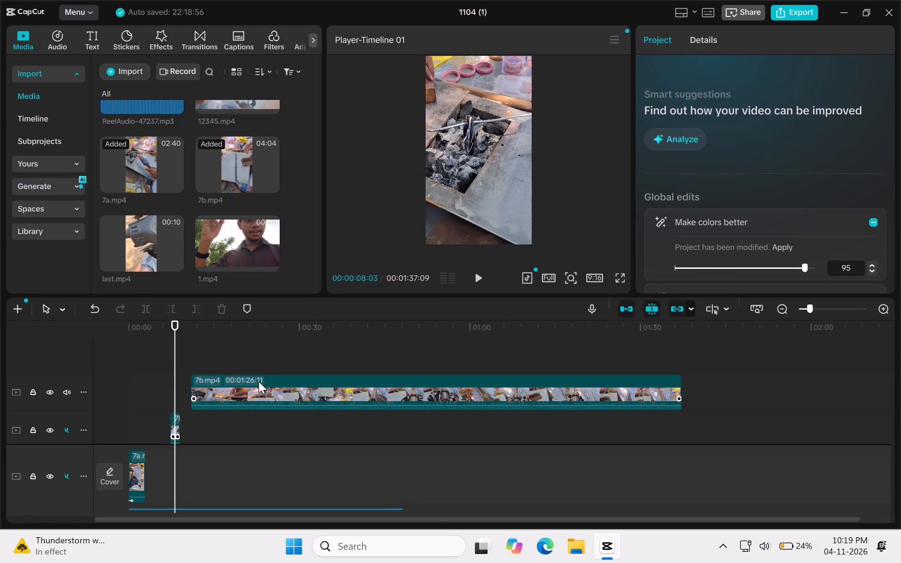
left_click_drag(259, 381, 251, 385)
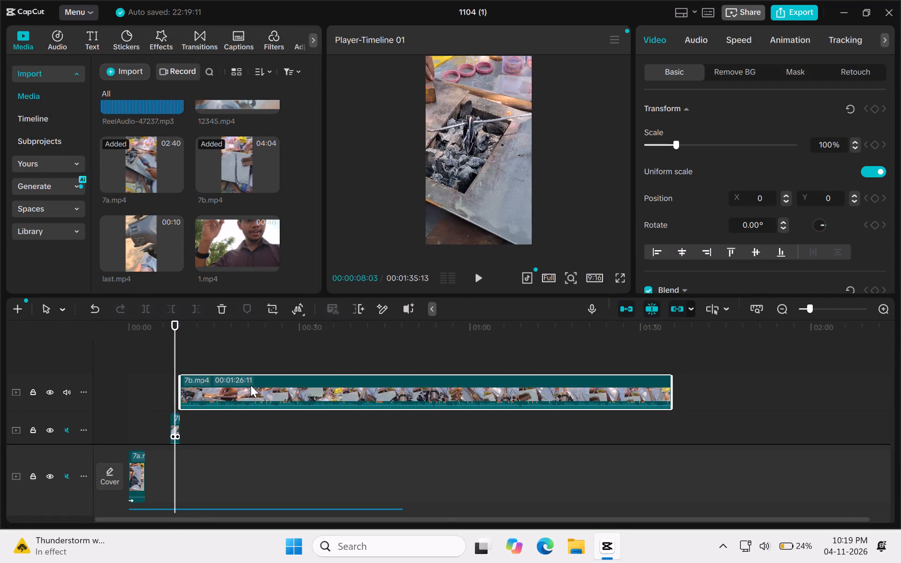
Play into the fifth 7b.mp4 clip and mute its track.
key("space")
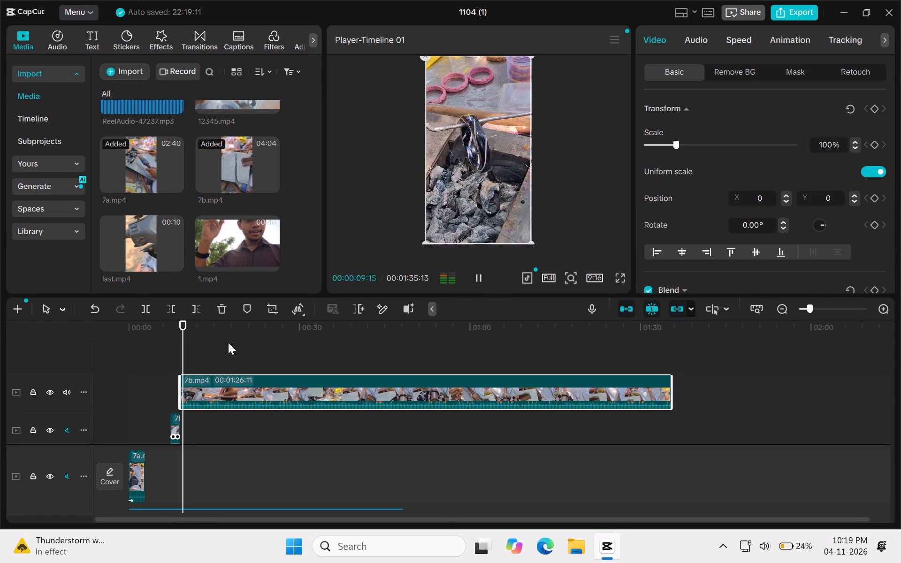
left_click(69, 390)
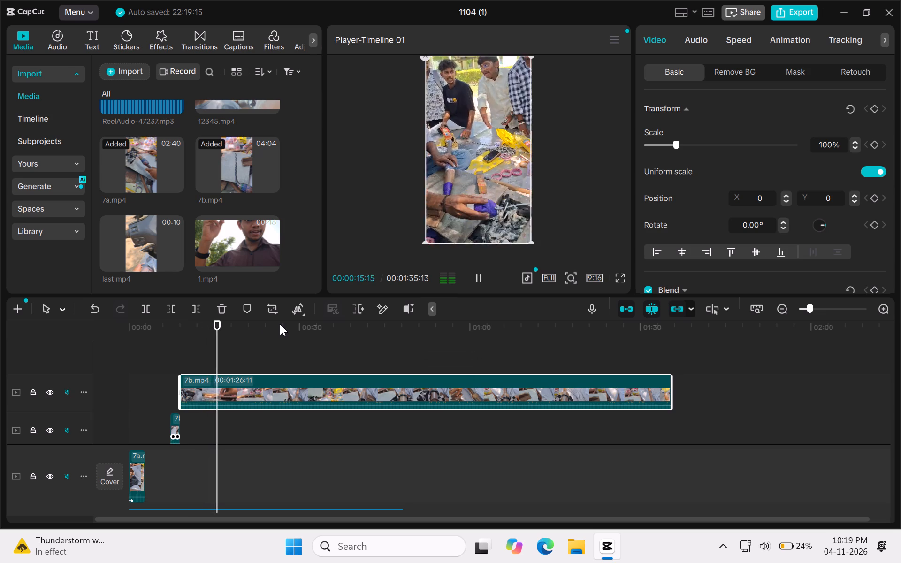
Extend the start of the long 7b.mp4 clip back over the fourth shot to a length of 00:01:28:04 and replay it.
left_click(181, 389)
left_click_drag(181, 389, 170, 392)
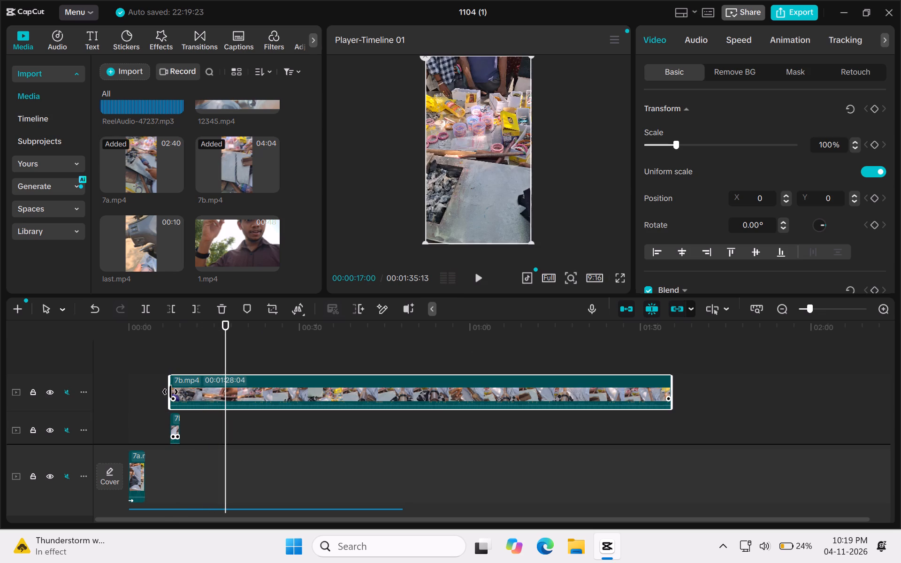
left_click(153, 388)
key("space")
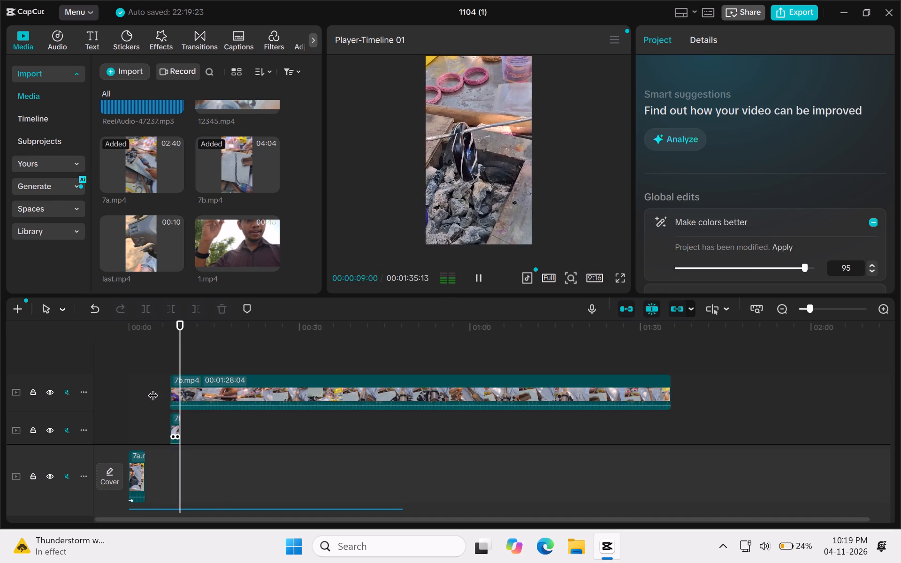
key("space")
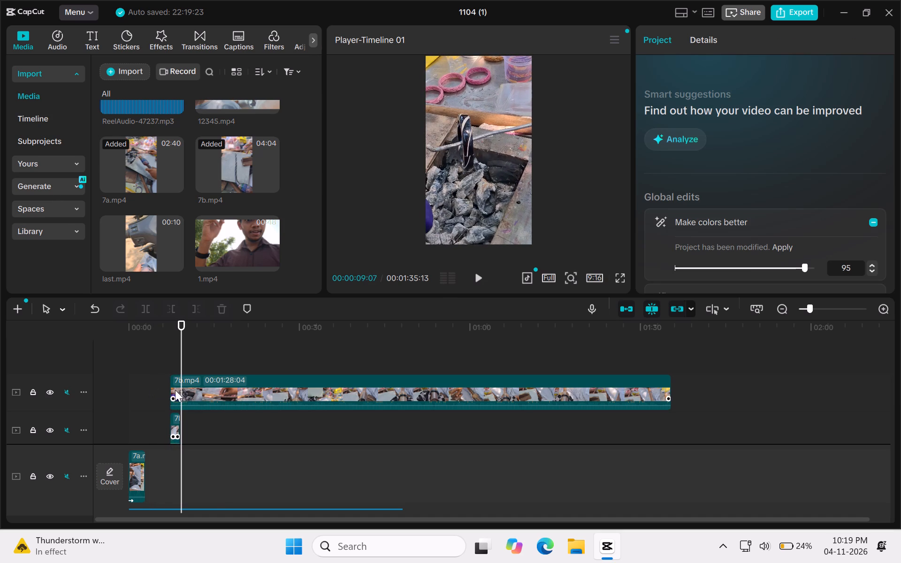
Cut the short fourth-shot 7b.mp4 clip and paste it at the end of the long 7b.mp4 clip, at 00:01:35:13.
left_click(177, 422)
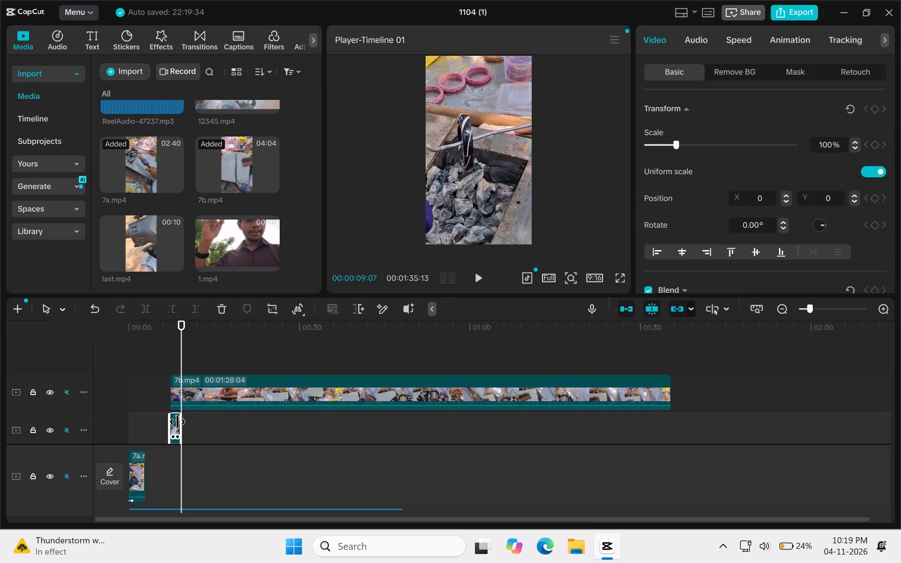
key("ctrl+x")
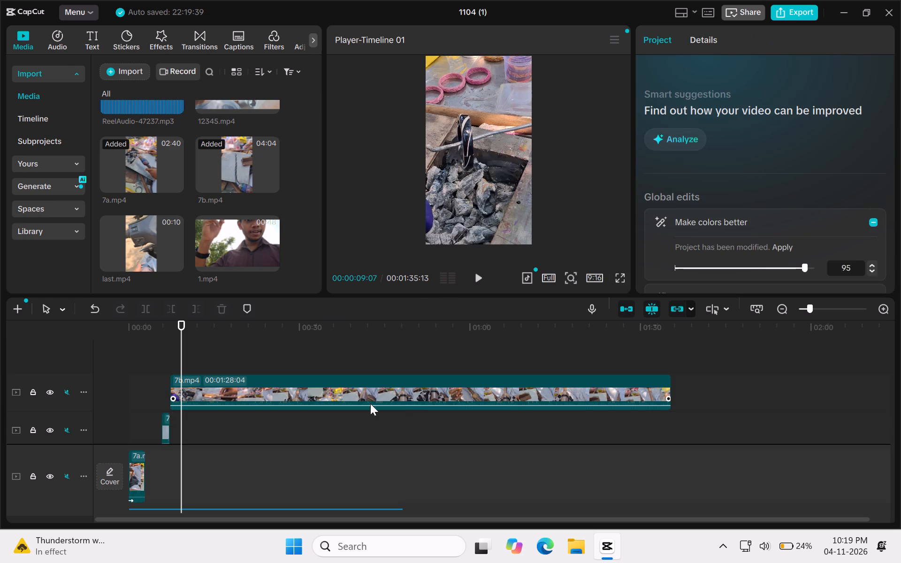
left_click(696, 387)
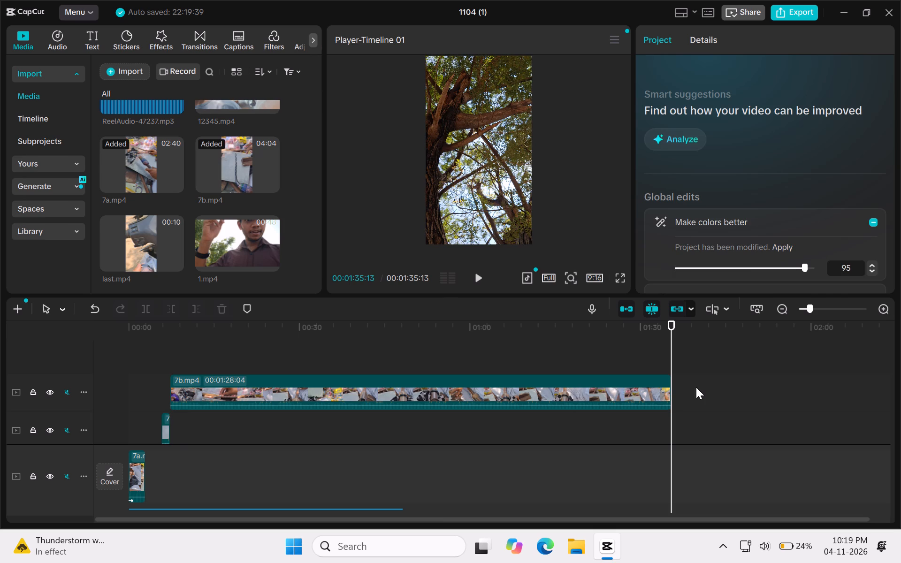
key("ctrl+v")
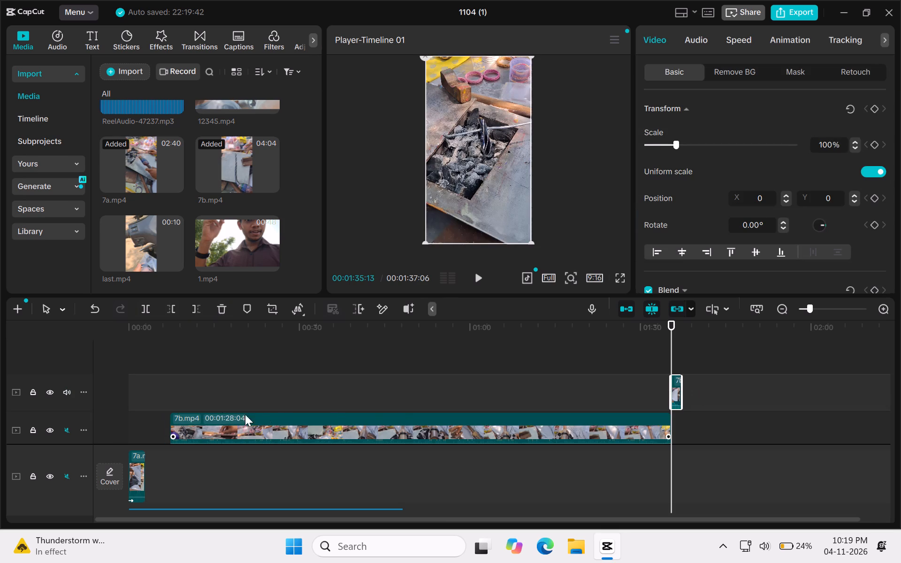
Play the reel from its beginning in full screen to review how the long 7b.mp4 clip follows the third shot.
left_click(165, 422)
key("space")
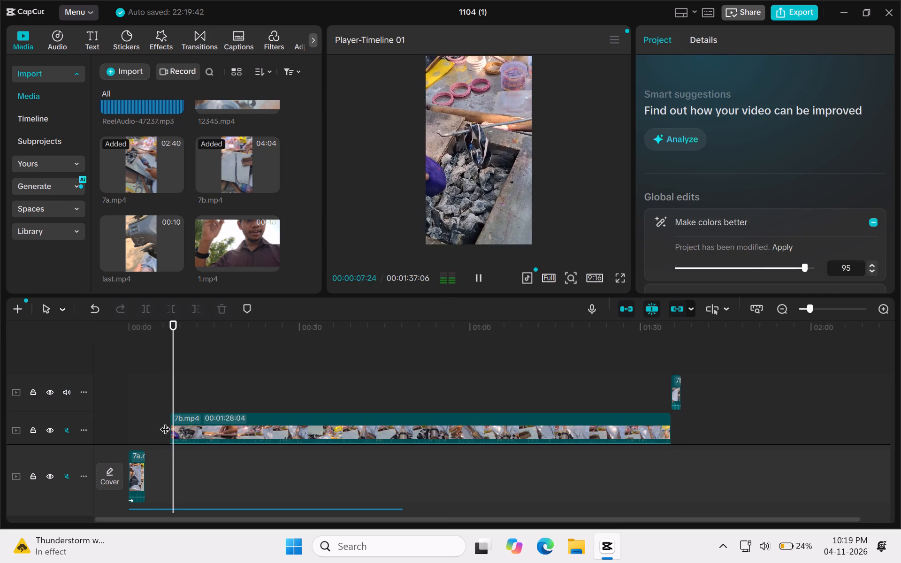
key("space")
left_click(131, 378)
key("space")
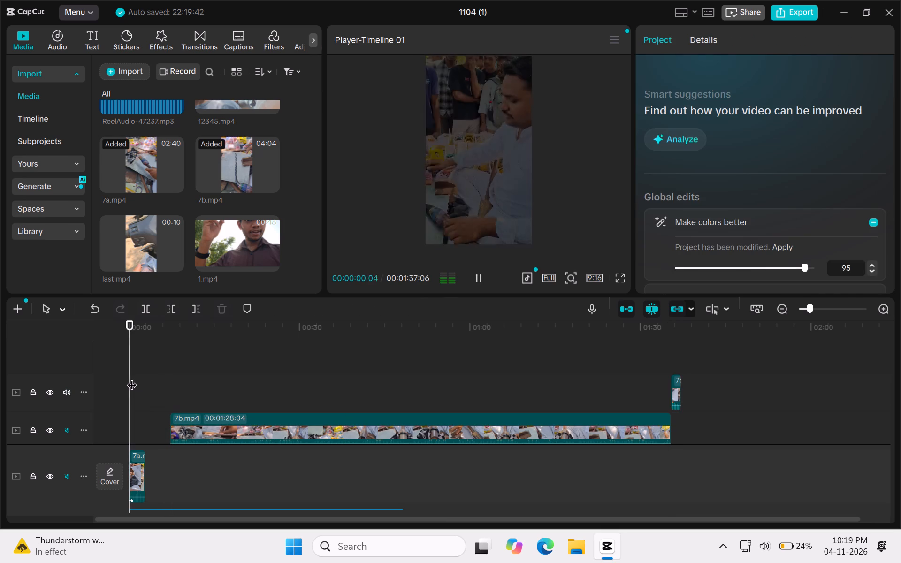
left_click(623, 278)
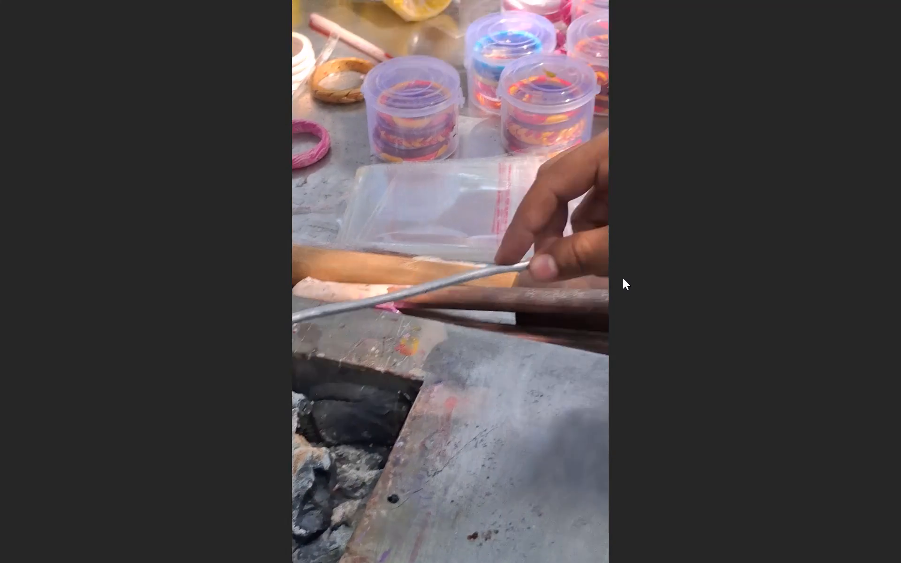
key("space")
key("Escape")
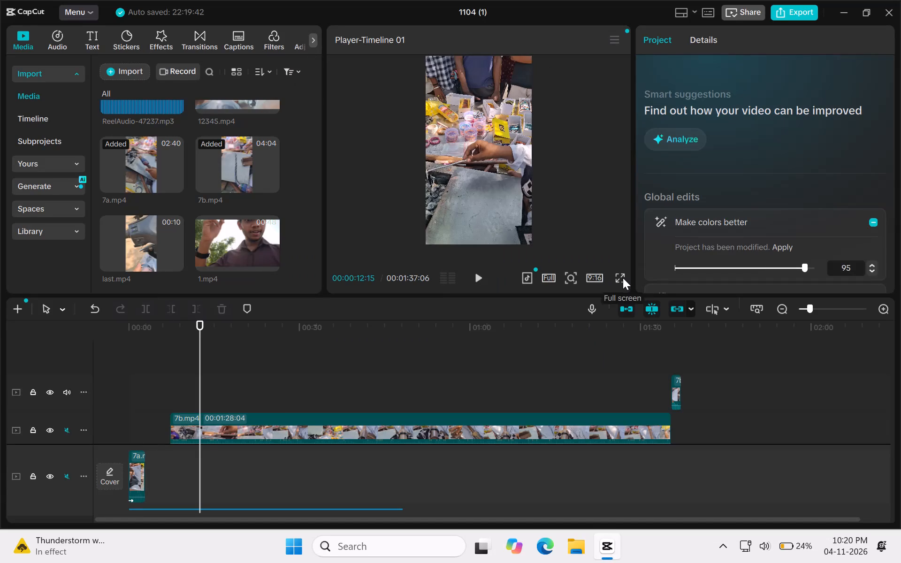
Extend the long 7b.mp4 clip's start to a length of 00:01:30:17, play it, and move it to start at the third shot's end.
left_click(172, 396)
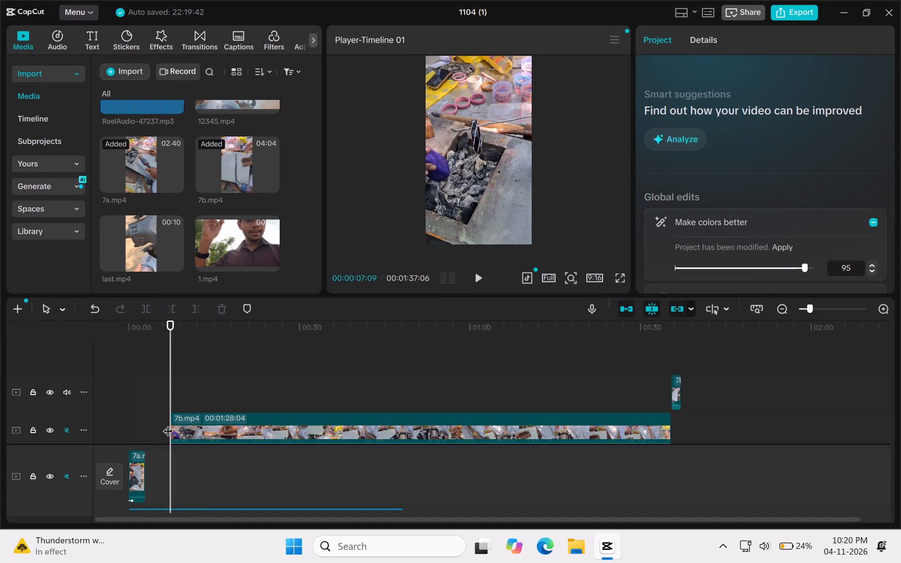
left_click_drag(170, 420, 162, 420)
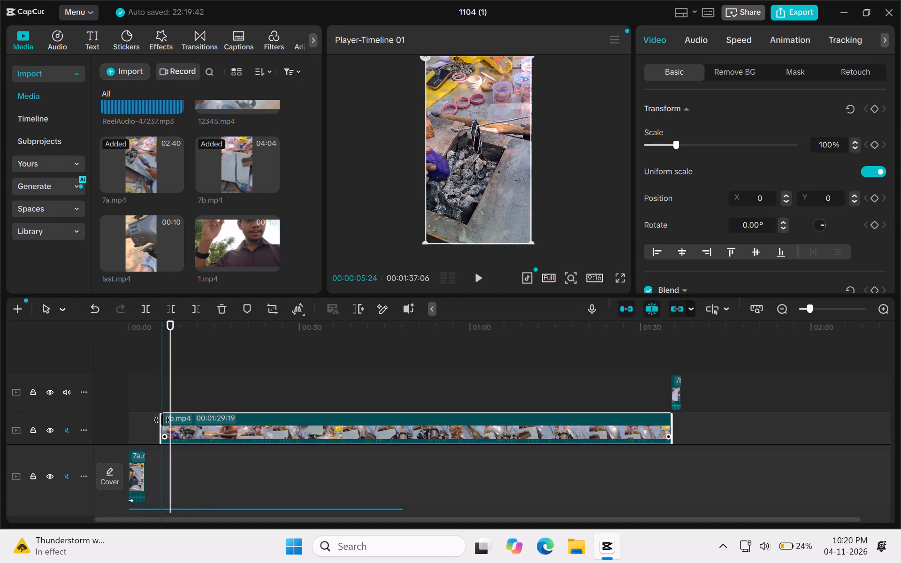
left_click_drag(162, 420, 157, 418)
left_click(158, 400)
key("space")
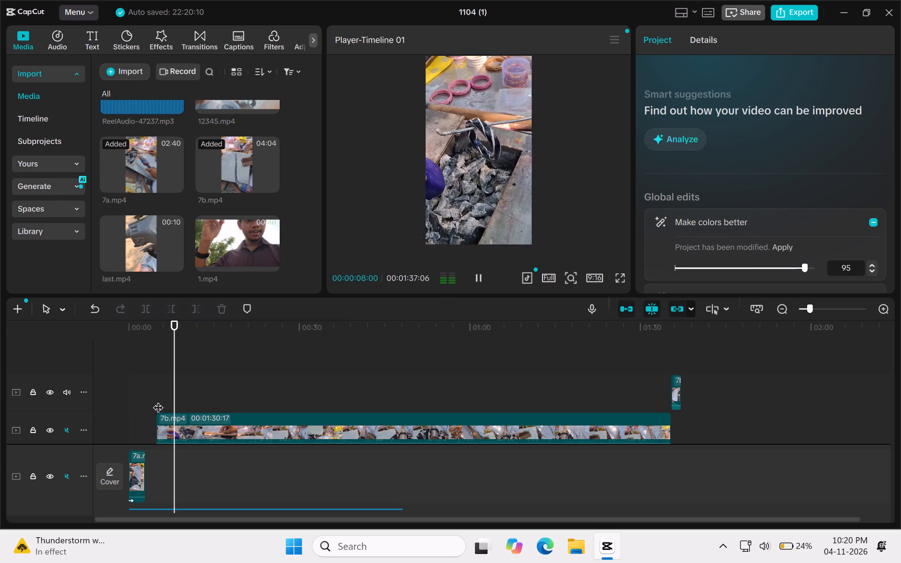
key("space")
left_click(224, 418)
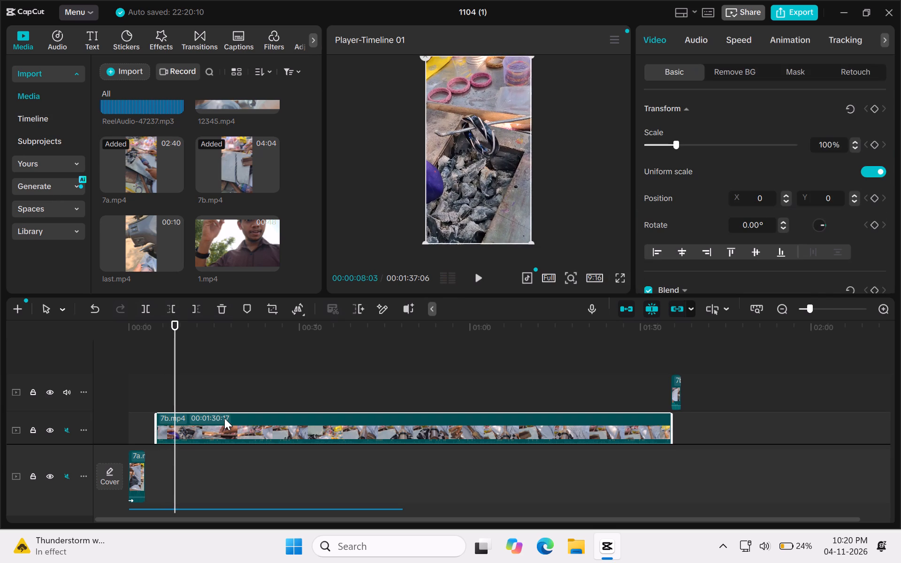
left_click_drag(224, 418, 240, 419)
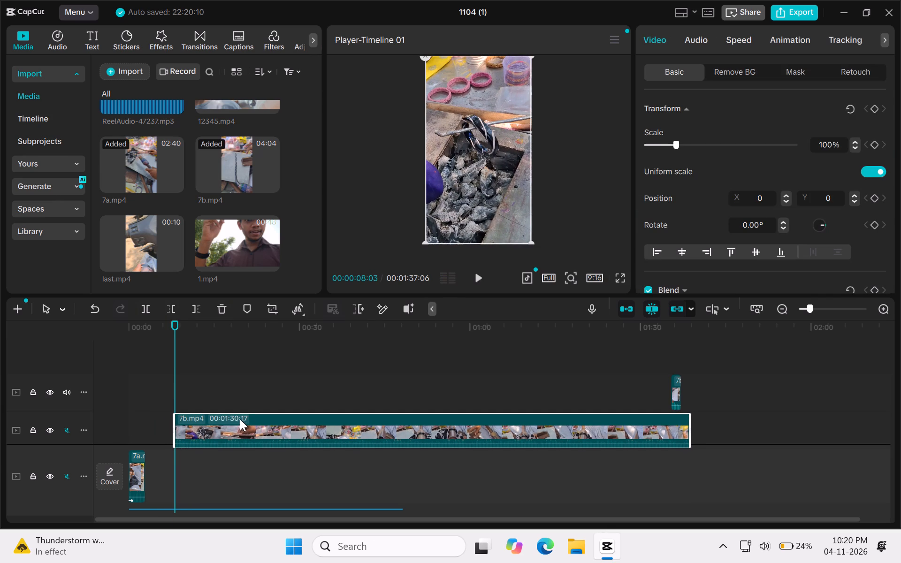
left_click_drag(240, 419, 235, 419)
Replay the start of the long 7b.mp4 clip, trim its start to a length of 00:01:28:16, and move it back to the third shot's end.
left_click(166, 385)
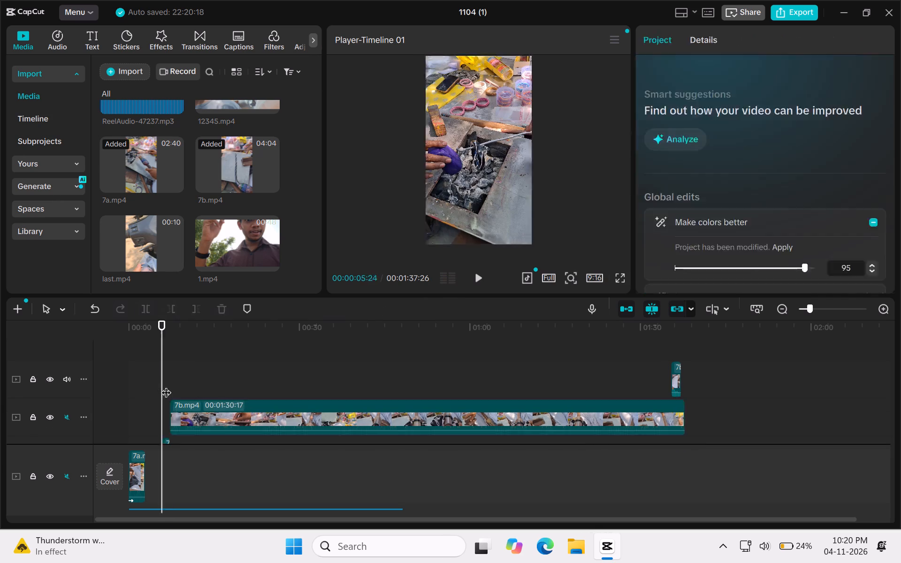
key("space")
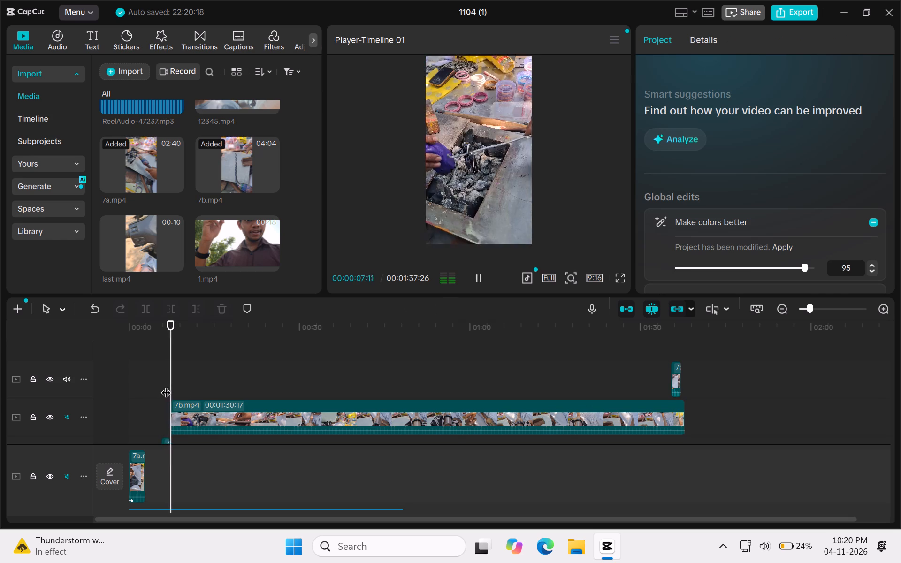
key("space")
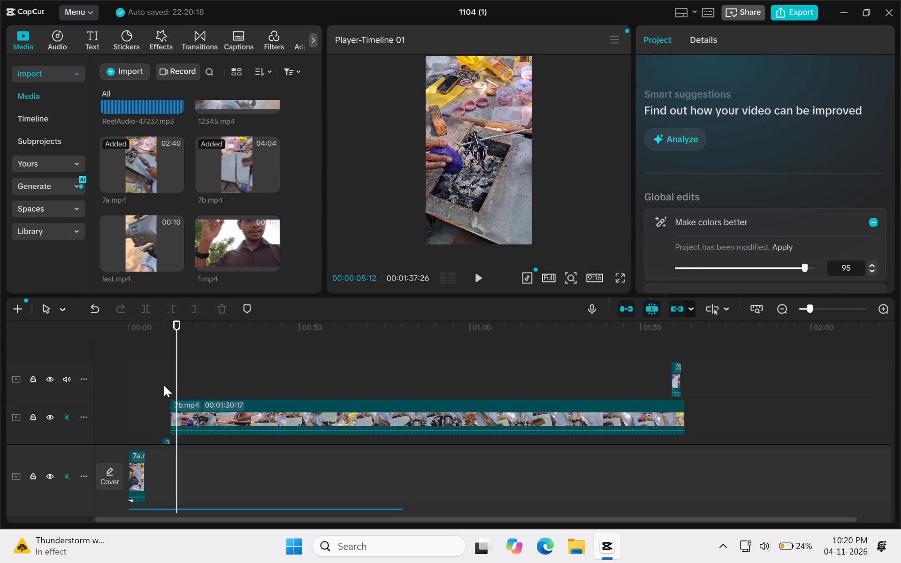
left_click(155, 385)
key("space")
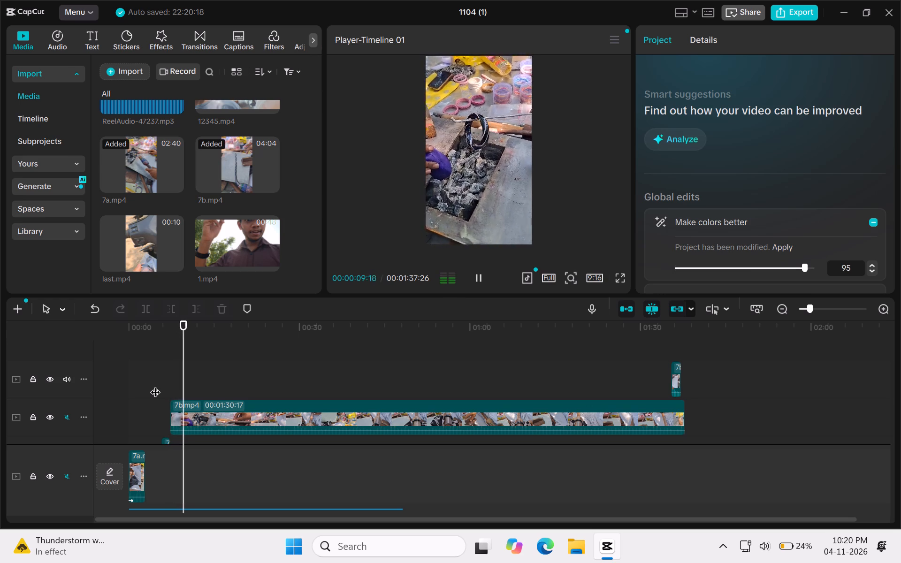
key("space")
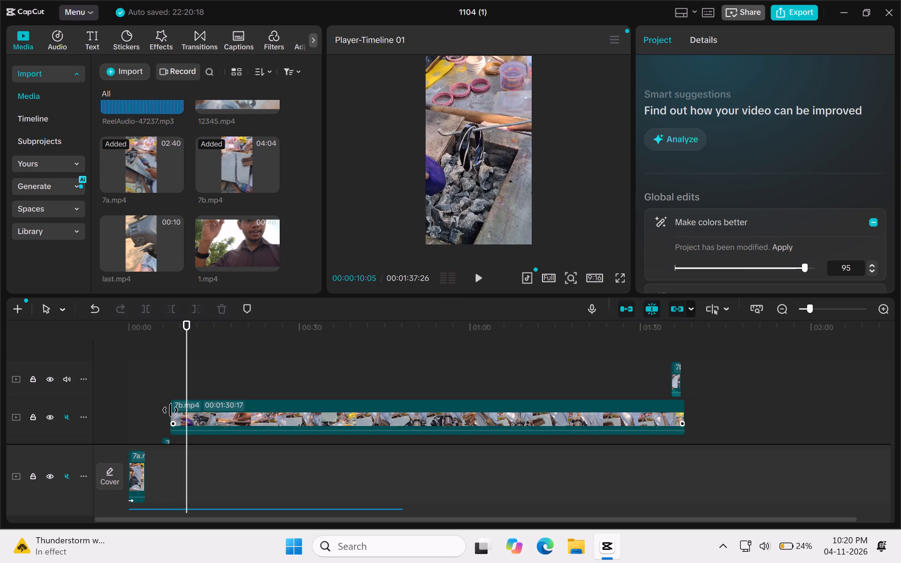
left_click_drag(170, 410, 177, 411)
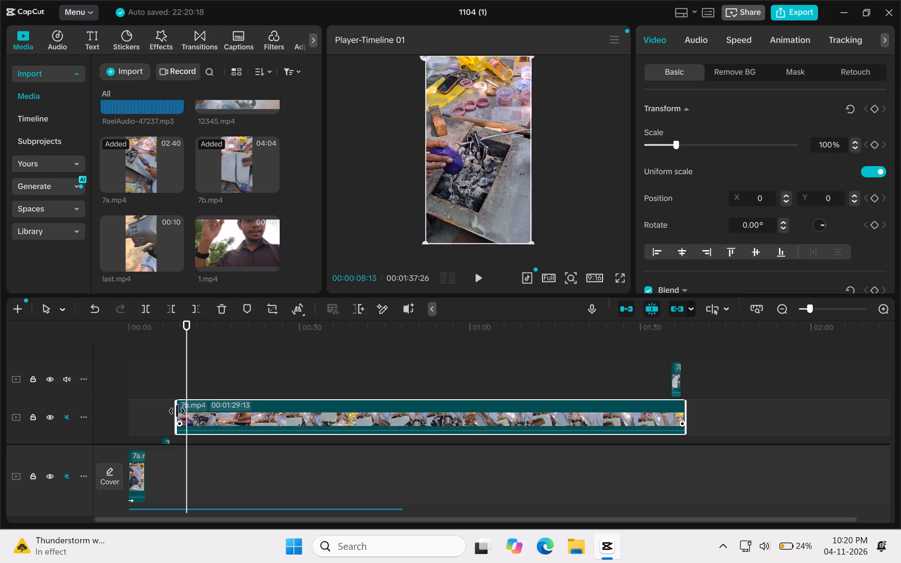
left_click_drag(177, 411, 181, 411)
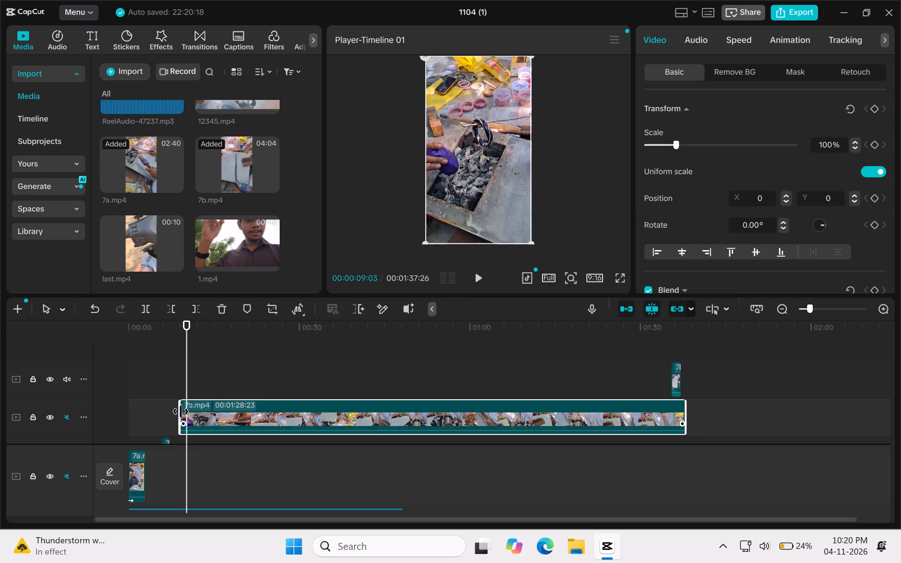
left_click_drag(181, 411, 182, 411)
left_click_drag(213, 414, 207, 415)
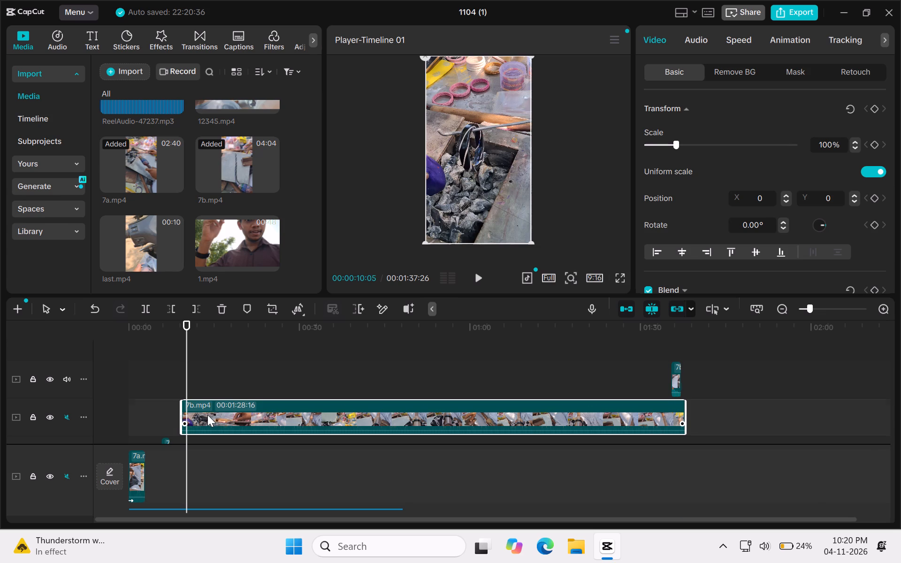
left_click_drag(207, 415, 204, 415)
Play the long 7b.mp4 clip, trim its end back to about 00:00:11 on the timeline, and replay the shortened fourth shot.
left_click(149, 401)
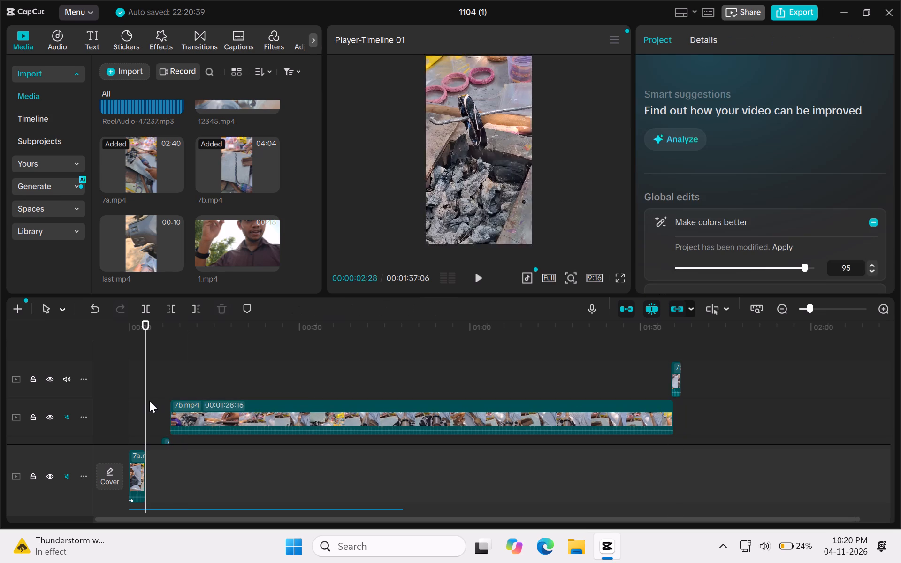
key("space")
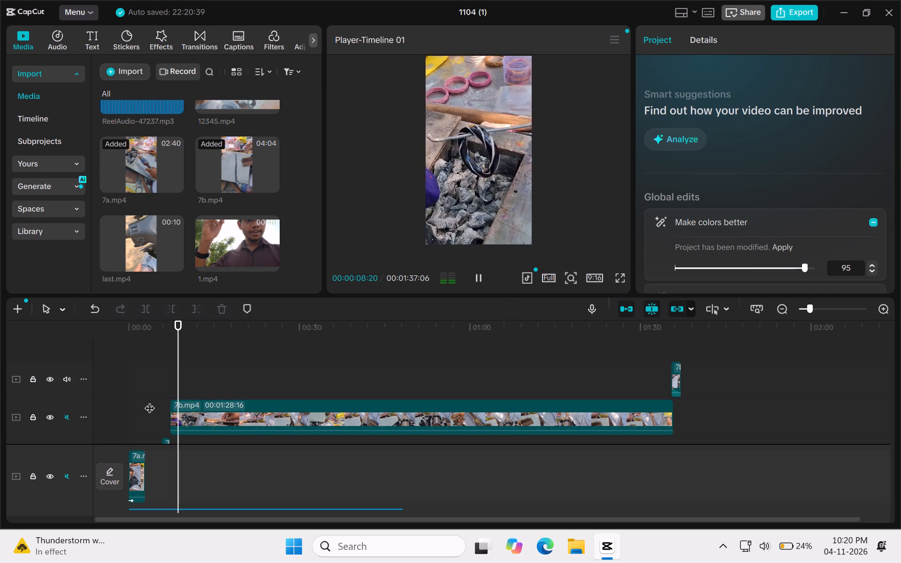
key("space")
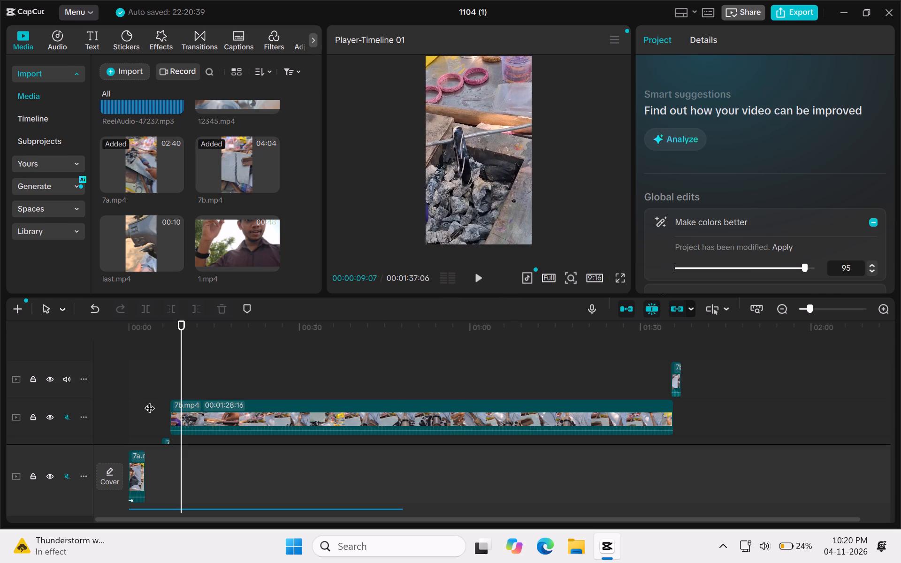
key("space")
key("space")
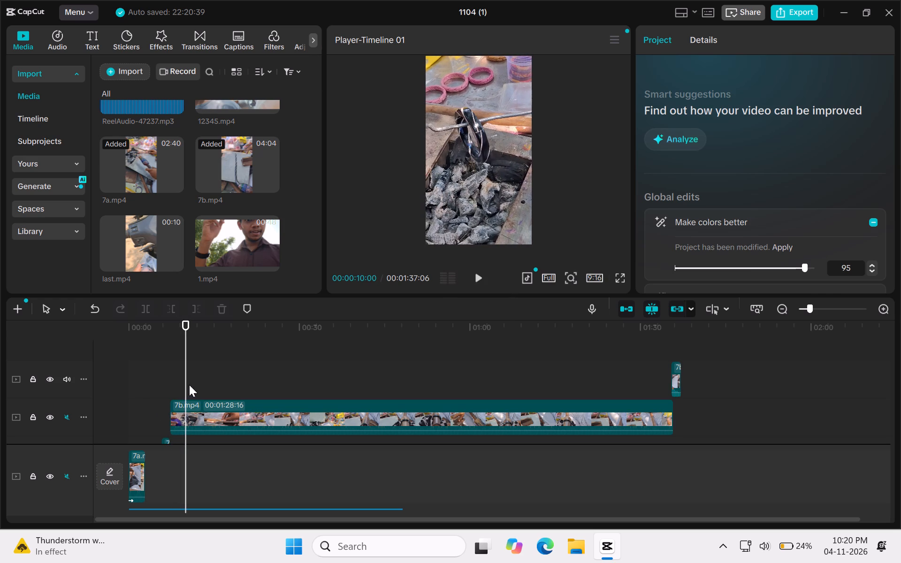
key("space")
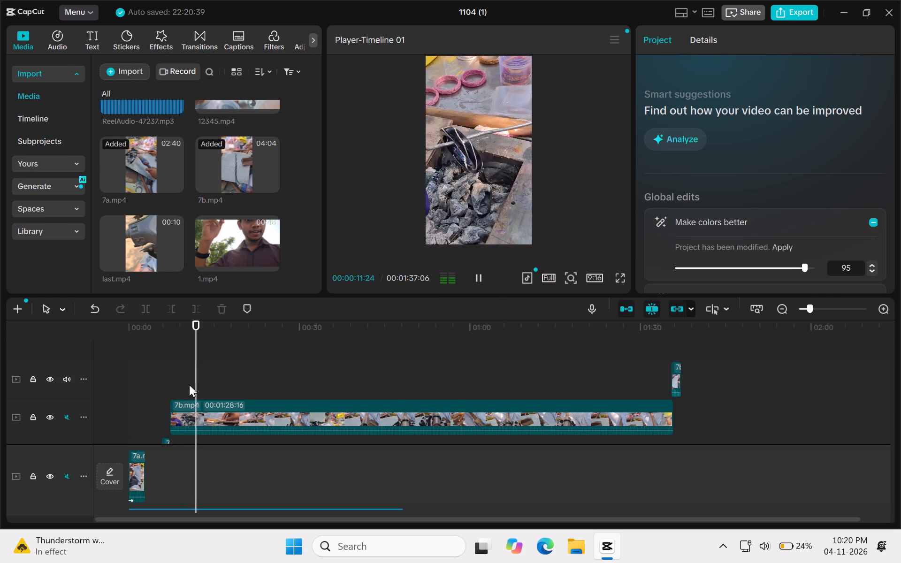
key("space")
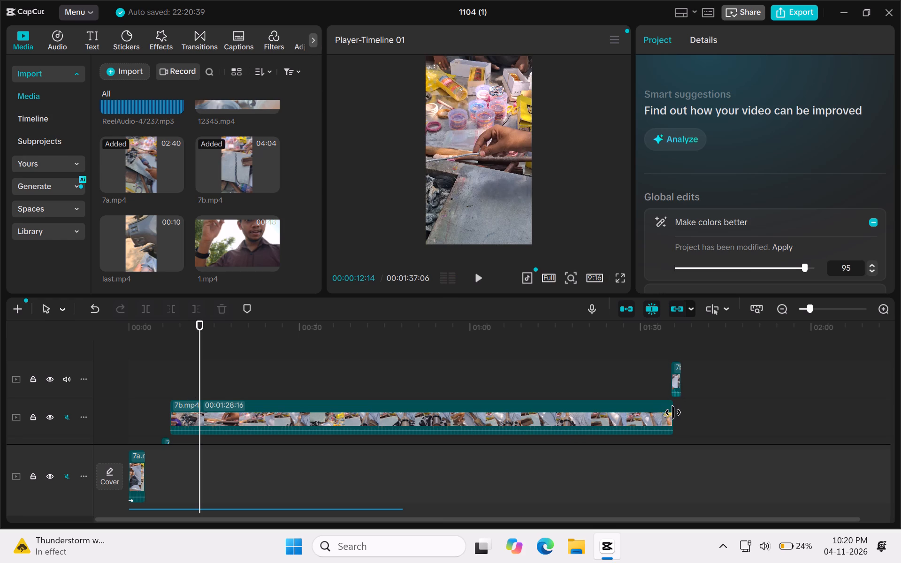
left_click_drag(673, 412, 194, 401)
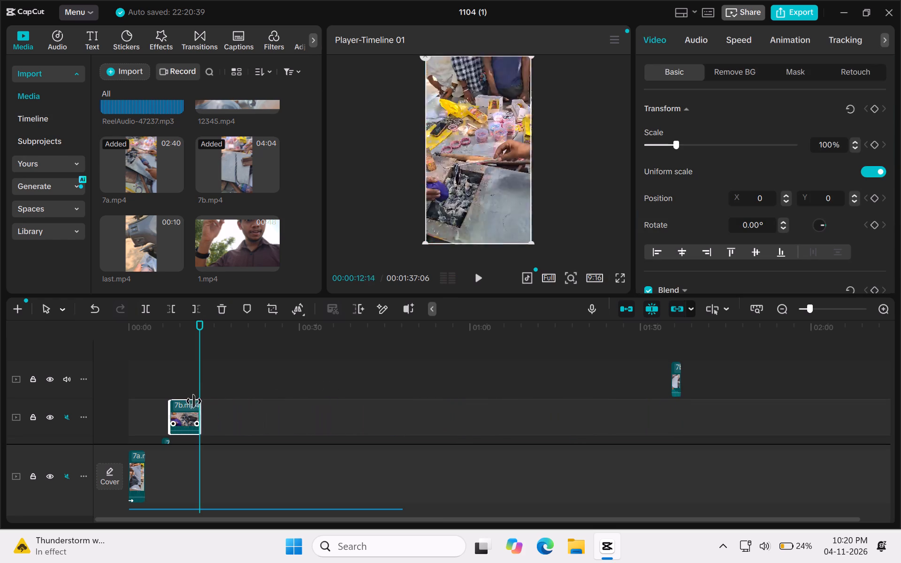
left_click_drag(194, 401, 191, 401)
left_click(166, 387)
key("space")
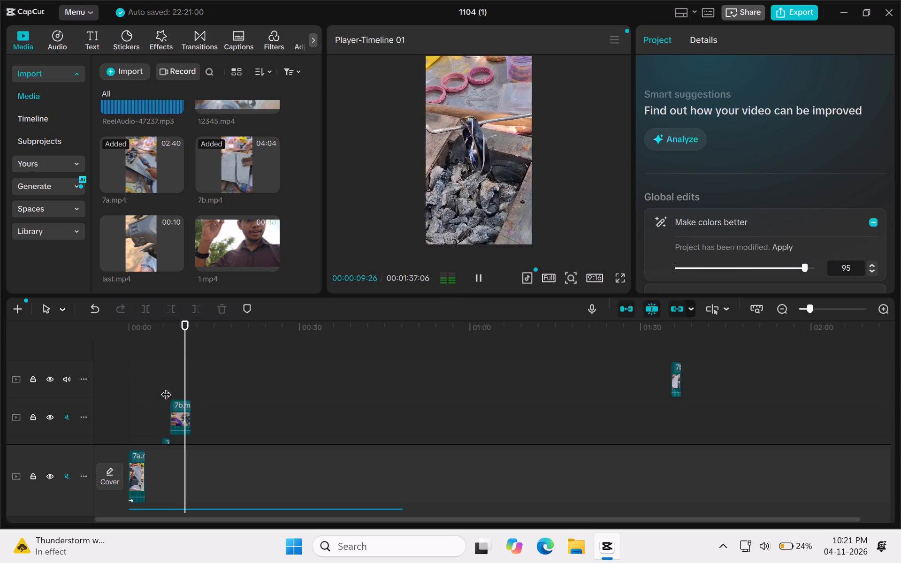
key("space")
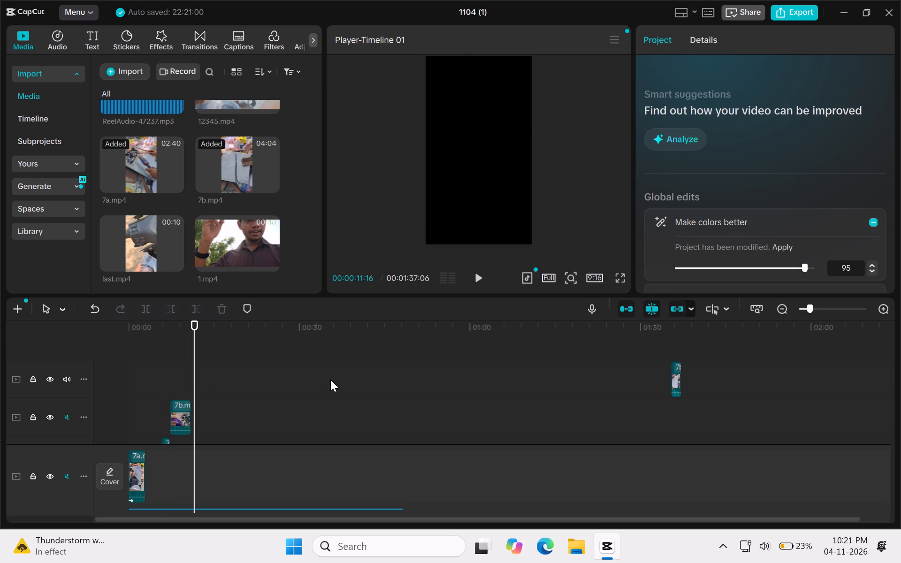
Check and delete the short leftover 7b.mp4 clip ending at 00:01:37:06 on the timeline.
left_click(676, 377)
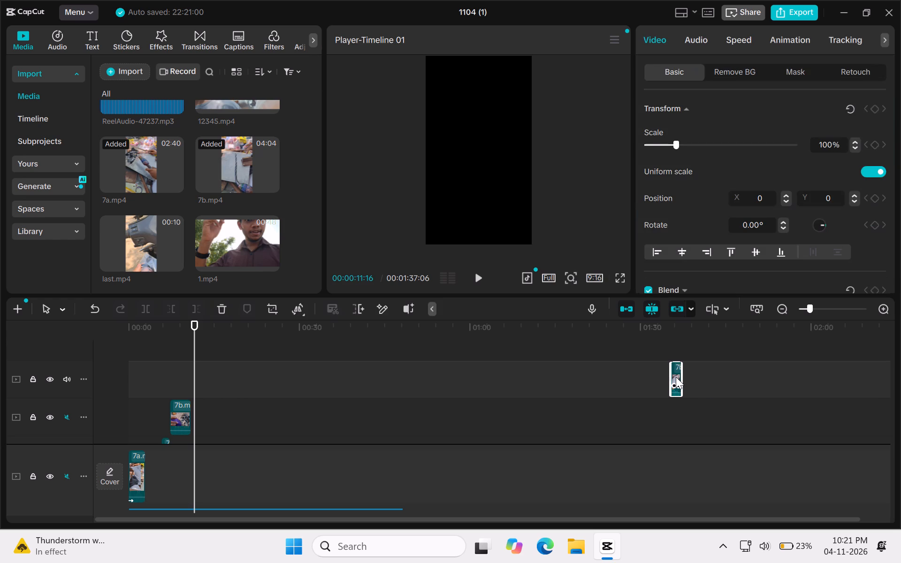
left_click(652, 361)
key("space")
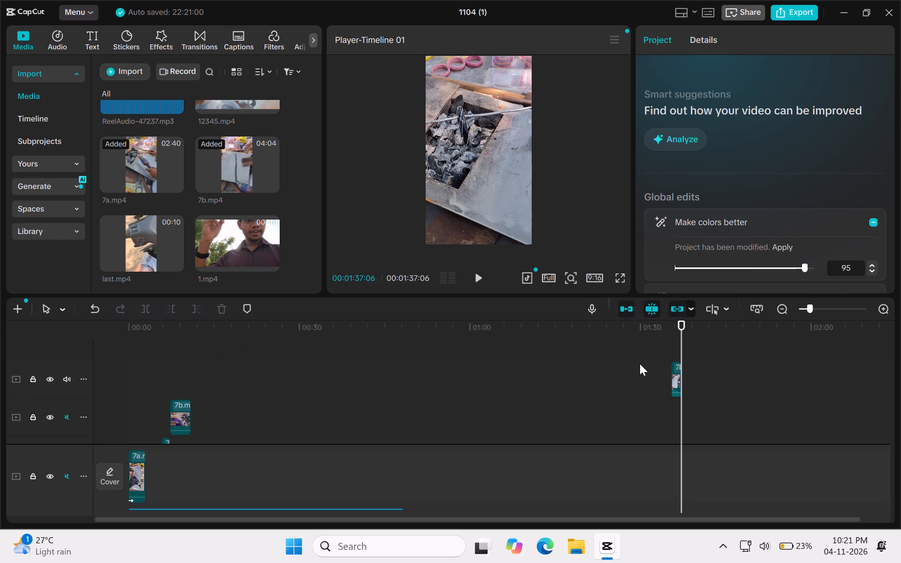
left_click(676, 380)
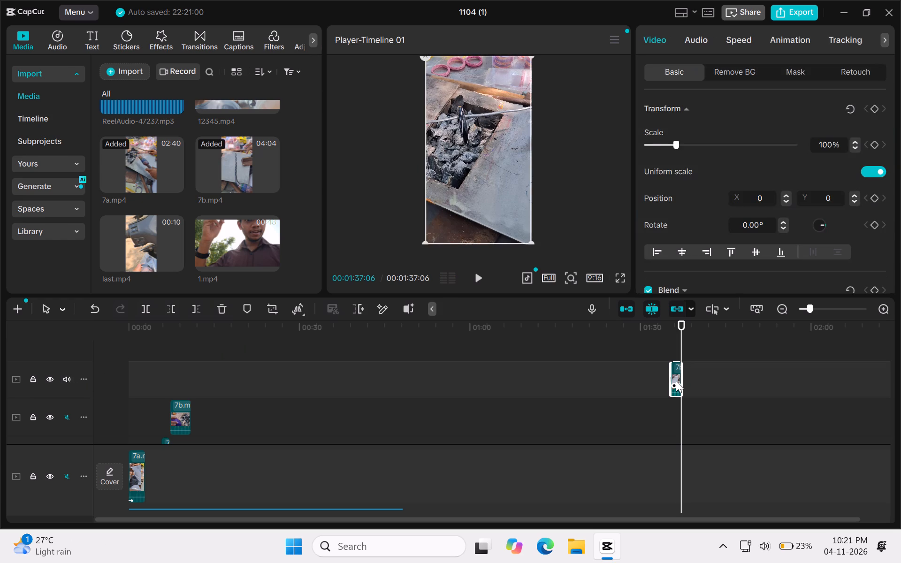
key("Delete")
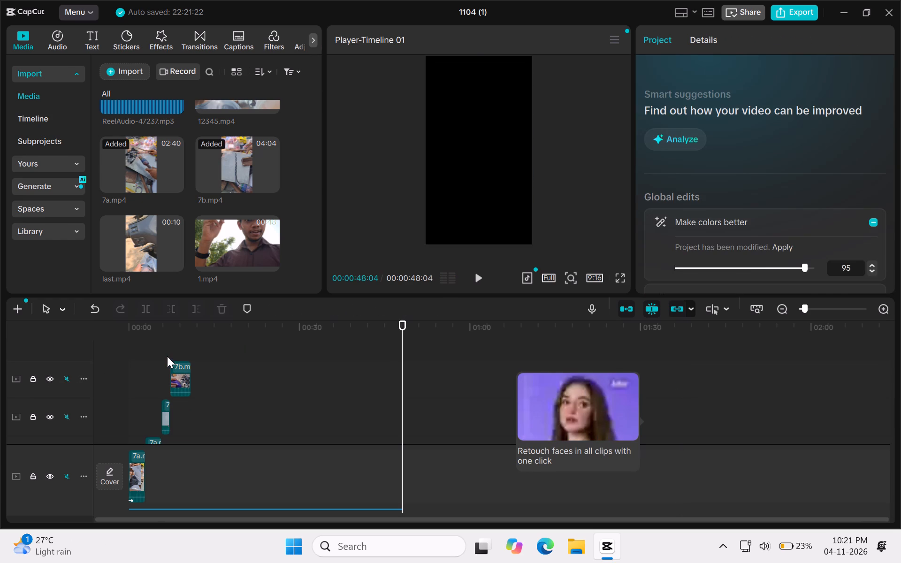
Replay the third and fourth shots to check the cut between them and the fourth shot's end against the audio.
left_click(162, 353)
key("space")
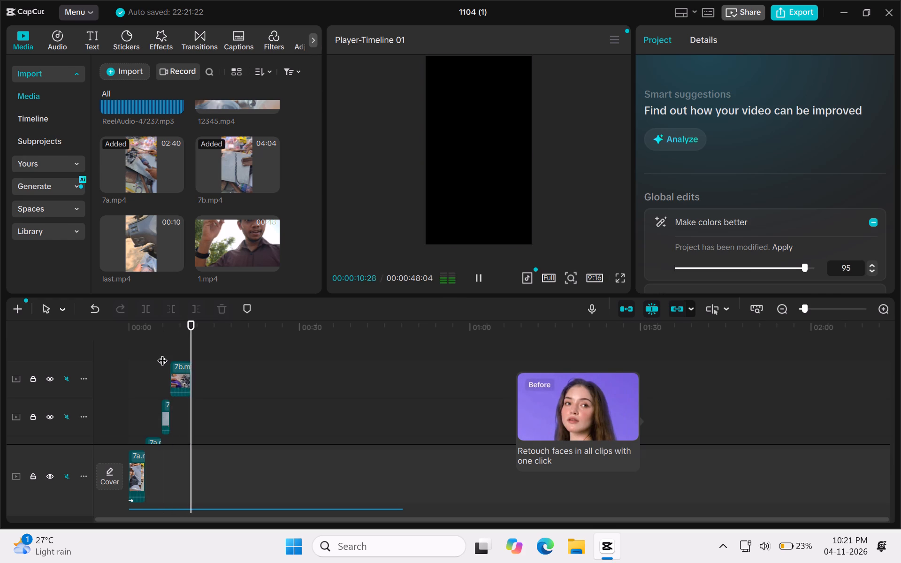
key("space")
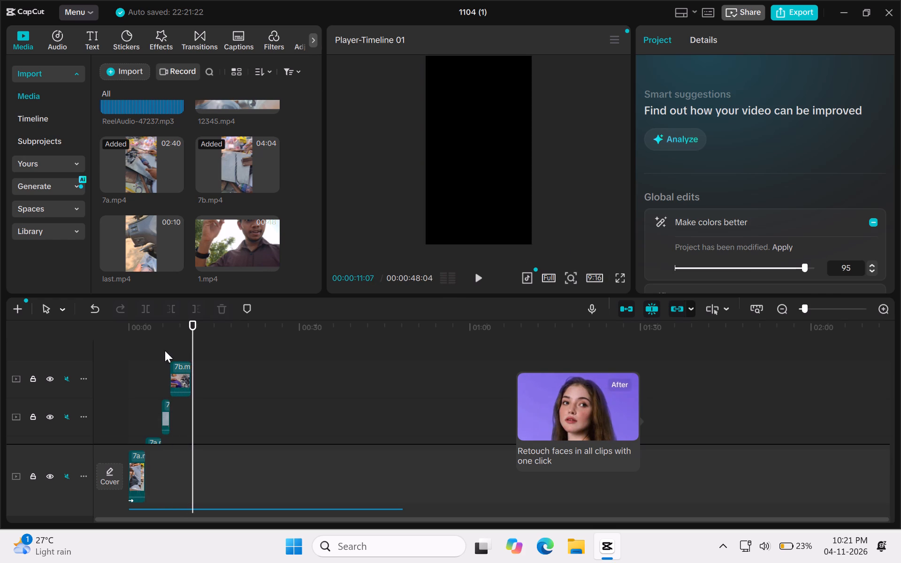
left_click(167, 350)
key("space")
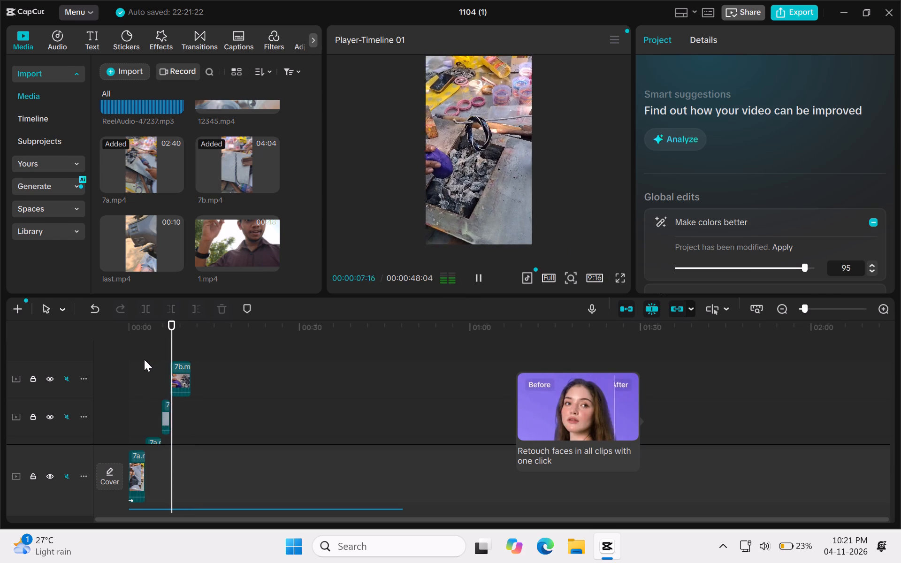
key("space")
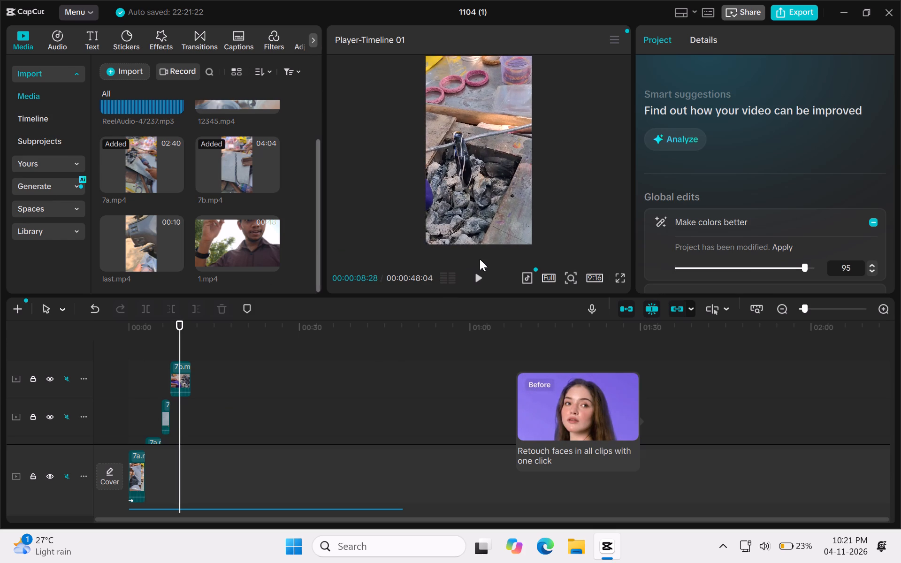
Reapply the global Make colors better enhancement to the modified project and set its strength to 91.
left_click(364, 349)
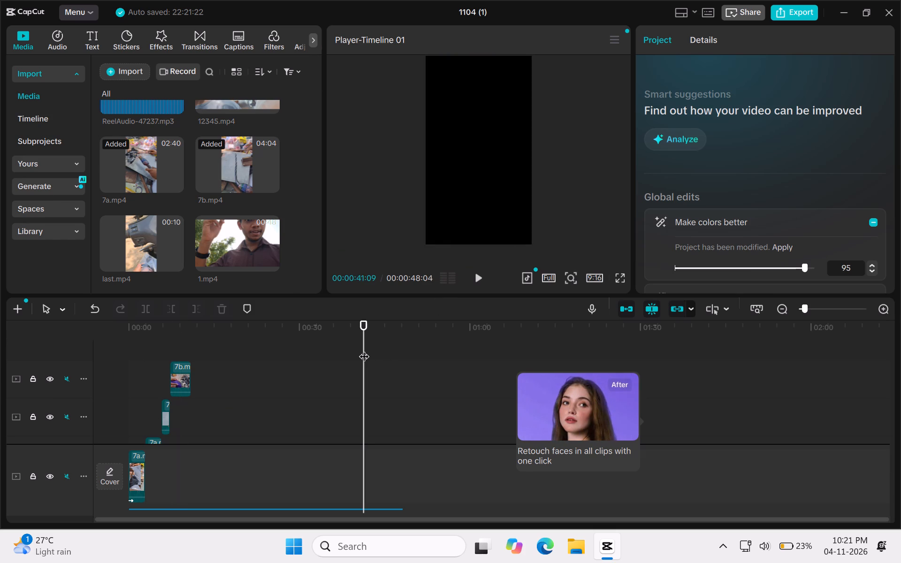
left_click(452, 337)
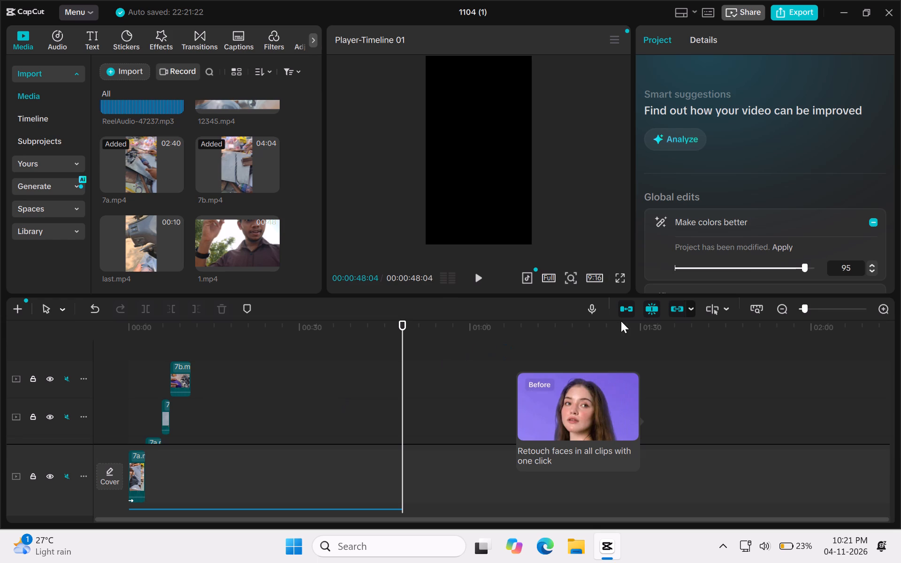
left_click(798, 265)
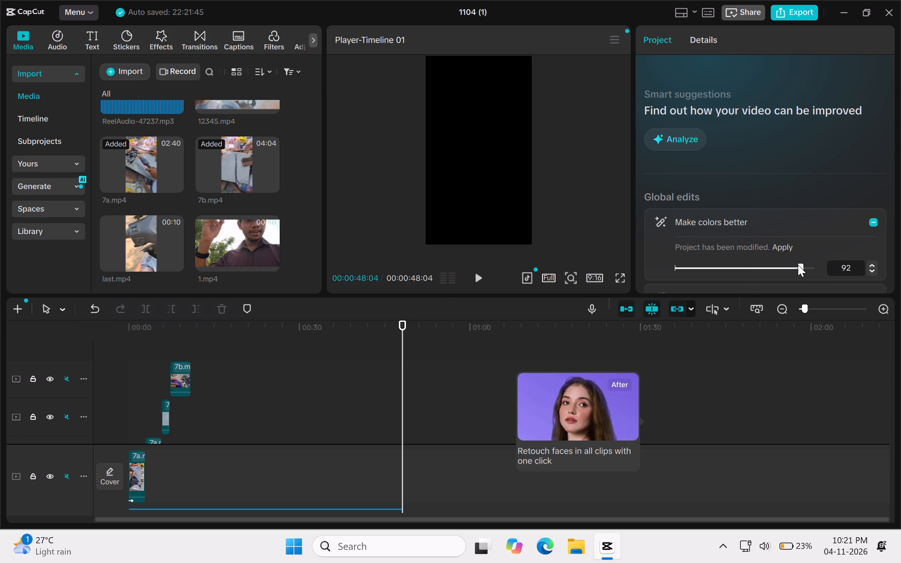
left_click(875, 222)
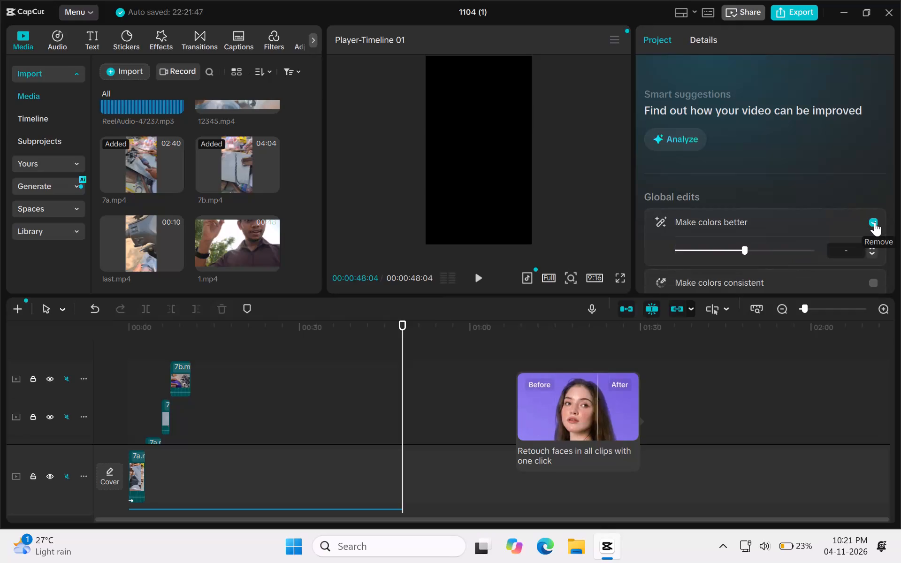
left_click(797, 252)
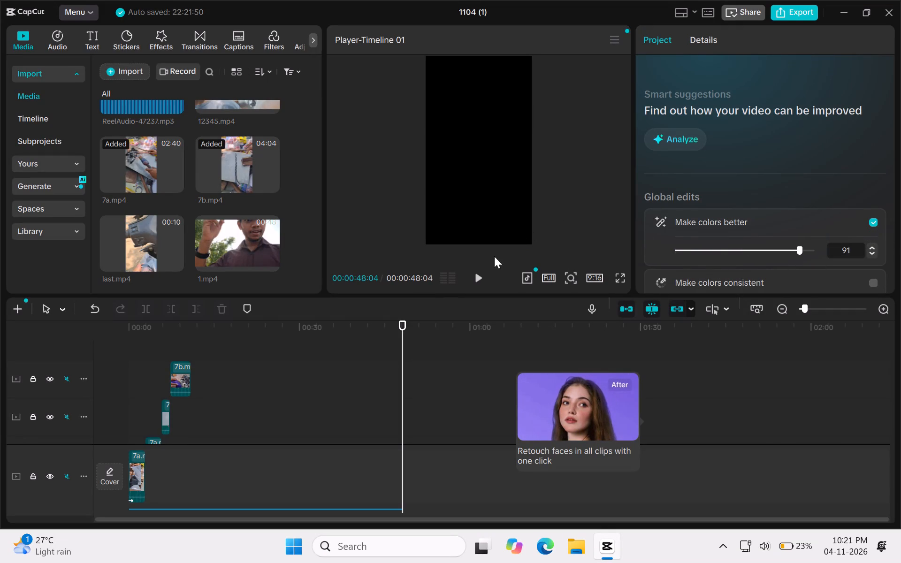
Play the reel from its beginning in full screen to review the color-enhanced shots, and return the playhead to the fourth shot's start.
left_click(479, 275)
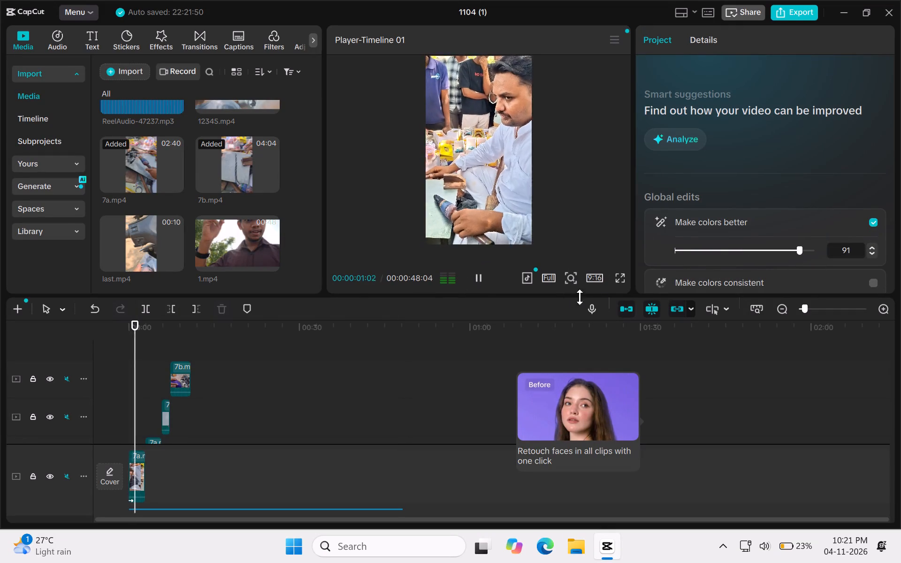
left_click(619, 283)
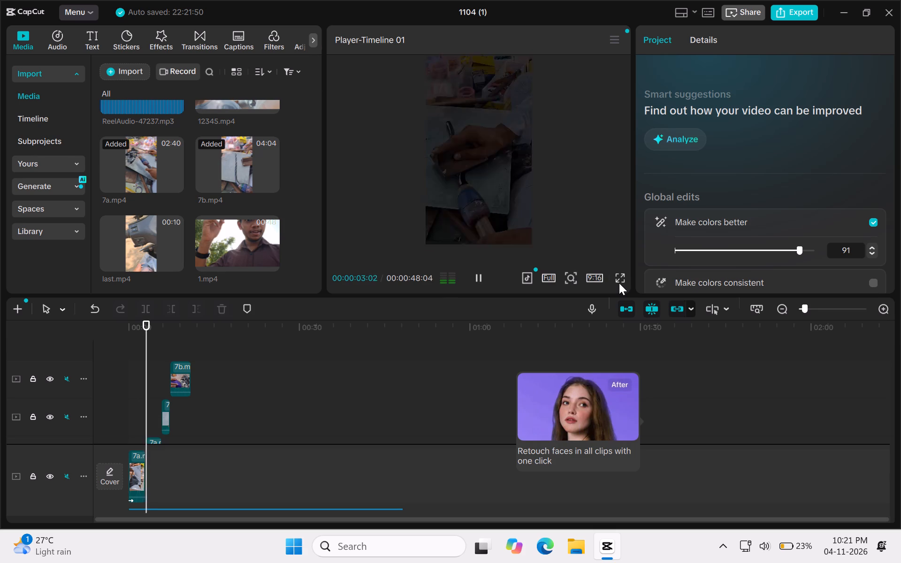
left_click(621, 273)
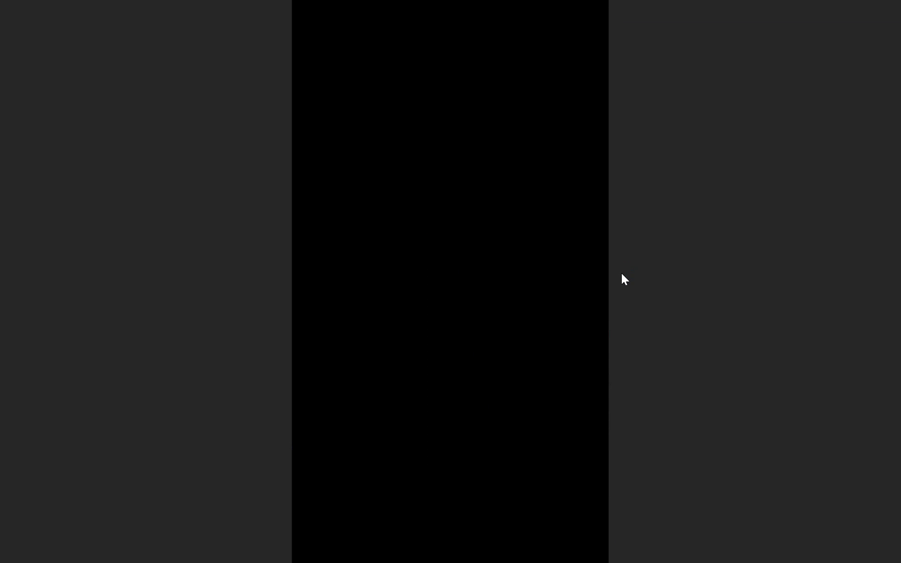
key("space")
key("Escape")
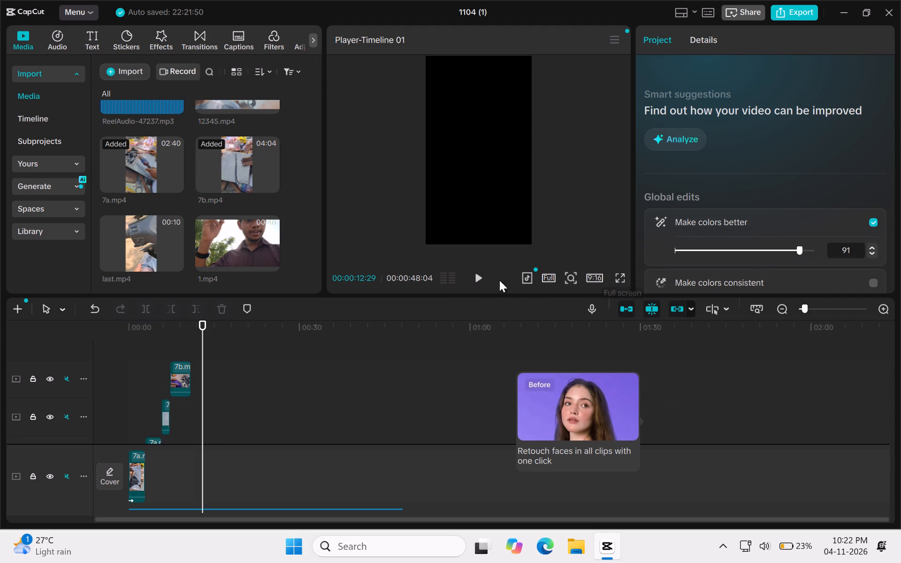
left_click(168, 343)
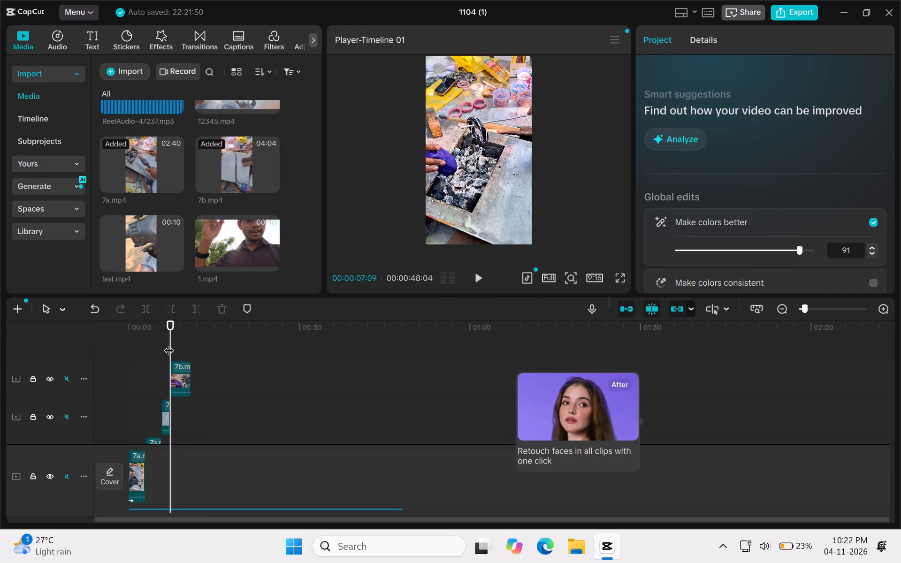
Play the fourth shot to find its cut point in the audio and trim its end to 00:00:08:28.
key("space")
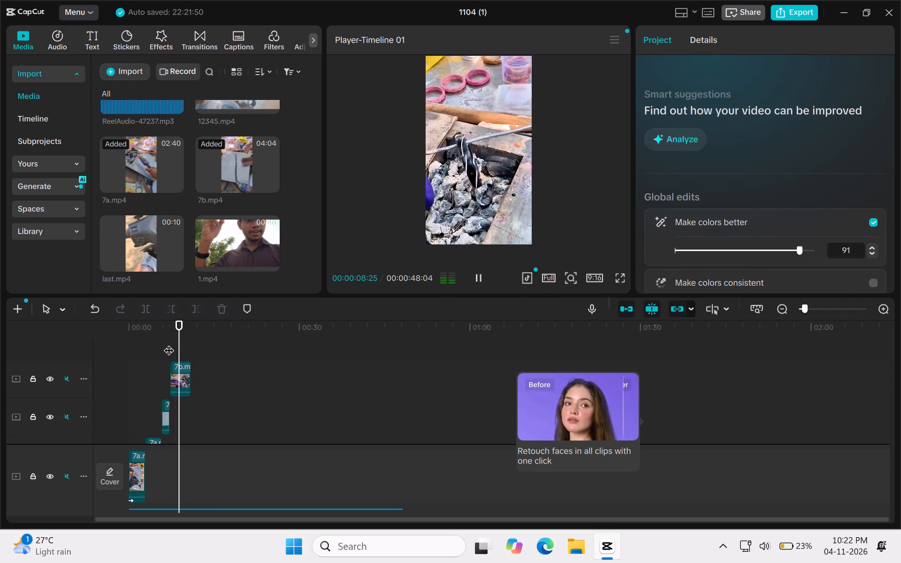
key("space")
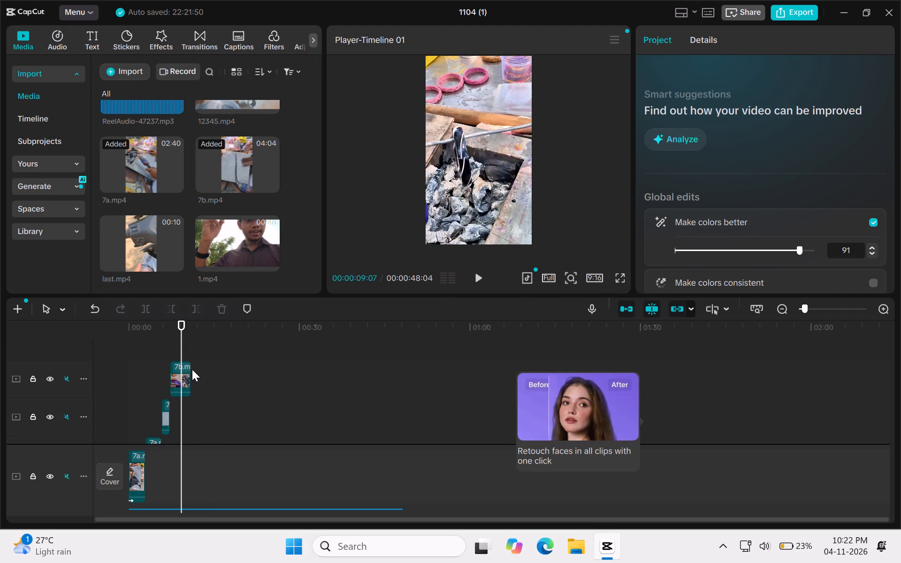
left_click_drag(190, 370, 183, 371)
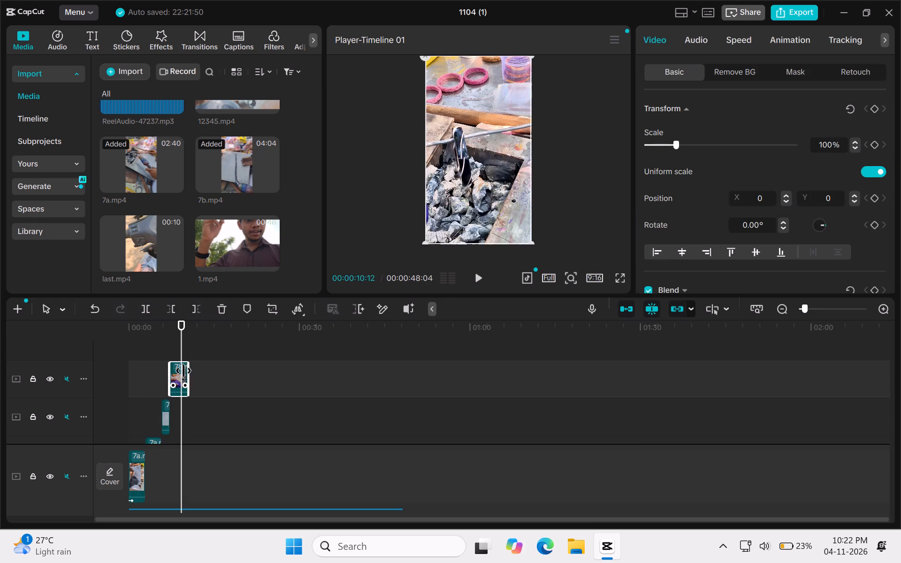
left_click_drag(183, 371, 177, 368)
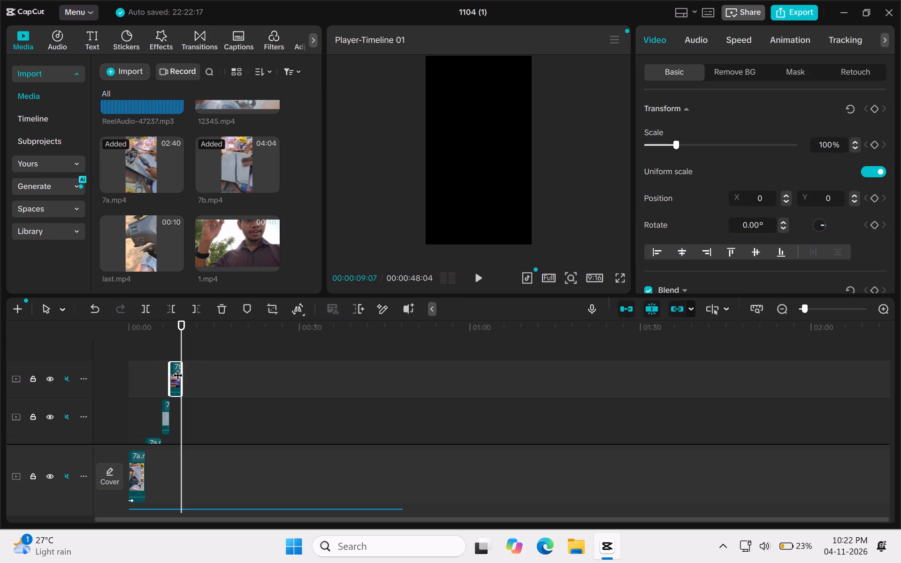
left_click(169, 352)
key("space")
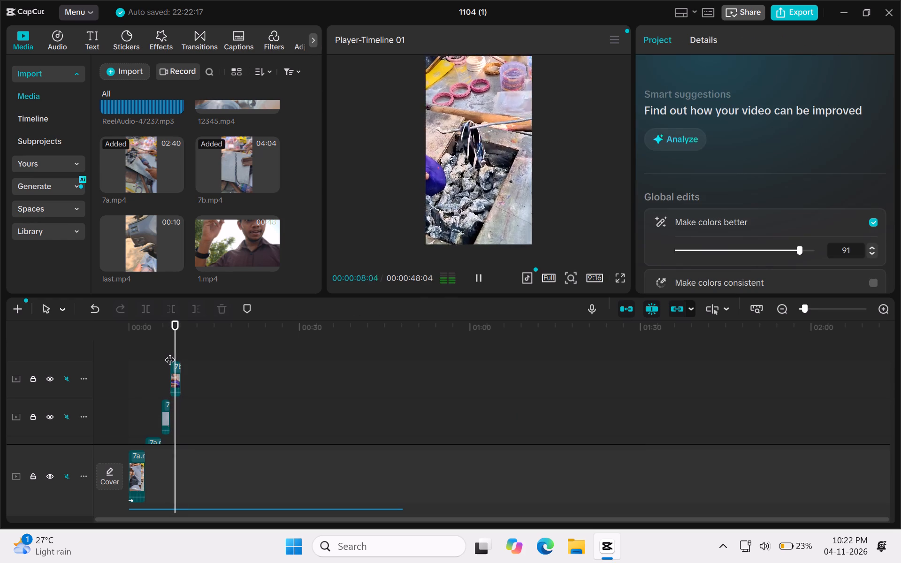
key("space")
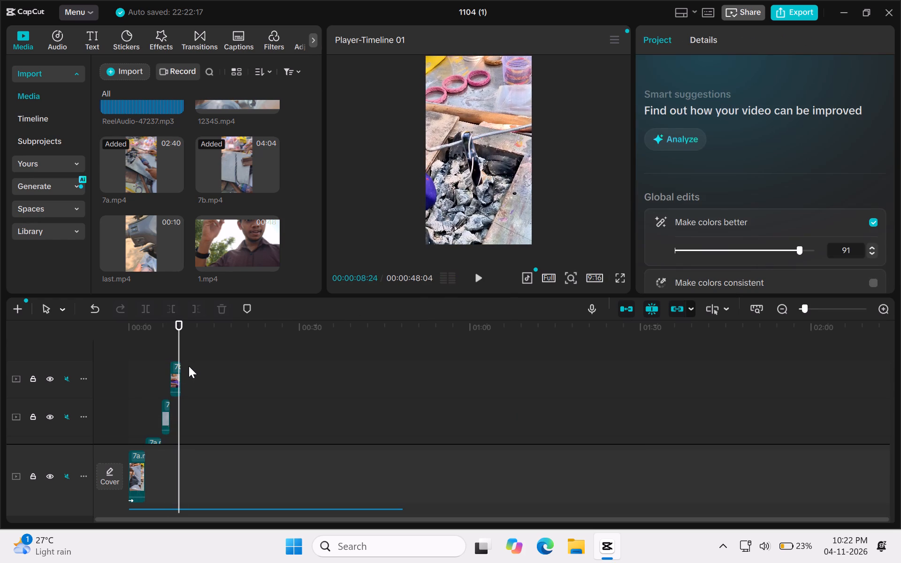
left_click(180, 370)
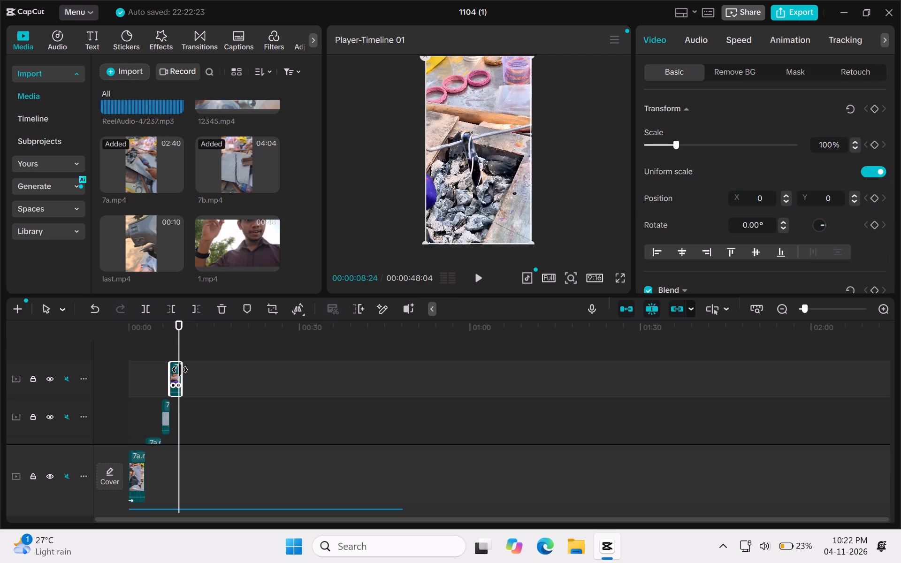
key("space")
key("space")
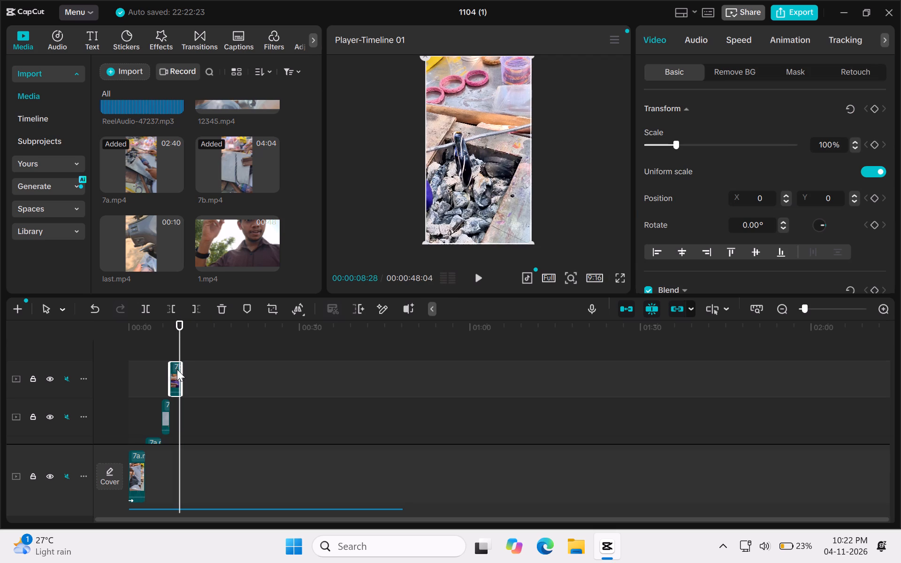
left_click(180, 370)
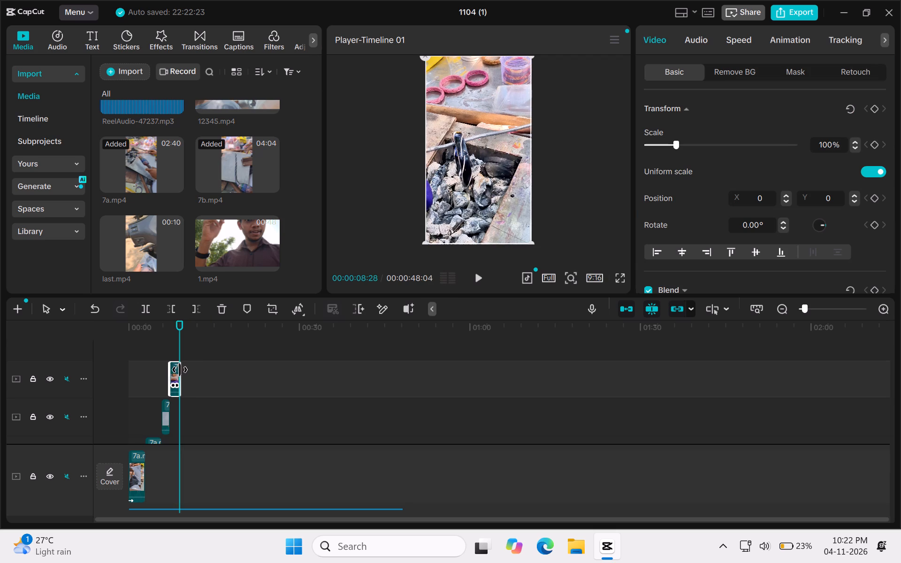
Replay the fourth shot several times to check its trimmed end against the audio.
left_click(167, 355)
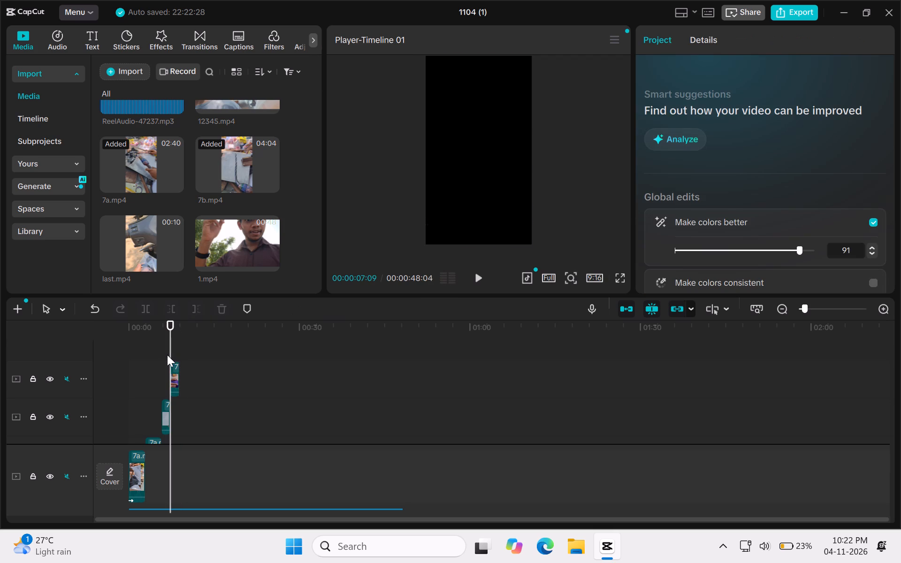
key("space")
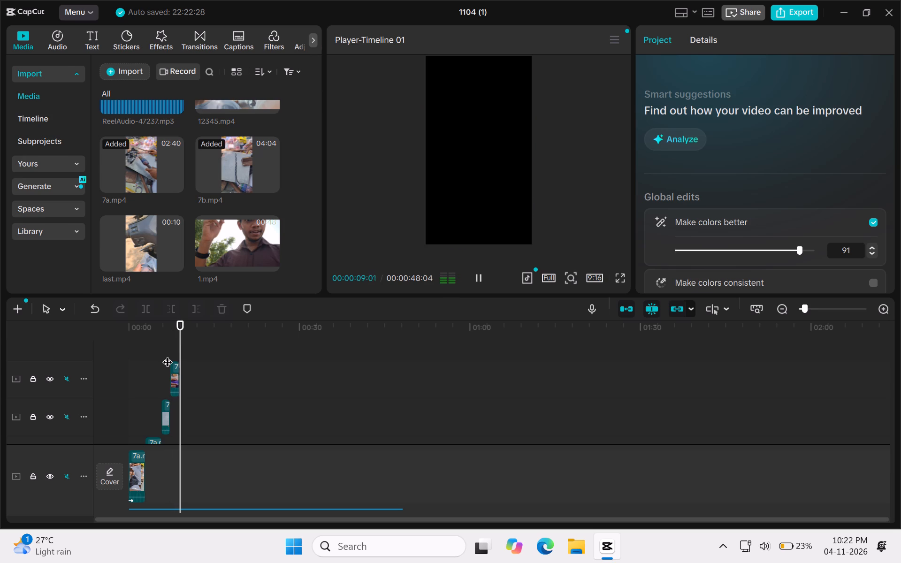
left_click(166, 352)
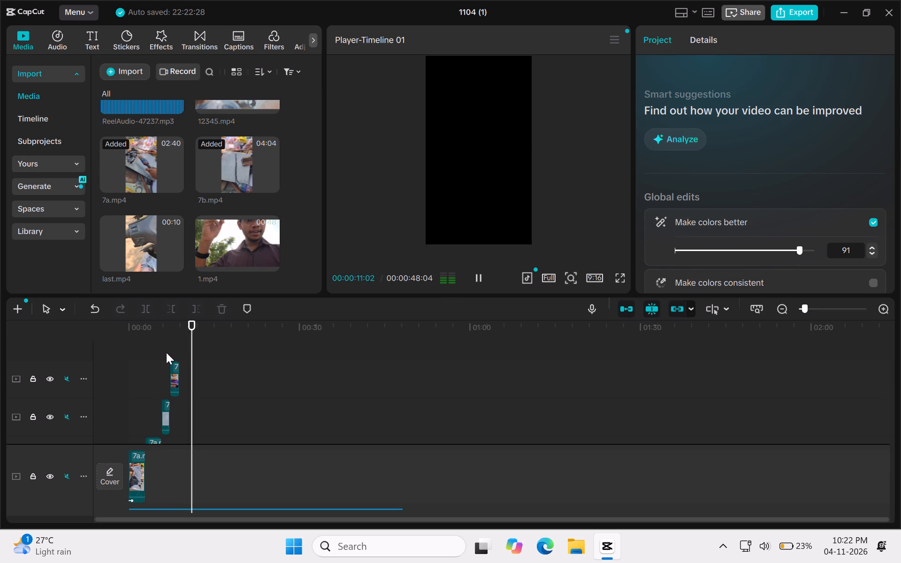
key("space")
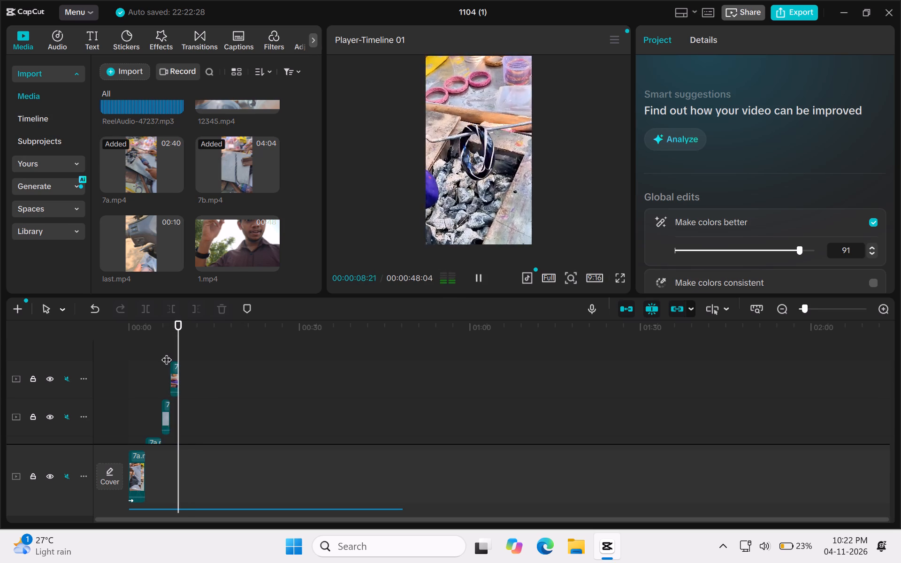
key("space")
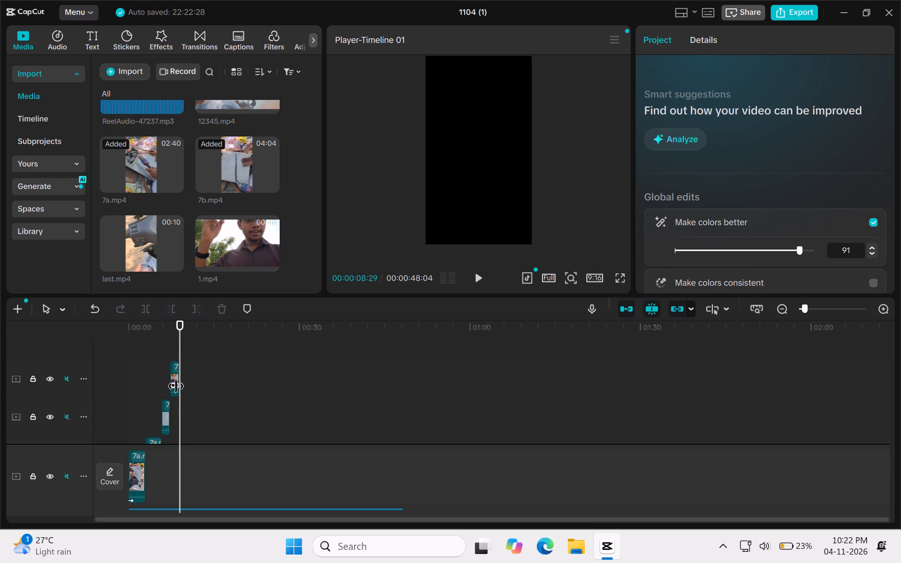
left_click(158, 371)
key("space")
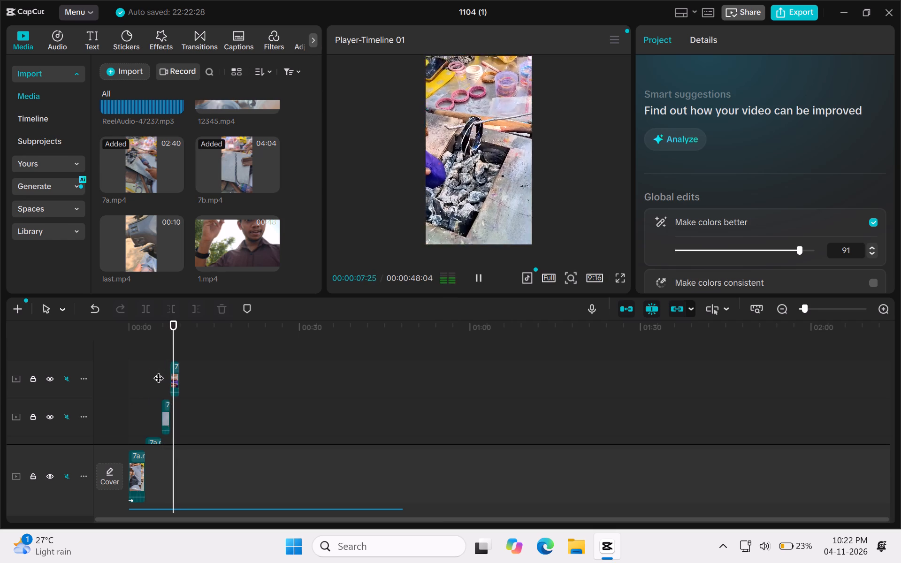
key("space")
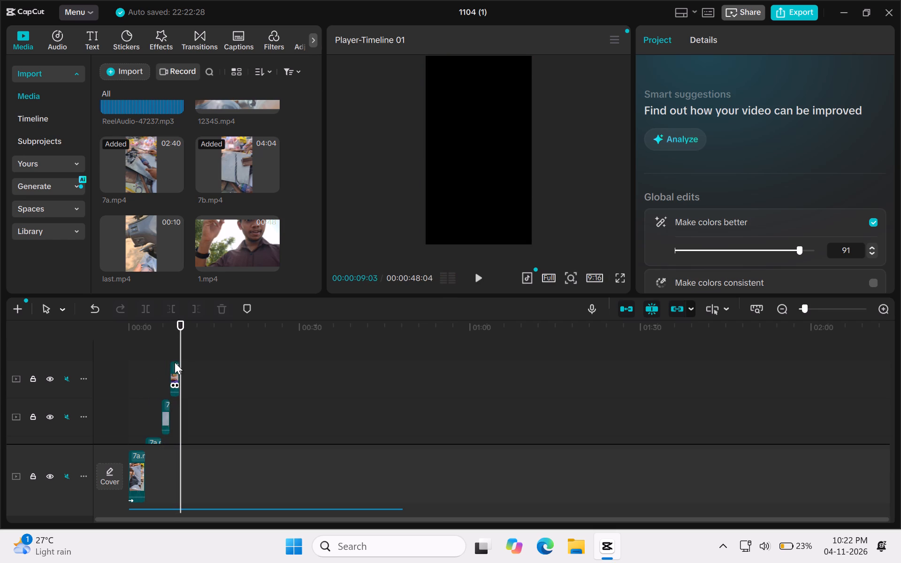
right_click_drag(181, 353, 145, 348)
left_click(179, 330)
left_click_drag(179, 330, 65, 341)
key("space")
key("space")
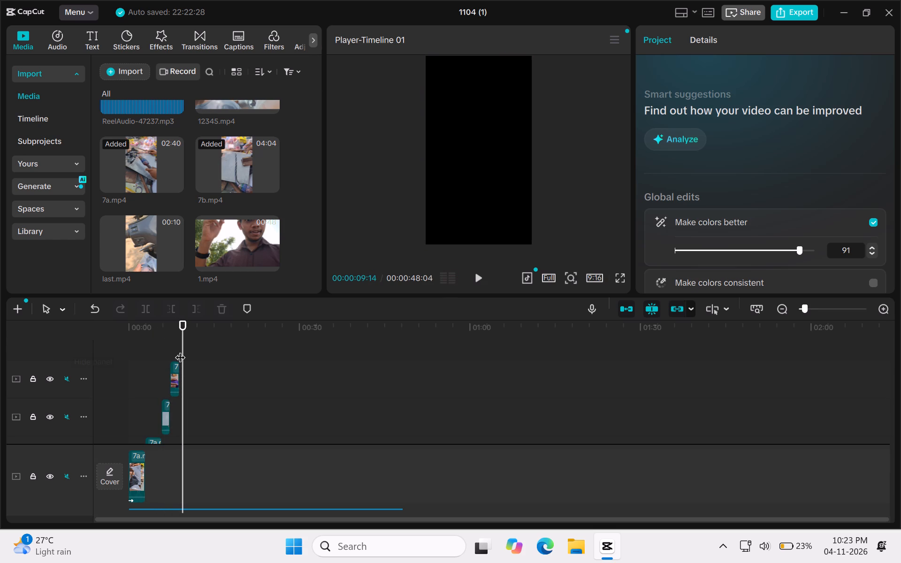
Check the entrance animations on the first two shots and apply a 0.5 s Fade In to the third shot.
left_click(166, 408)
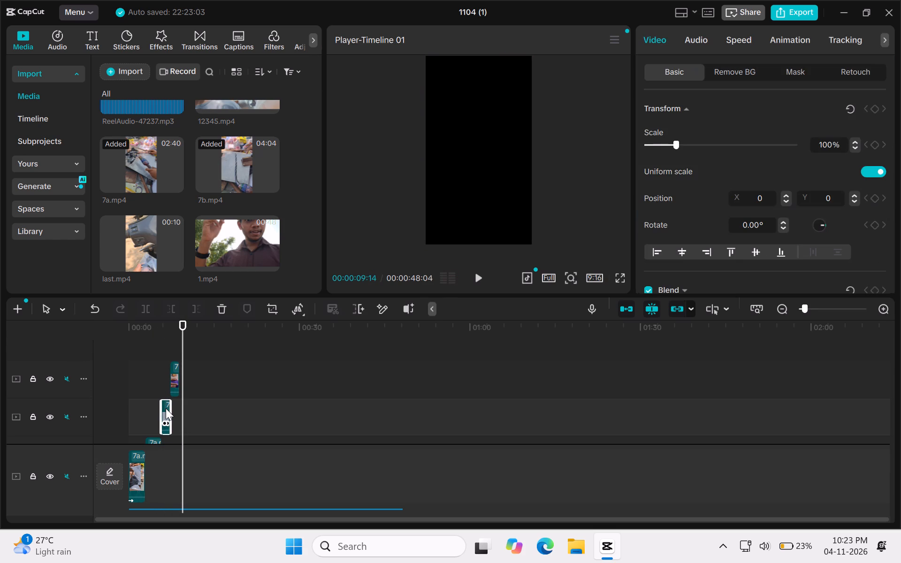
left_click(796, 45)
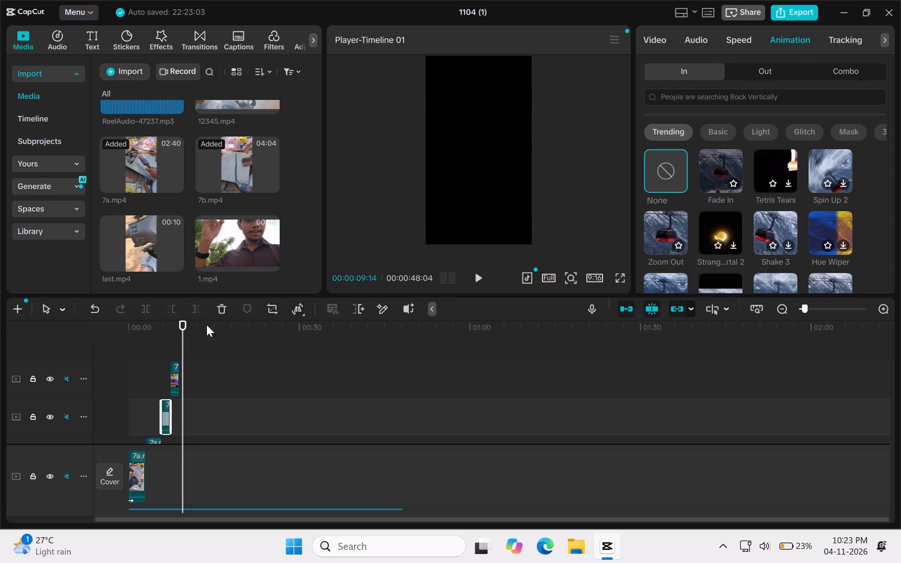
left_click(140, 460)
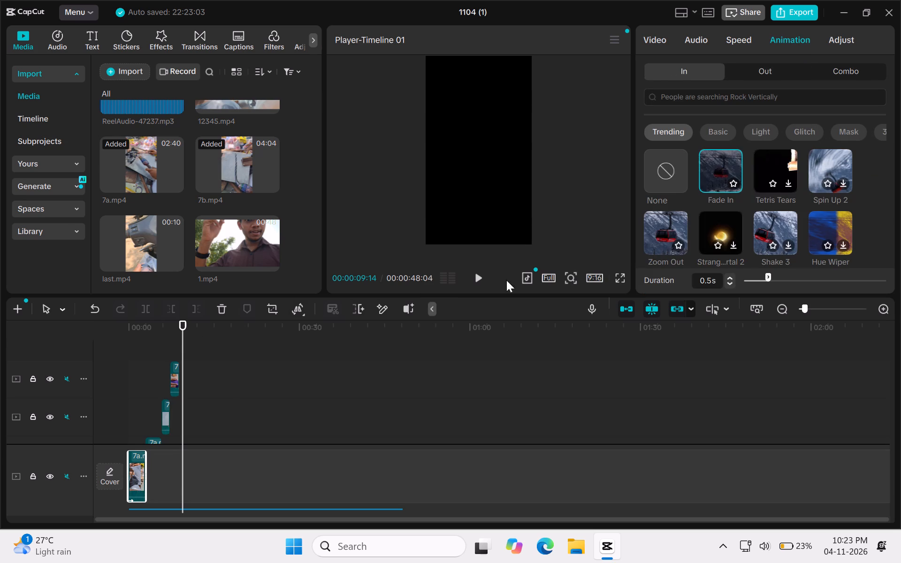
left_click(153, 437)
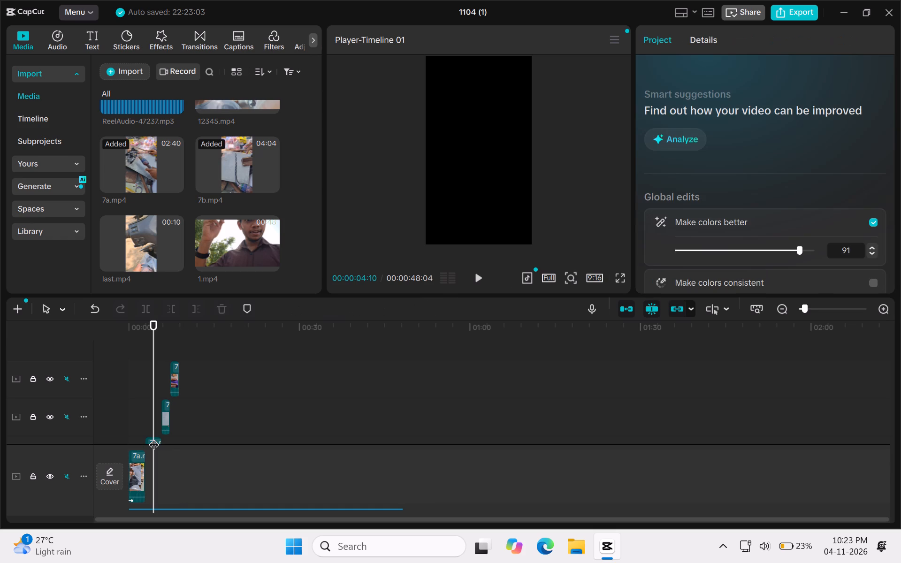
scroll(242, 388, "down", 2)
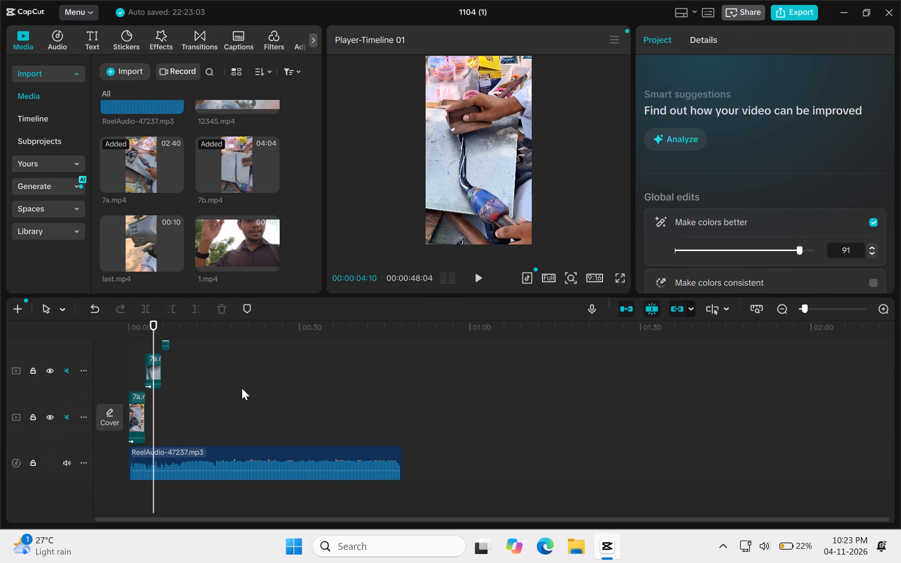
left_click(154, 371)
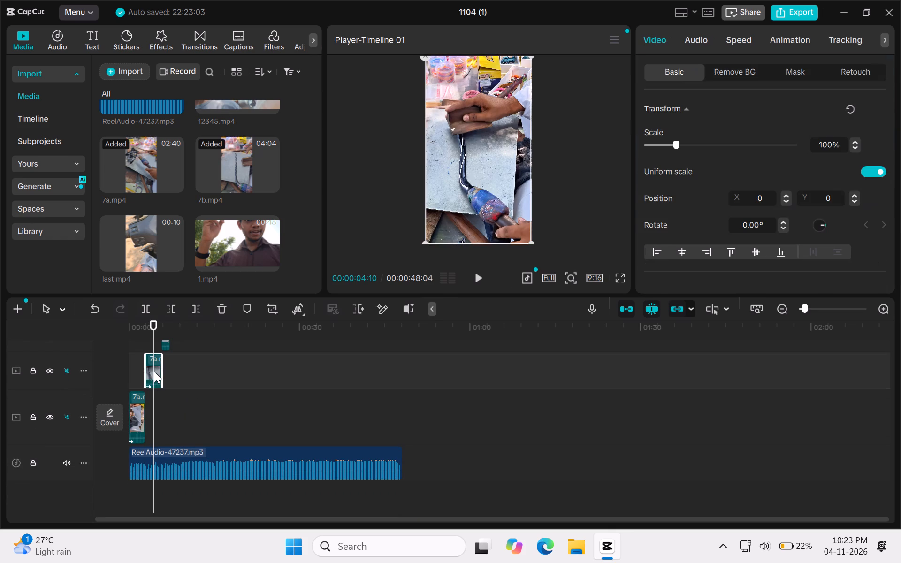
left_click(778, 46)
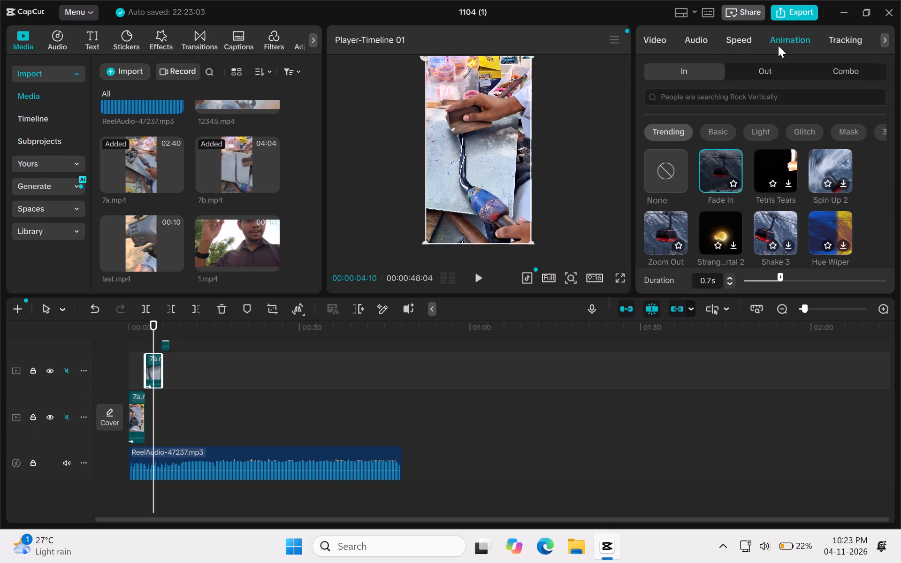
scroll(192, 372, "up", 1)
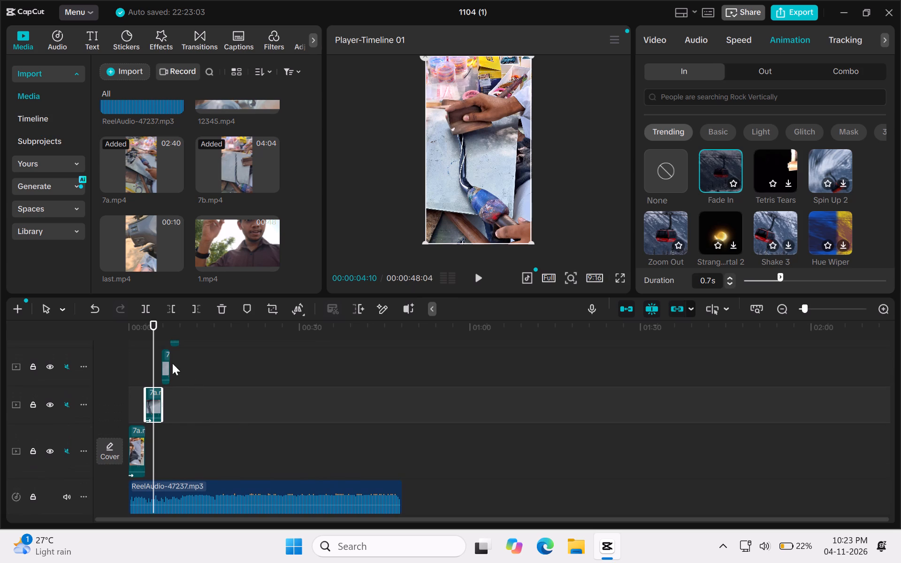
left_click(166, 363)
left_click(725, 161)
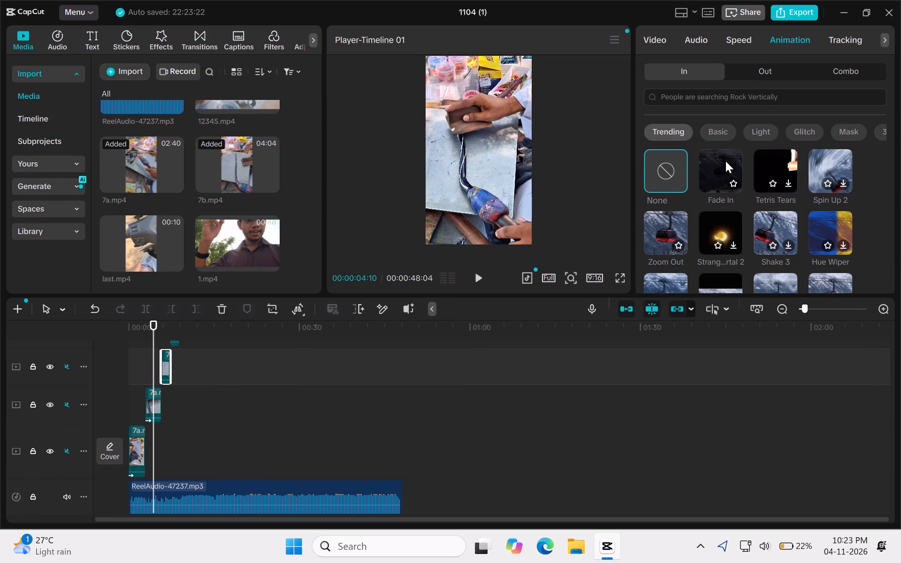
left_click(714, 164)
left_click(714, 164)
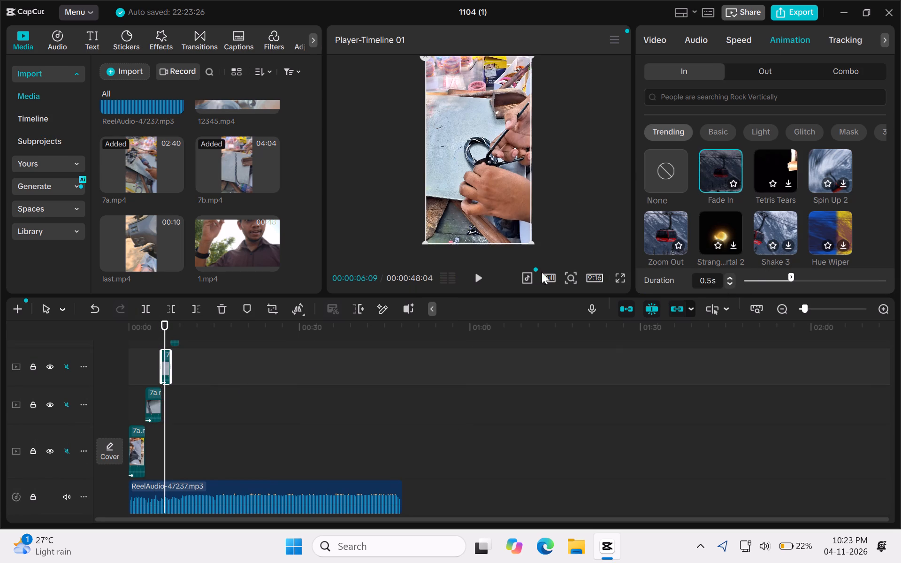
Replay from the second shot through the third to check the third shot's Fade In and the cuts against the audio.
left_click(150, 348)
key("space")
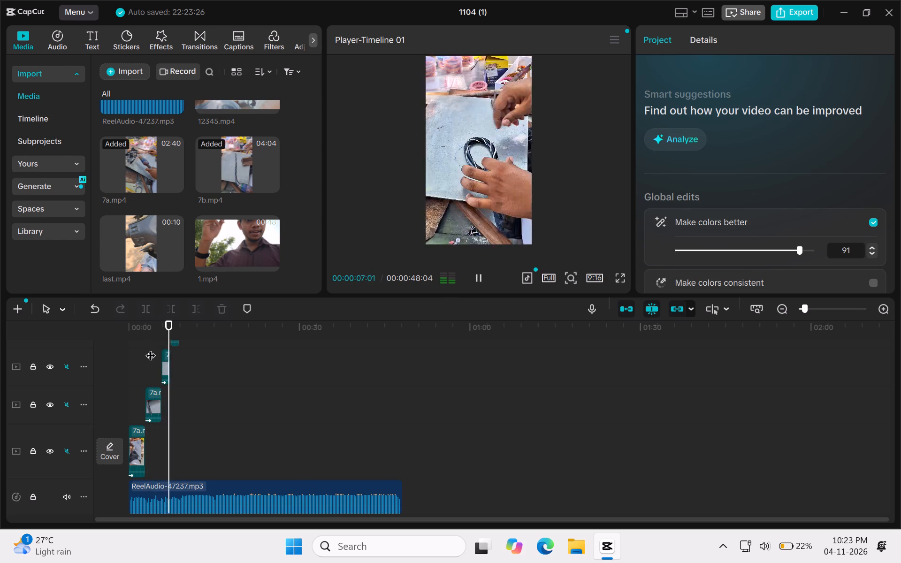
key("space")
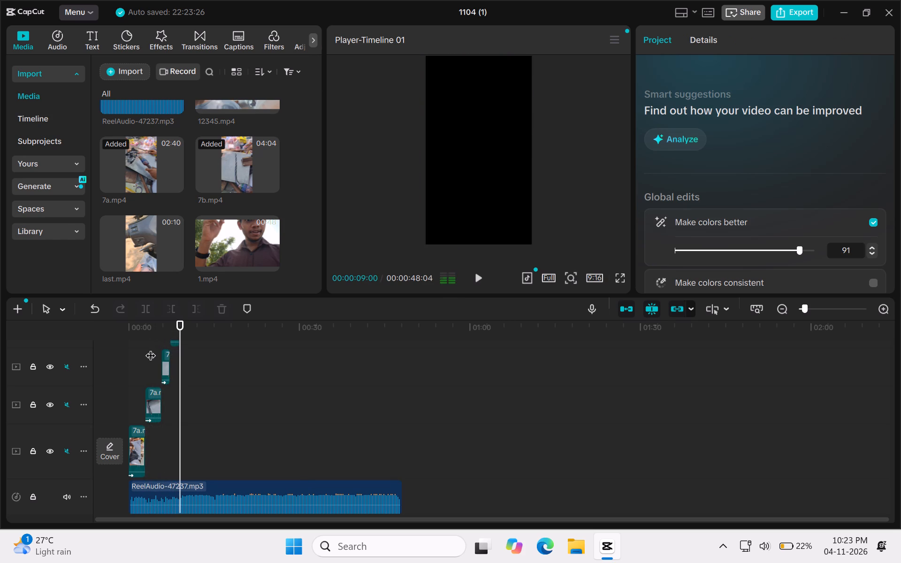
scroll(196, 372, "up", 1)
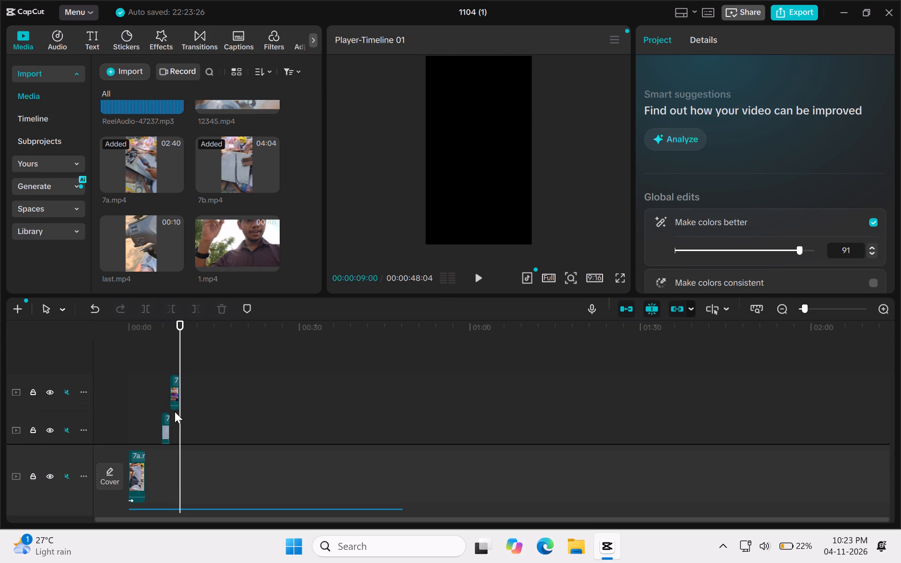
left_click(166, 422)
left_click(146, 423)
key("space")
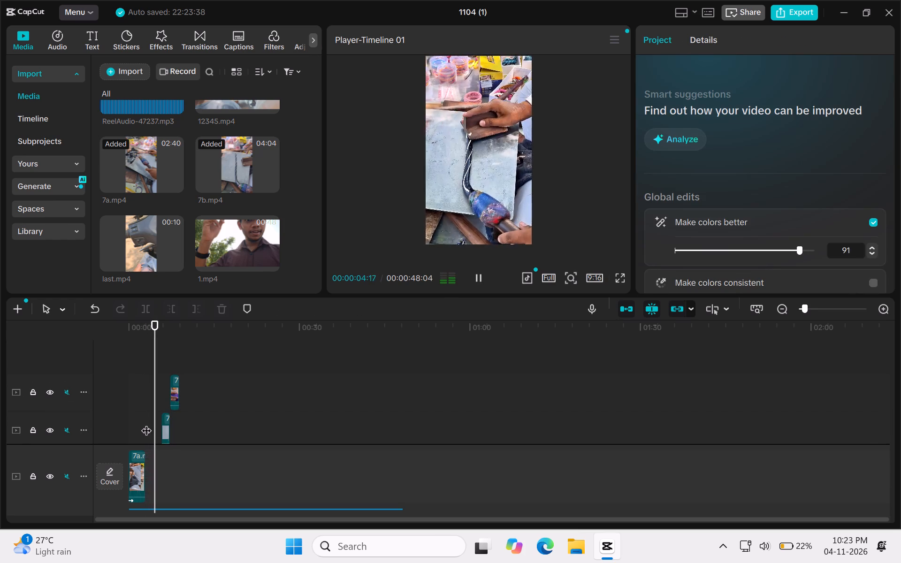
key("space")
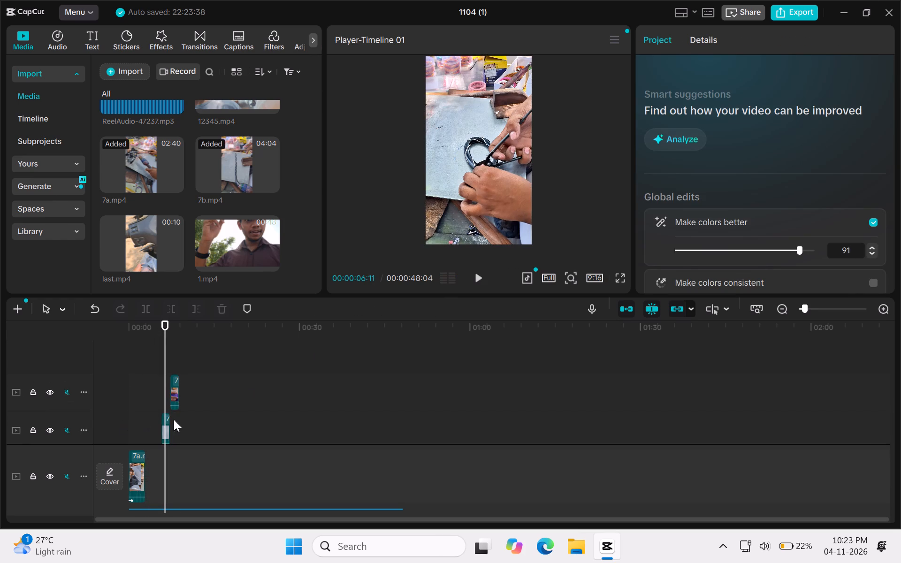
Replay the end of the second shot into the third to check the third shot's Fade In against the audio.
scroll(237, 415, "down", 2)
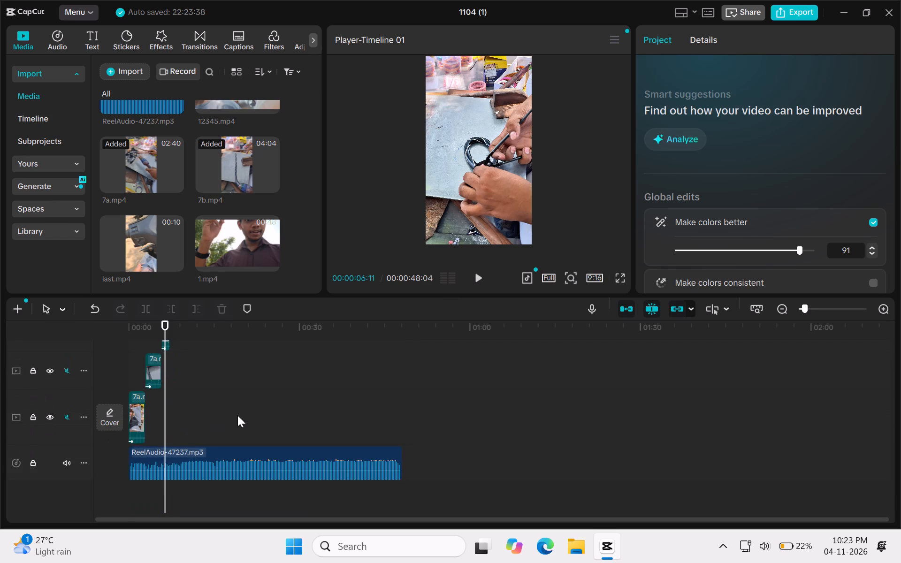
left_click(150, 372)
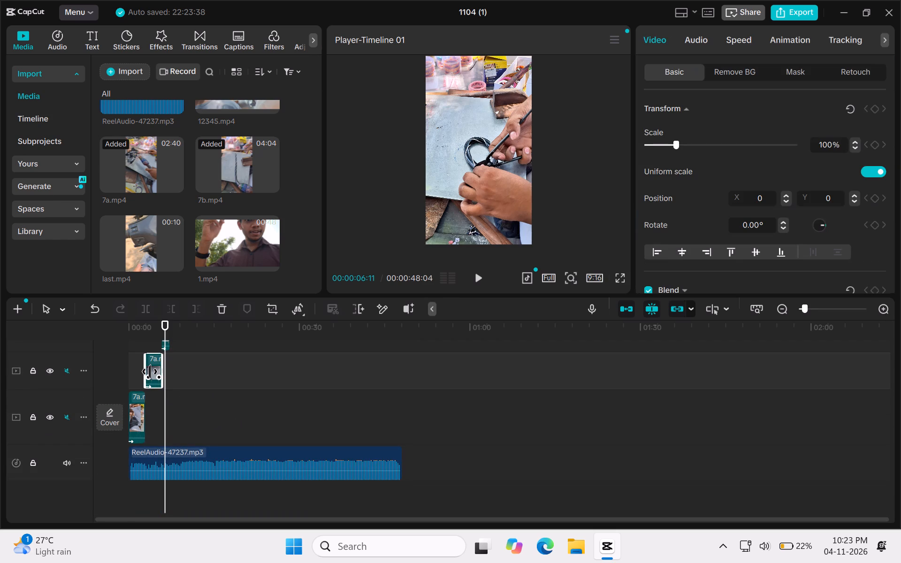
left_click(134, 351)
key("space")
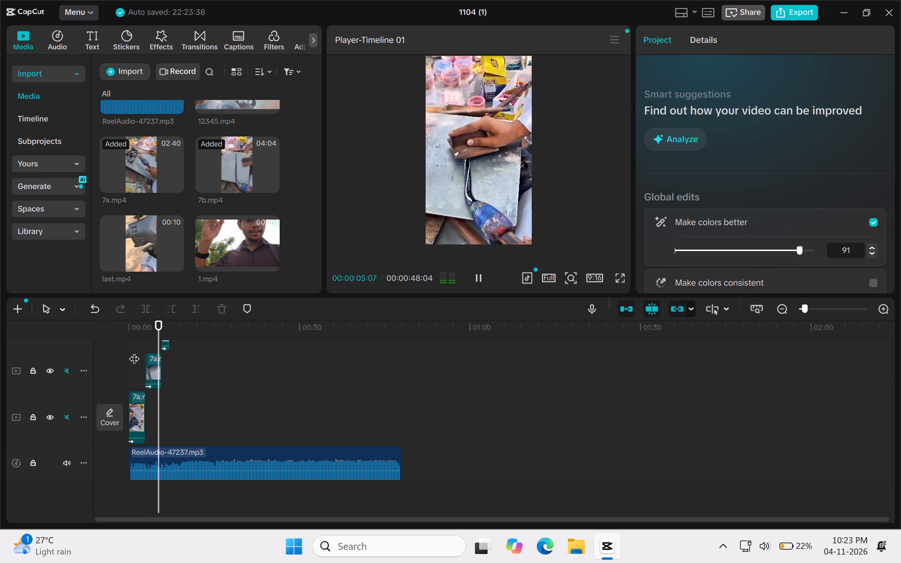
key("space")
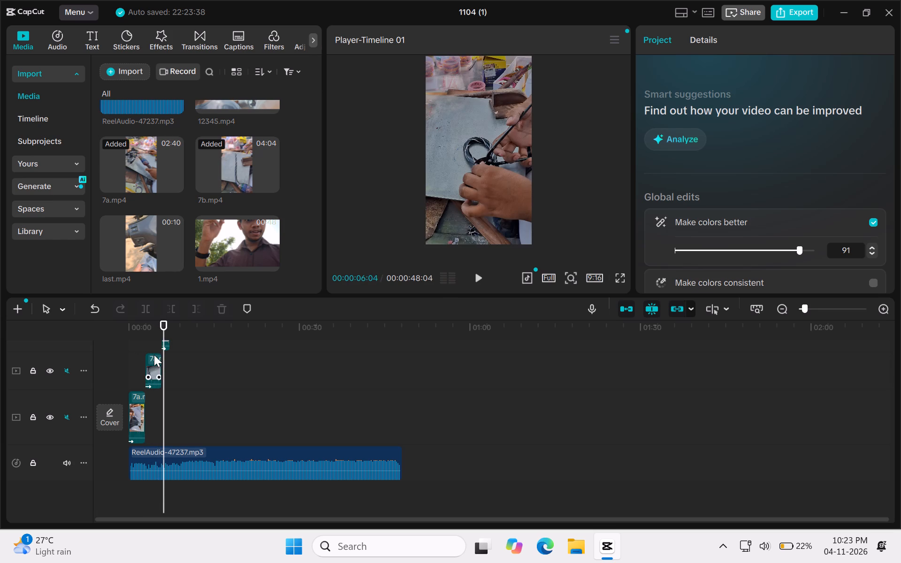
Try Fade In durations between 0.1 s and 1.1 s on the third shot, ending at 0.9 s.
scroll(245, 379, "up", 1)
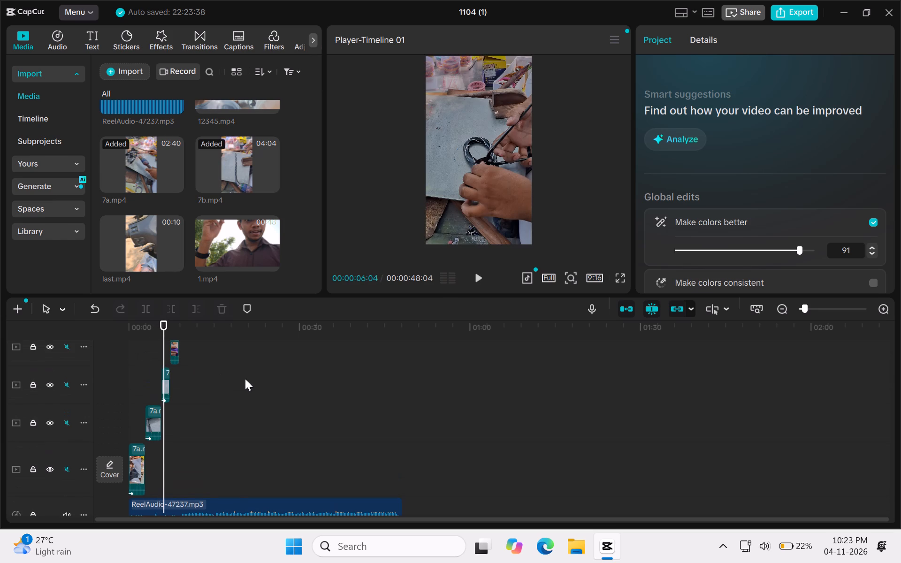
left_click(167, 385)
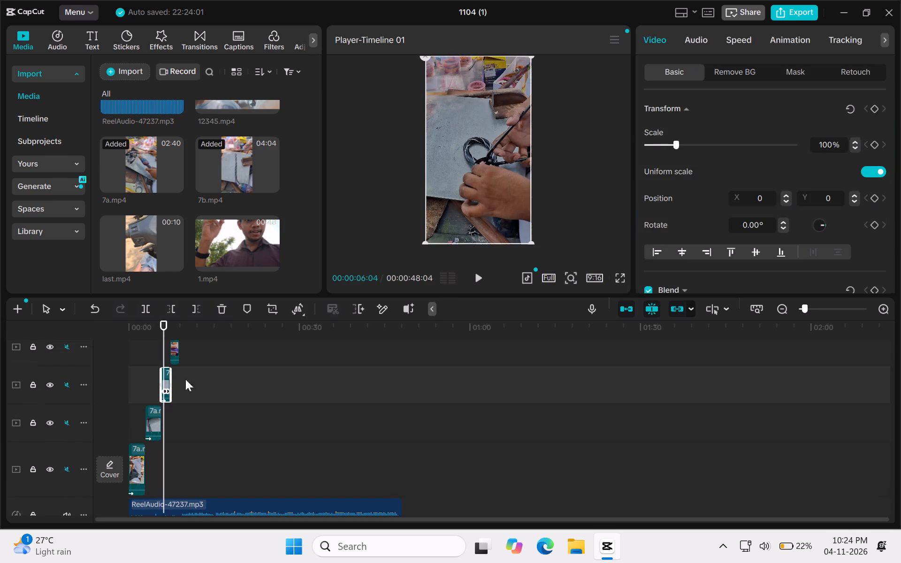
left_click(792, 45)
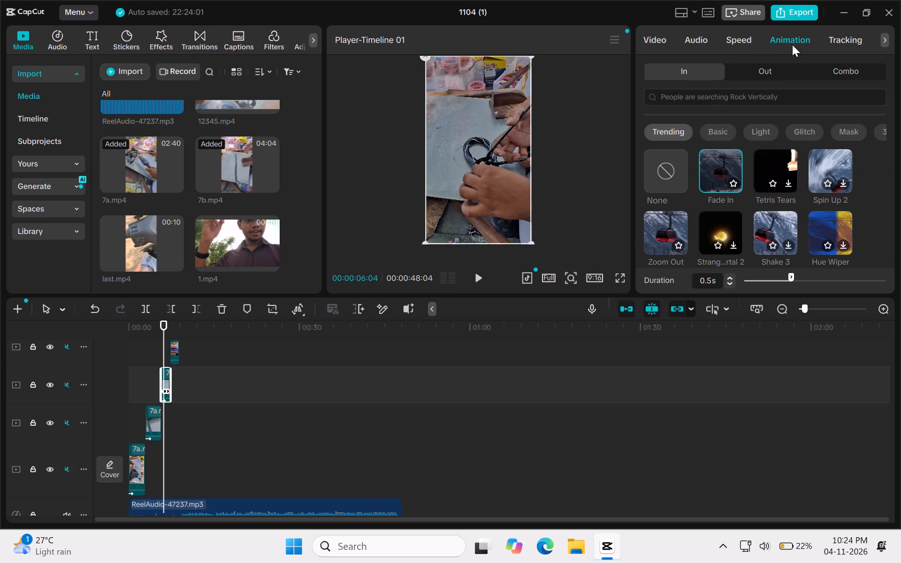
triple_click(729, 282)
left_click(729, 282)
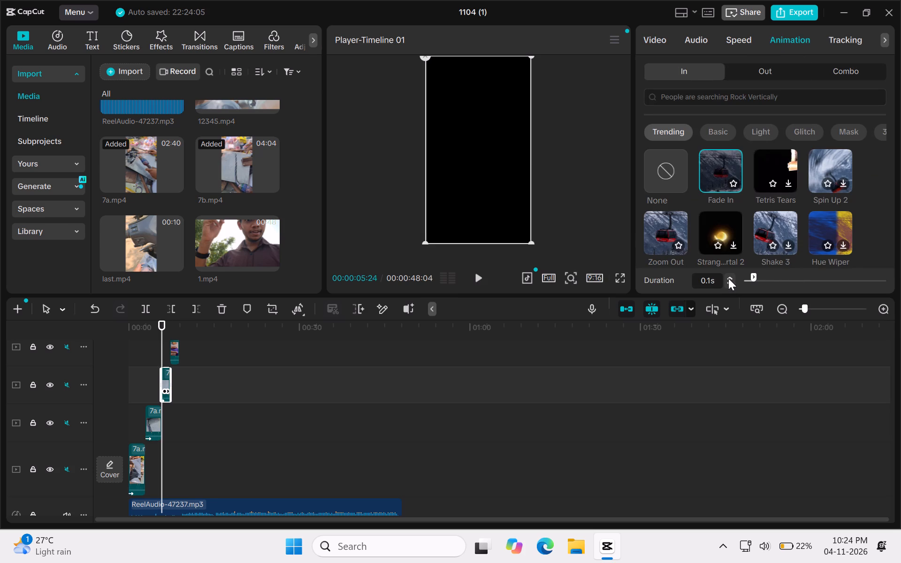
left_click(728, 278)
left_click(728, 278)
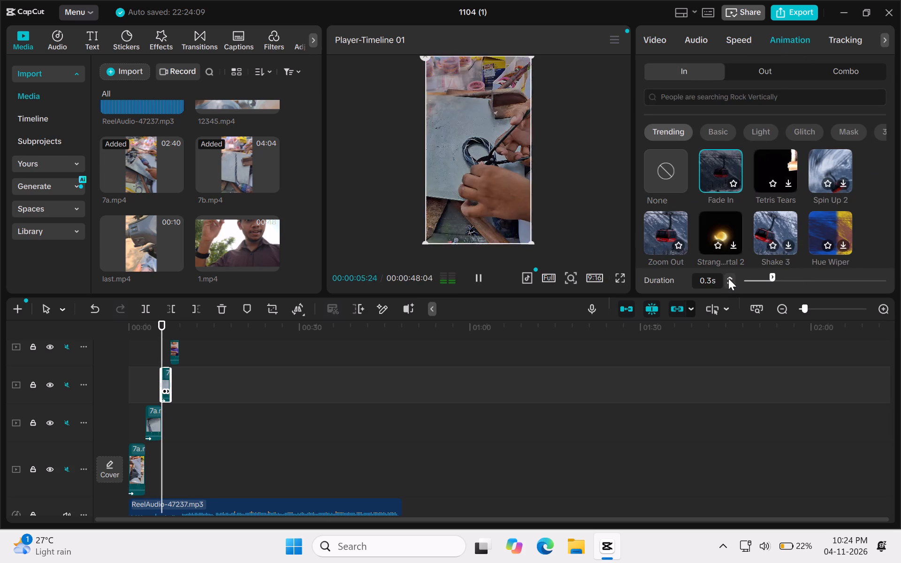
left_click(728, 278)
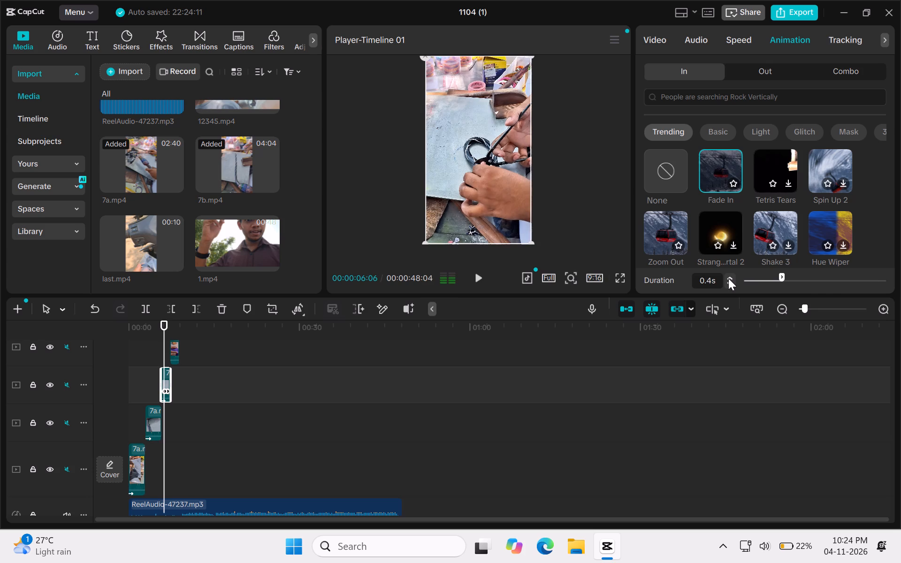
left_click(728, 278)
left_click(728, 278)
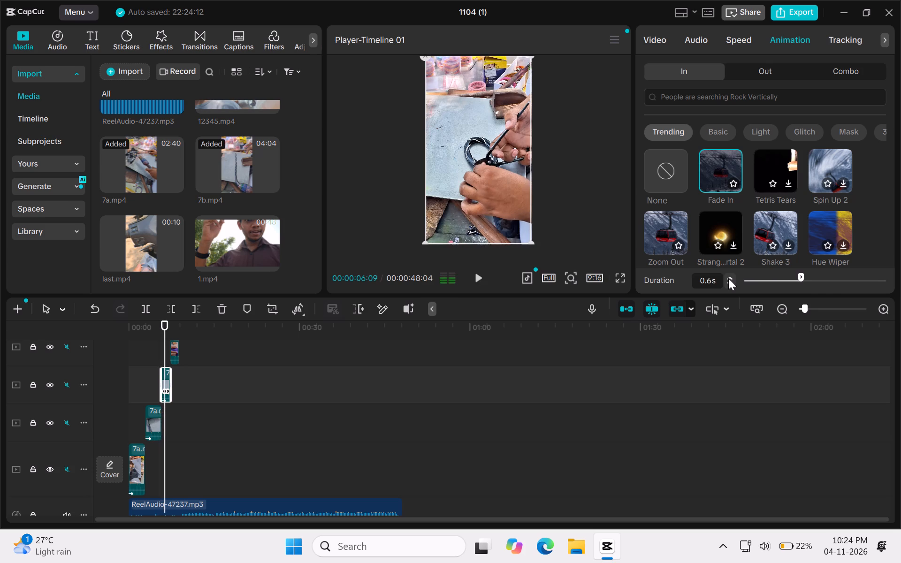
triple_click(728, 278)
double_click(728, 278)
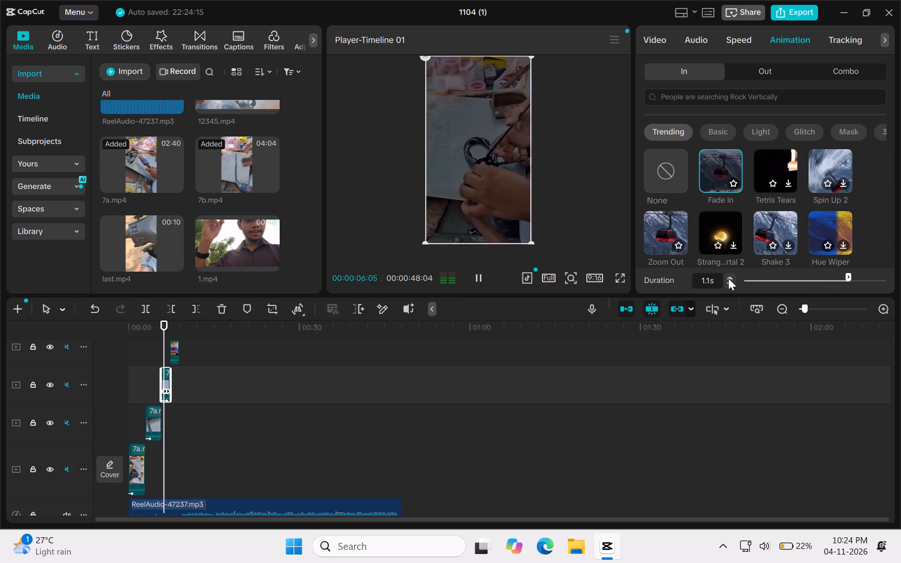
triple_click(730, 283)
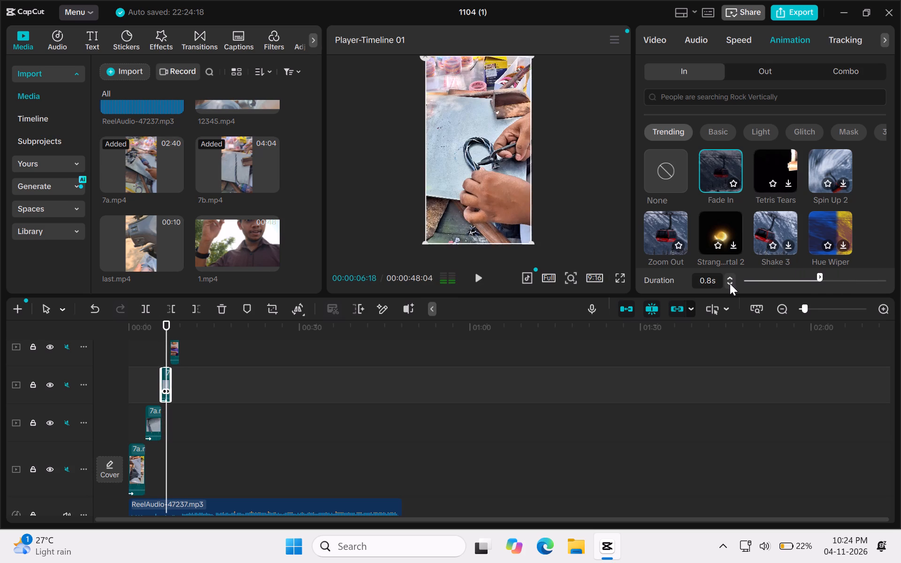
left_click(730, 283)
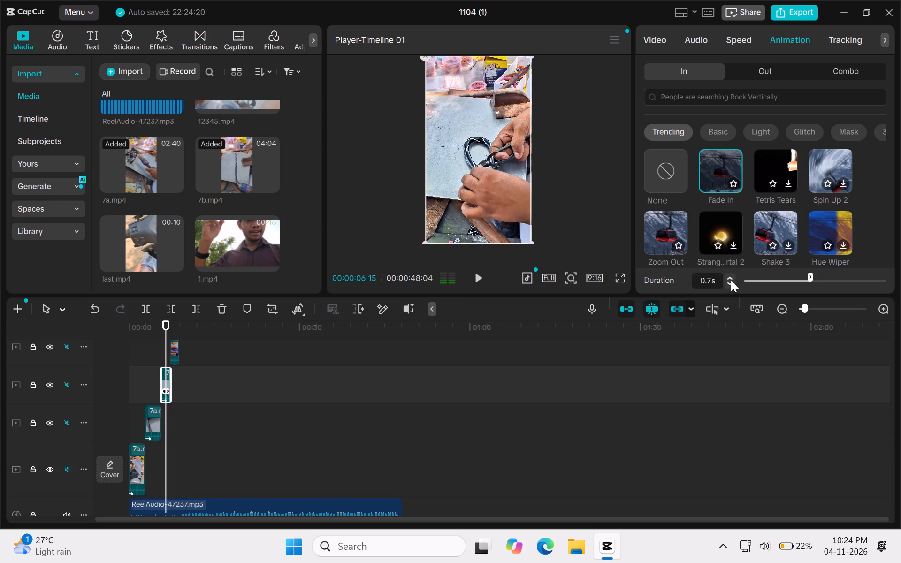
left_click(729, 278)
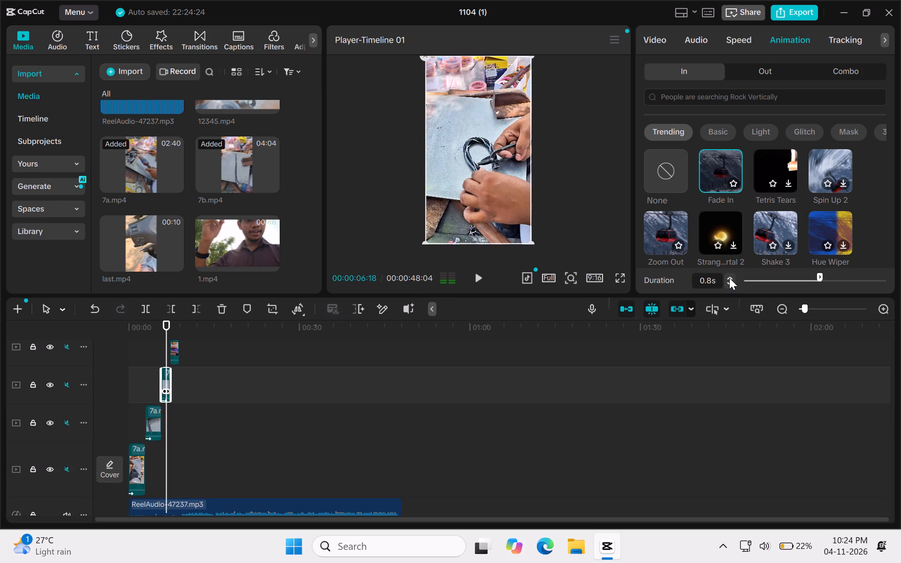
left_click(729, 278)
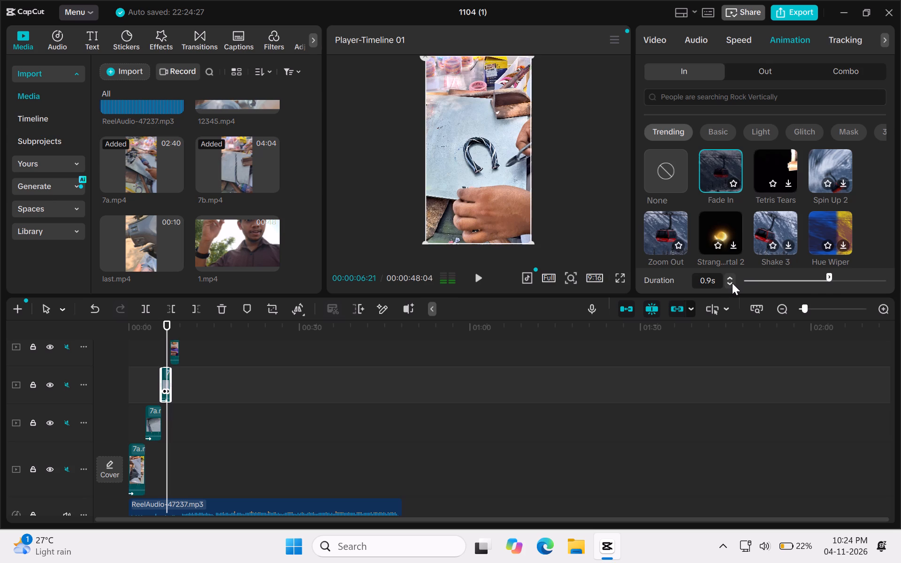
Reset the third shot's Fade In duration to 0.1 s and raise it in increments to 1.0 s.
left_click(750, 279)
left_click(727, 280)
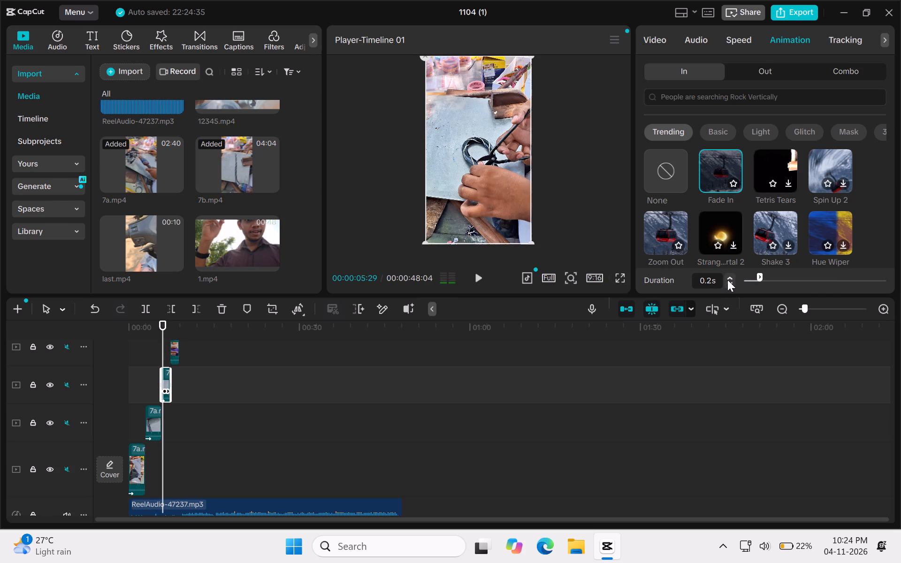
left_click(727, 280)
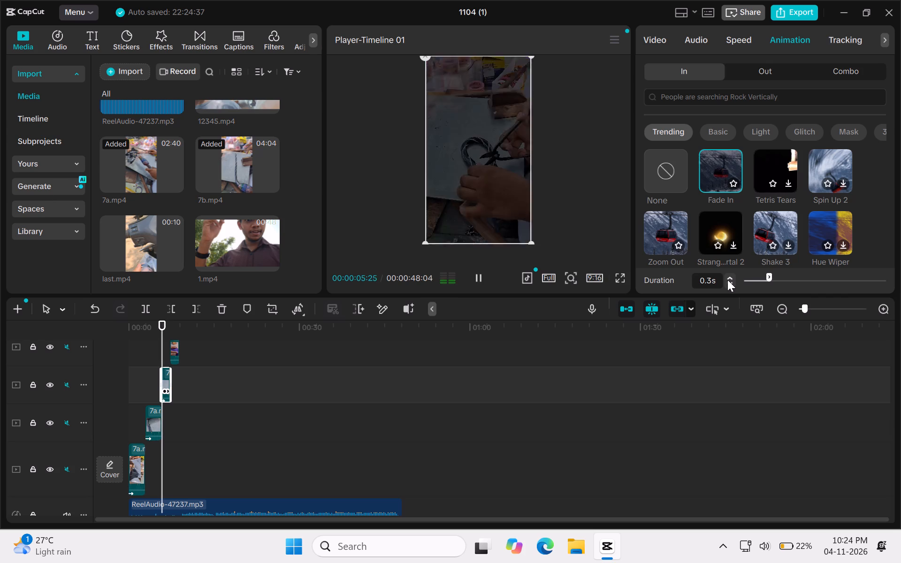
triple_click(727, 280)
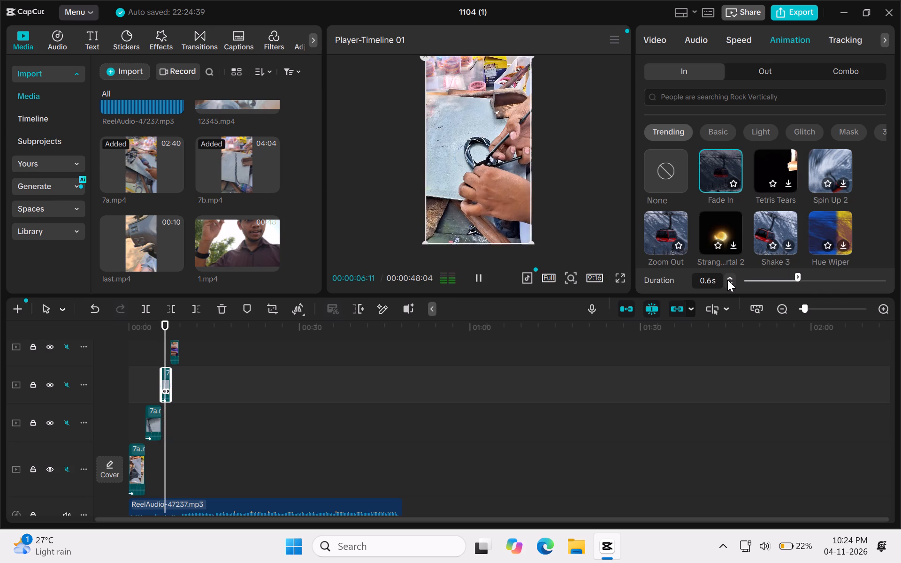
left_click(727, 280)
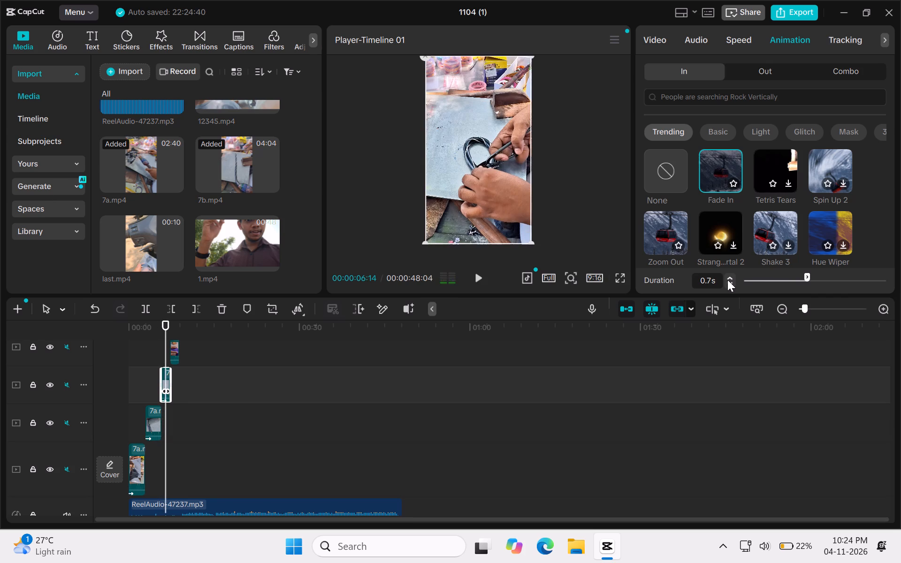
left_click(727, 280)
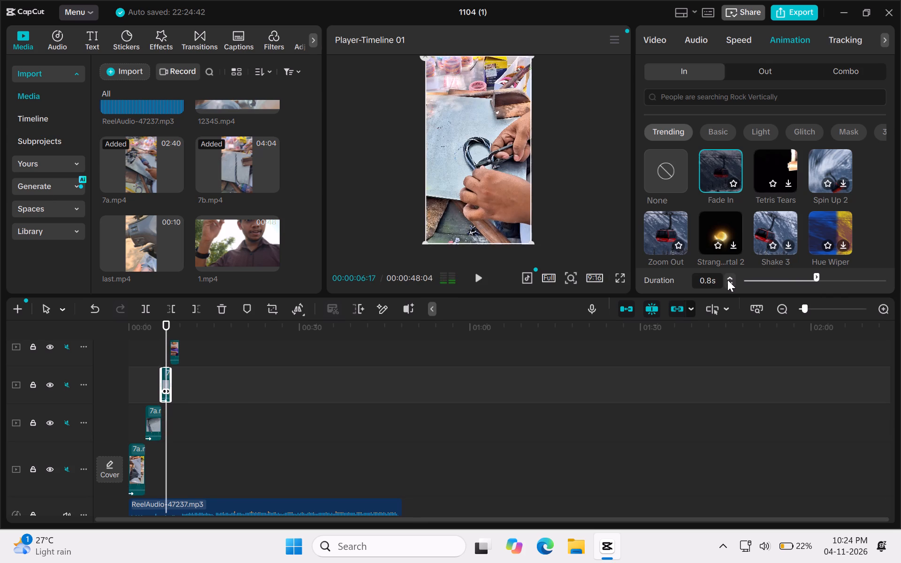
left_click(727, 280)
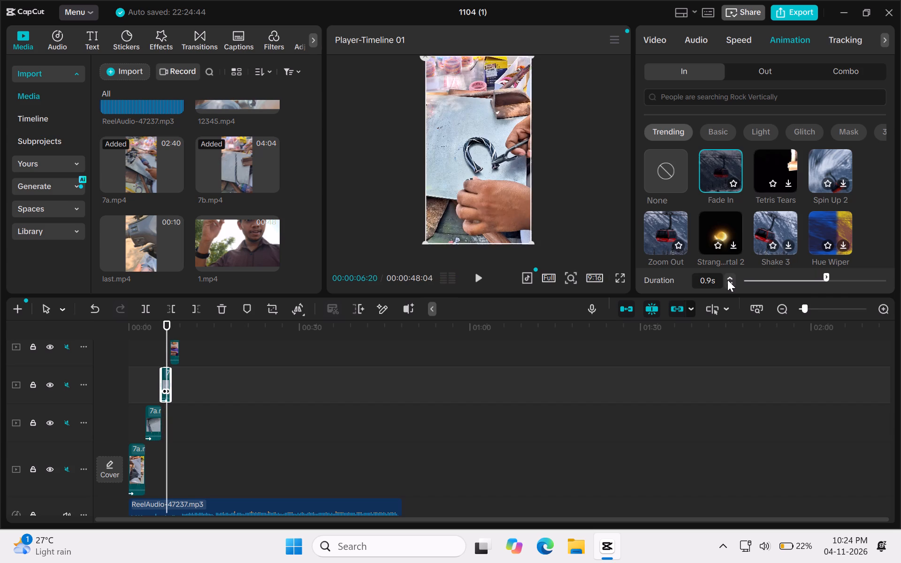
left_click(731, 276)
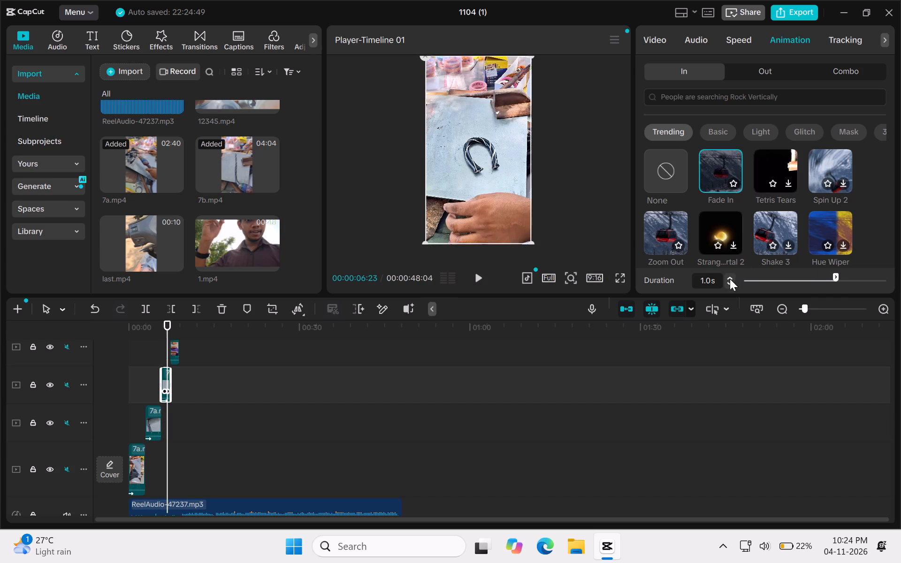
Set the second shot's Fade In duration to 0.8 s.
left_click(157, 424)
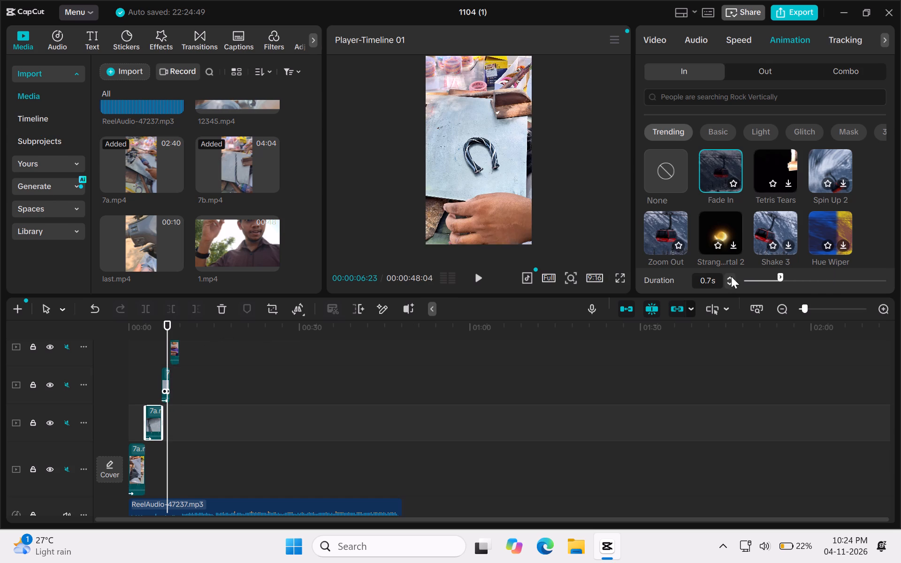
left_click(729, 283)
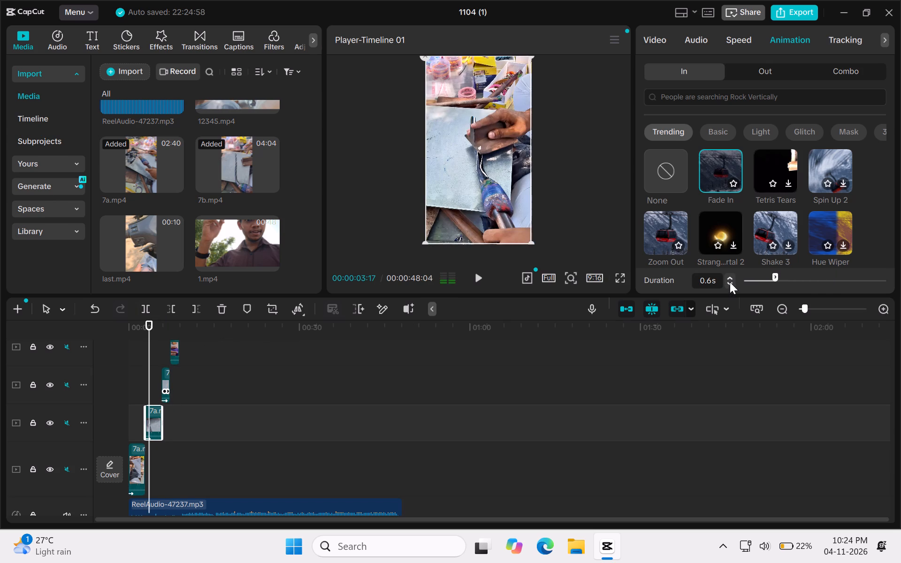
left_click(730, 279)
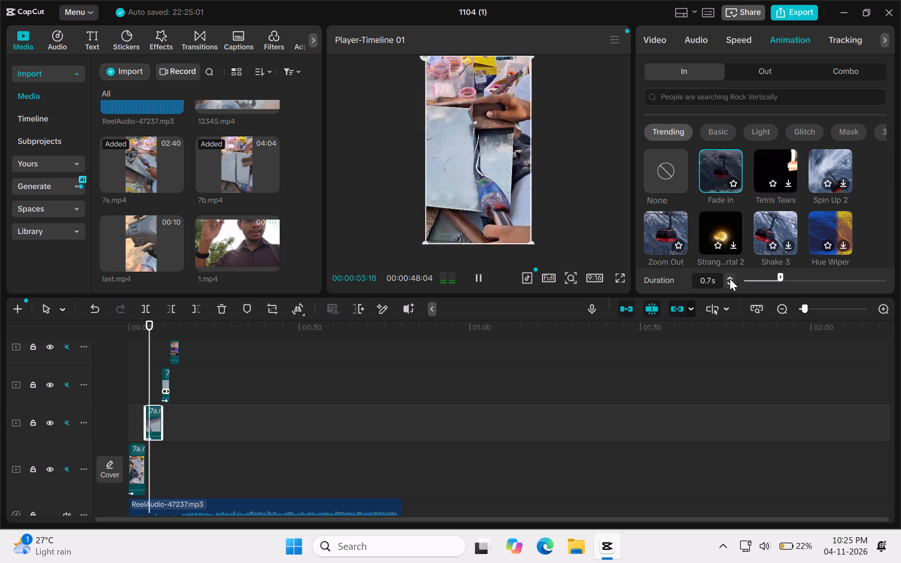
left_click(730, 279)
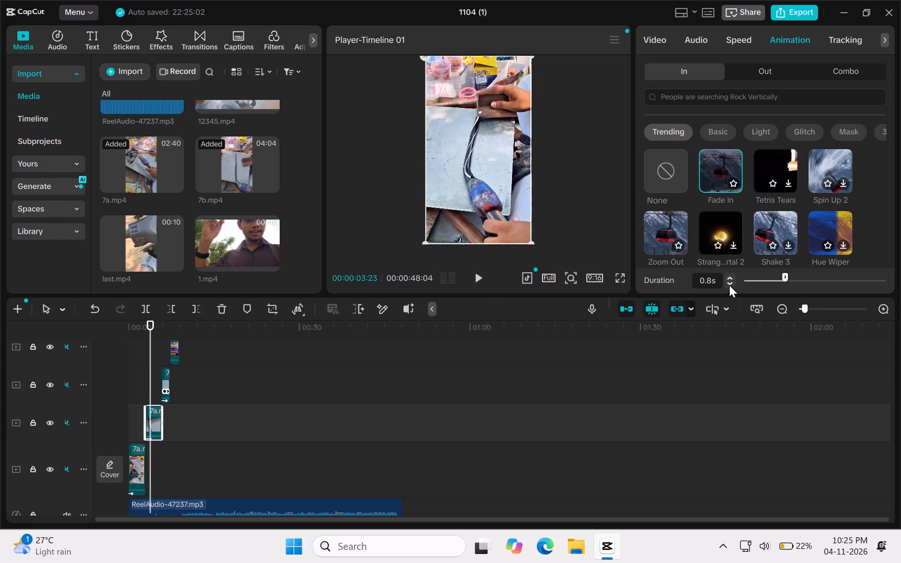
Set the first shot's Fade In duration to 0.8 s.
left_click(136, 454)
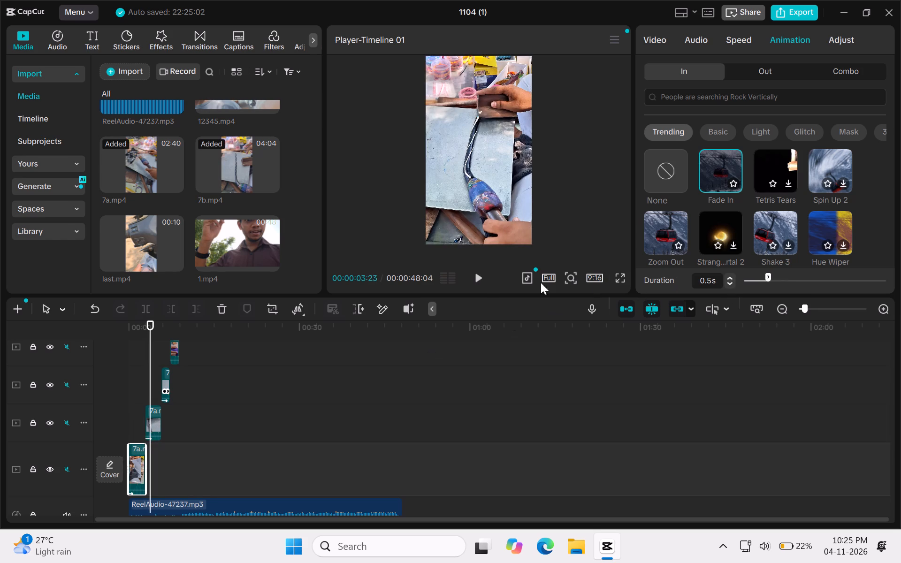
left_click(727, 285)
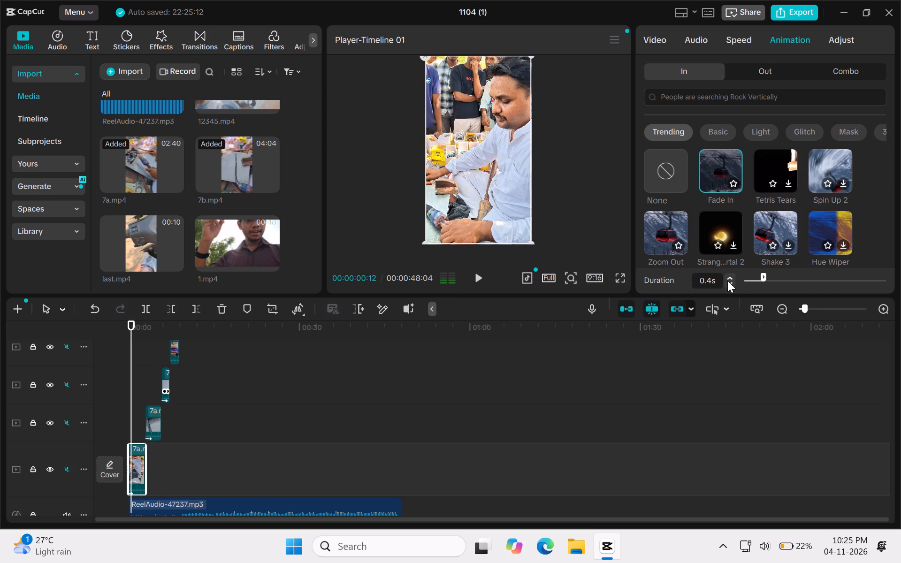
triple_click(732, 275)
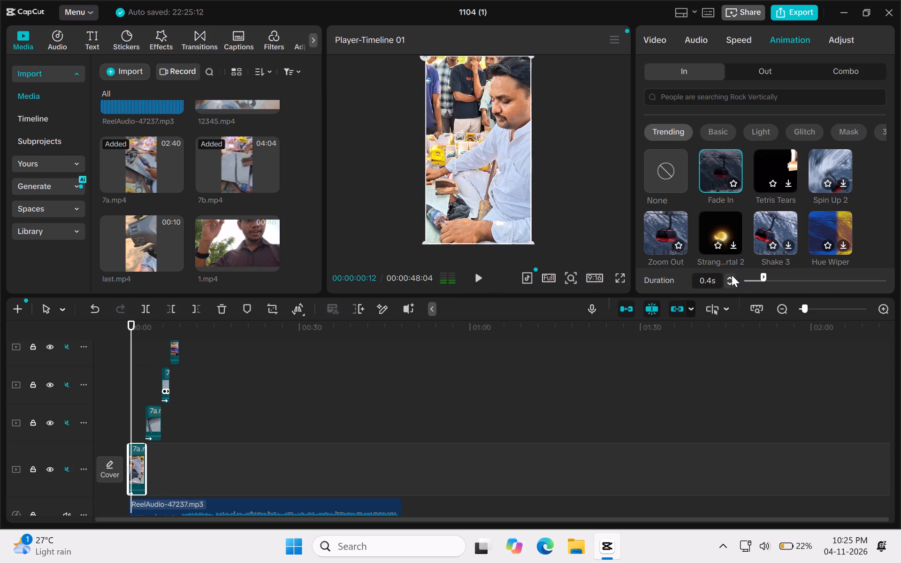
left_click(730, 279)
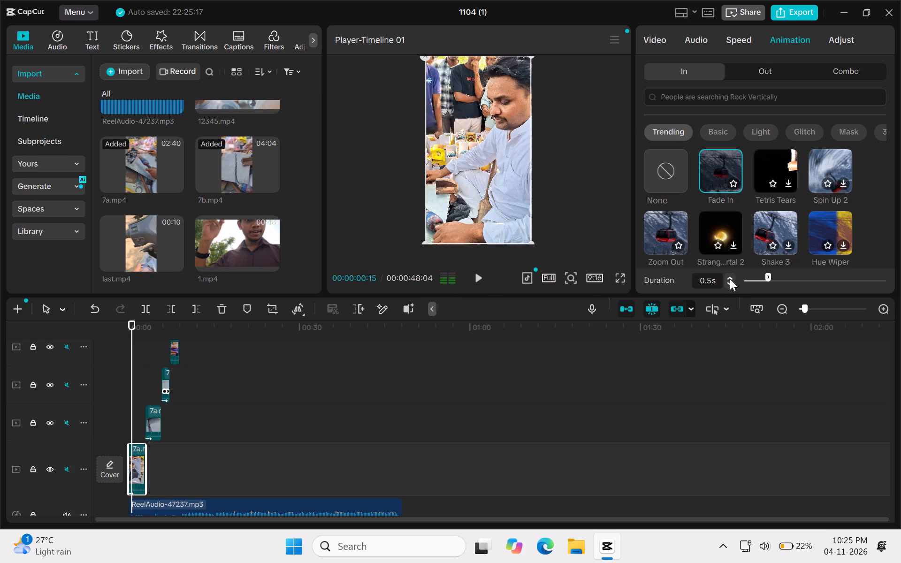
double_click(730, 279)
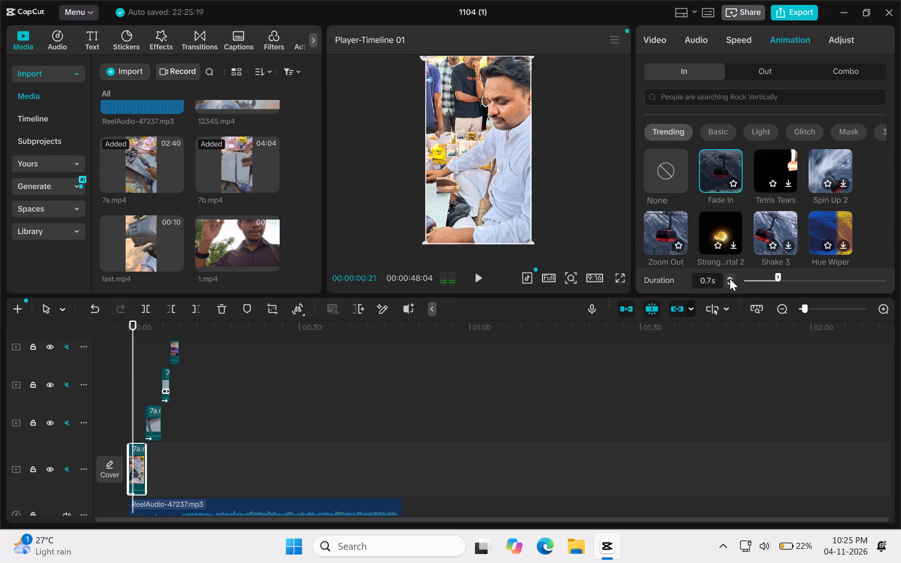
left_click(730, 279)
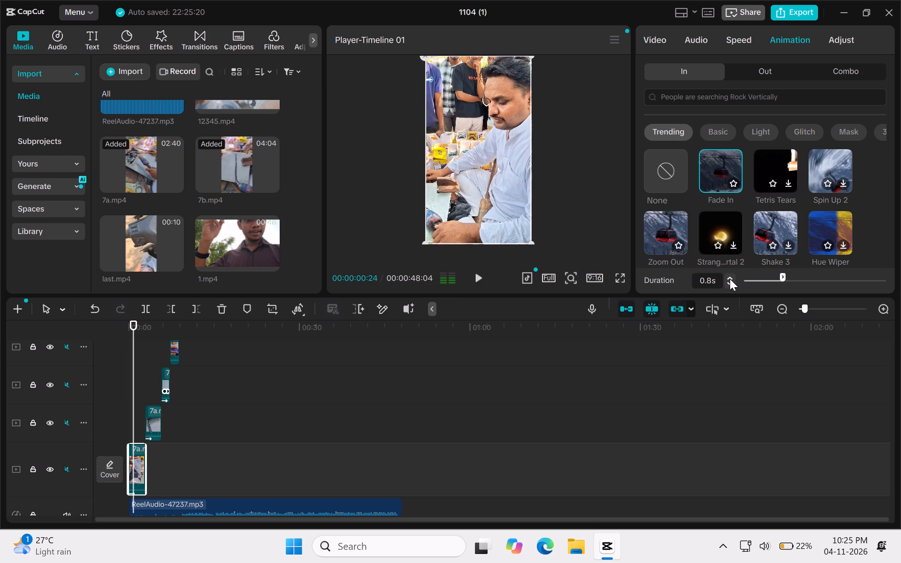
left_click(728, 274)
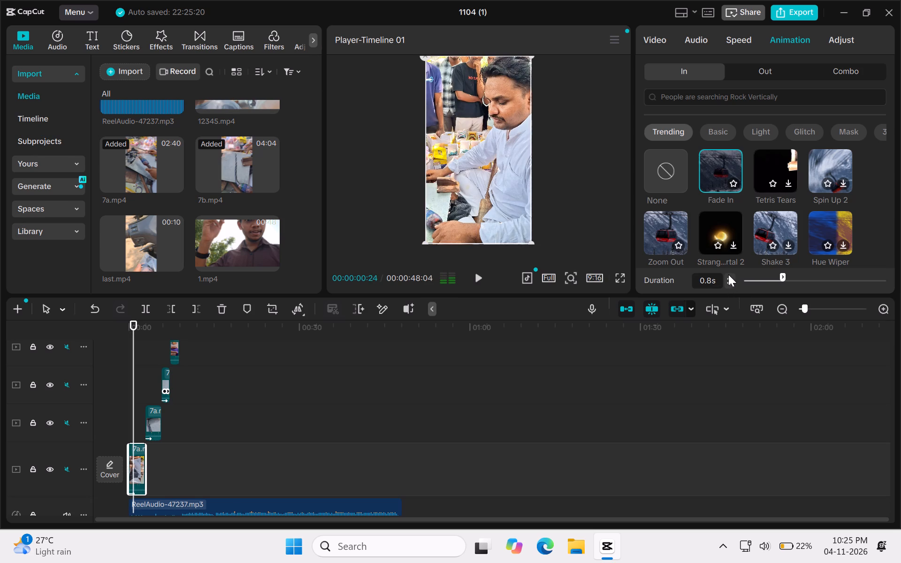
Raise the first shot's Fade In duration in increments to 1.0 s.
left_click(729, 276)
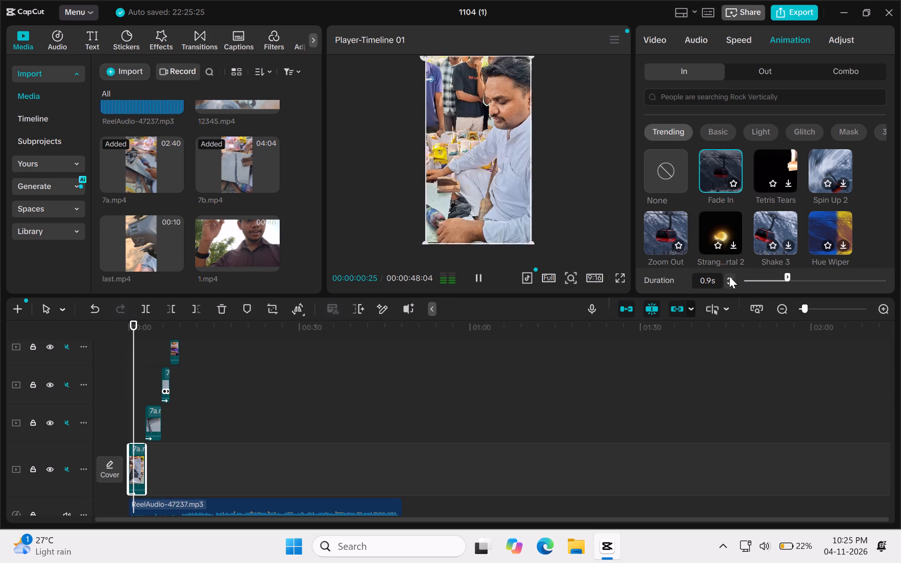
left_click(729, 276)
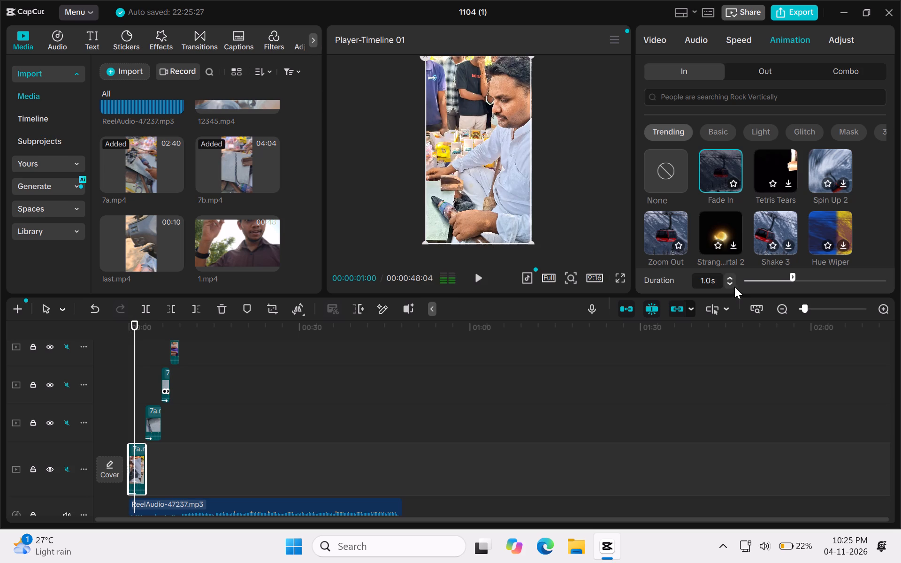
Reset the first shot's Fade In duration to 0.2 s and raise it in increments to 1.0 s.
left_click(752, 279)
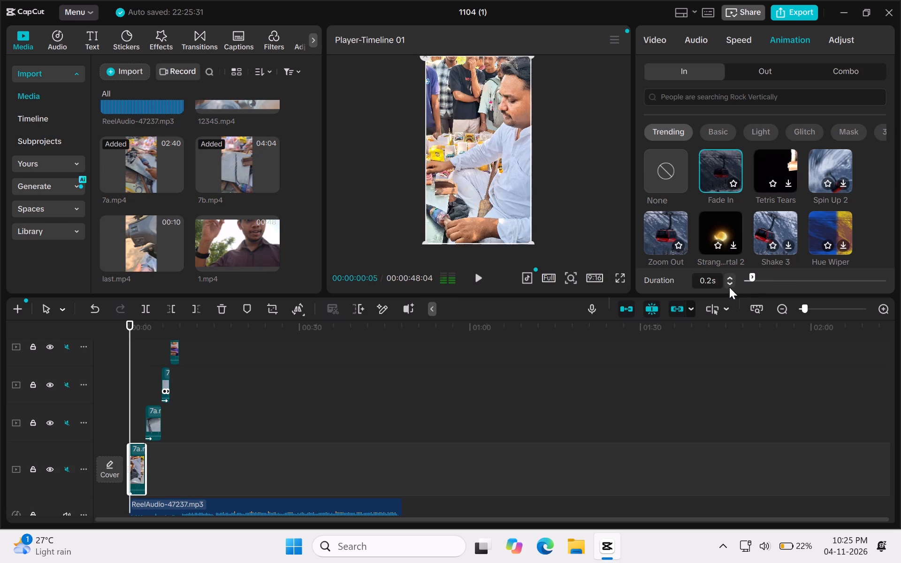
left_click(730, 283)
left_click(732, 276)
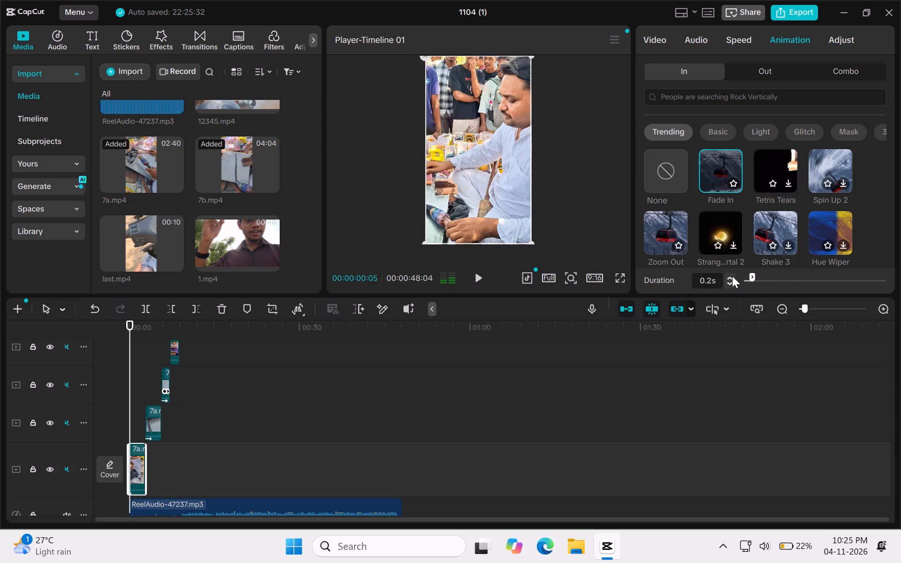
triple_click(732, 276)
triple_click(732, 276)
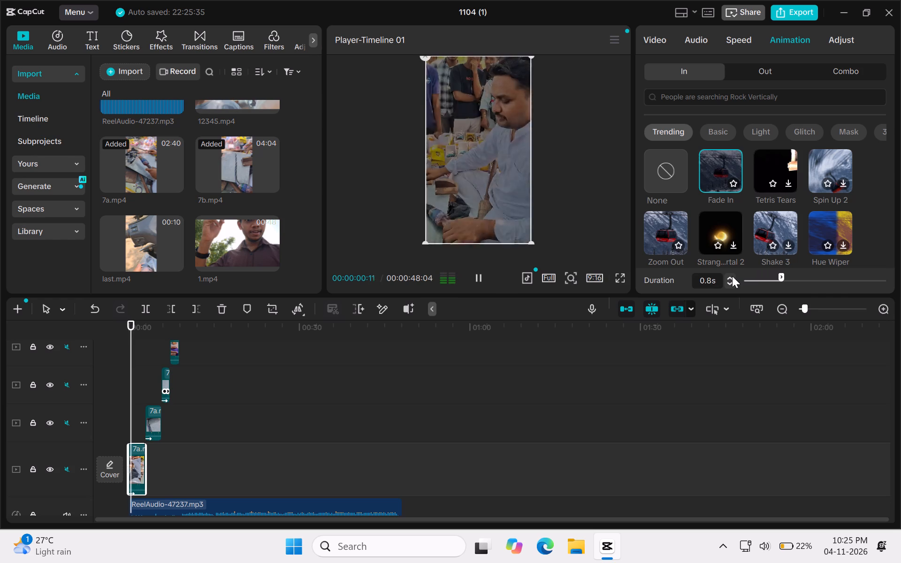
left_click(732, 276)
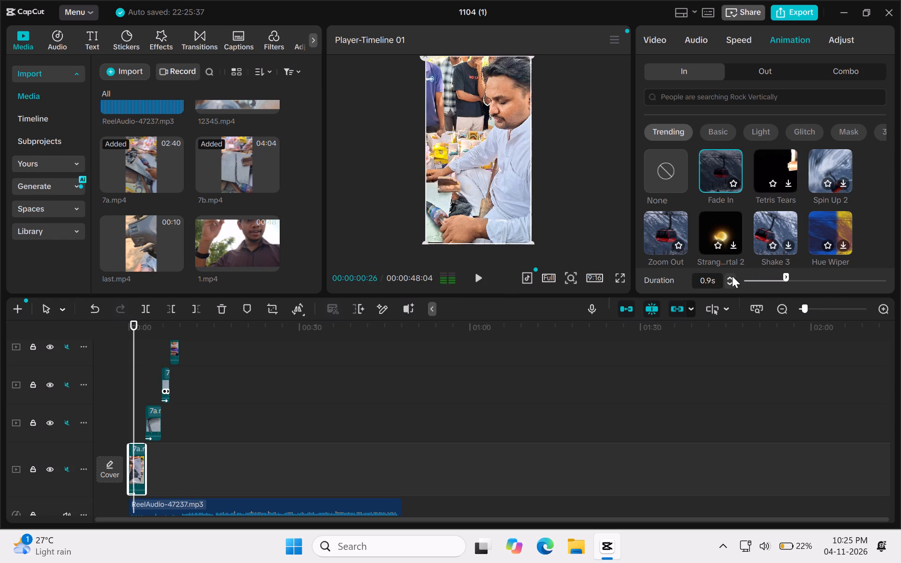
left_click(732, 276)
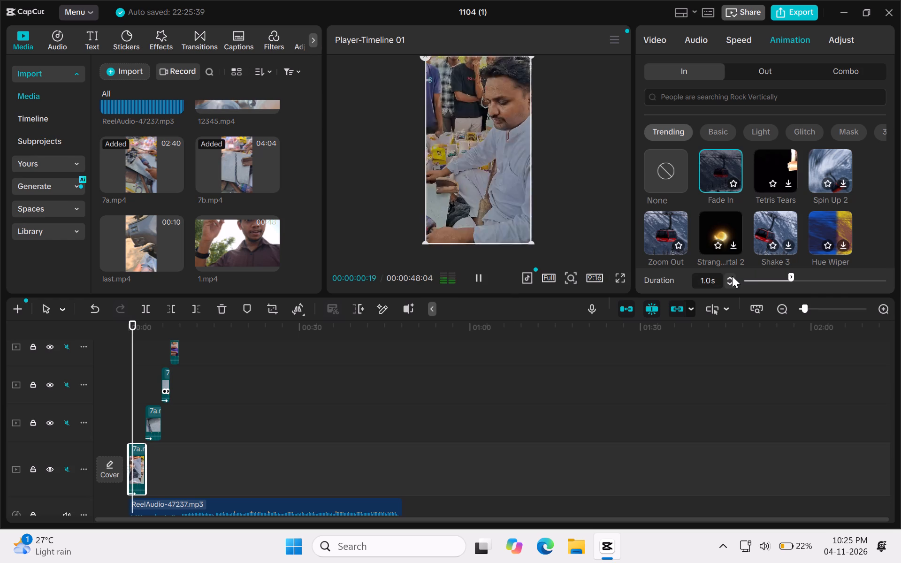
Replay the reel's opening in full screen several times to review the first shot's fade-in and the change to the second shot.
left_click(621, 274)
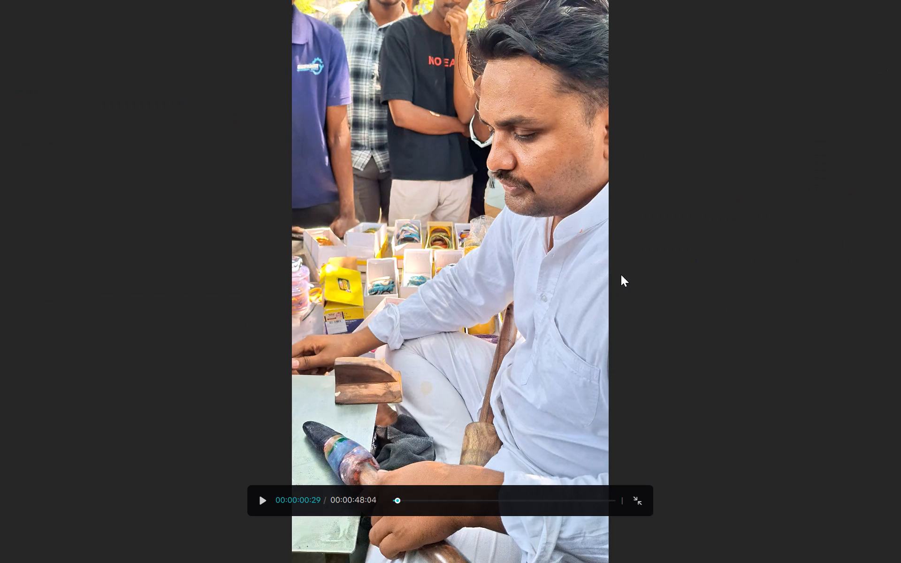
right_click_drag(398, 502, 391, 501)
right_click_drag(391, 501, 353, 499)
left_click_drag(401, 499, 360, 496)
key("space")
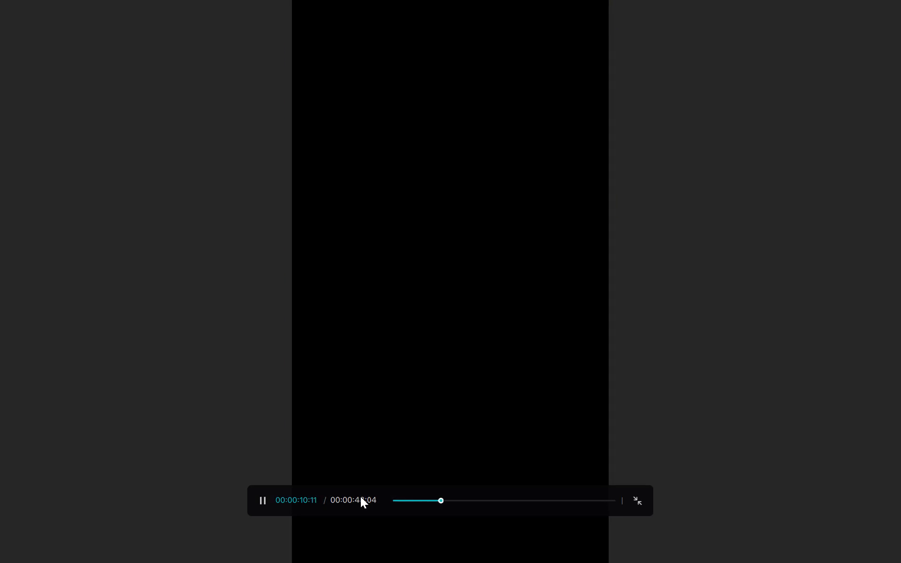
left_click(360, 496)
left_click(396, 501)
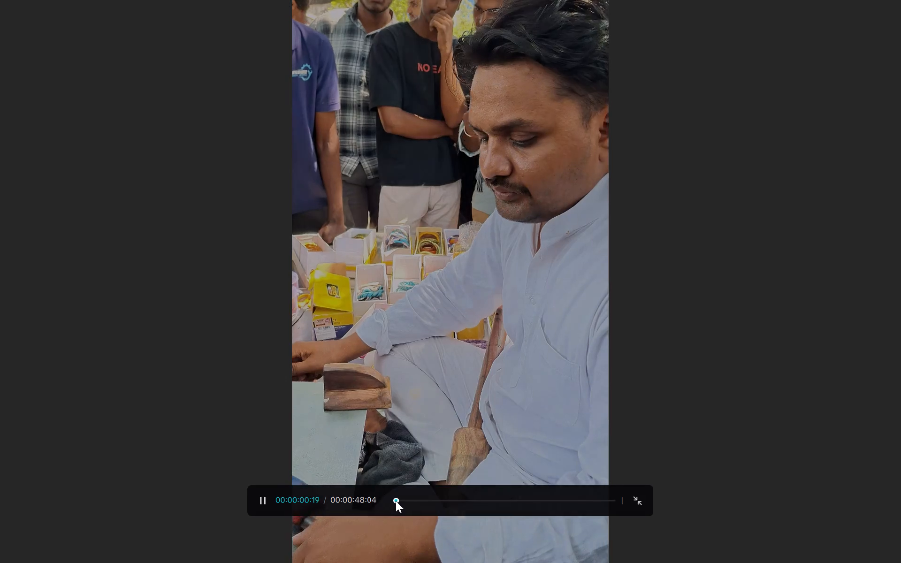
key("space")
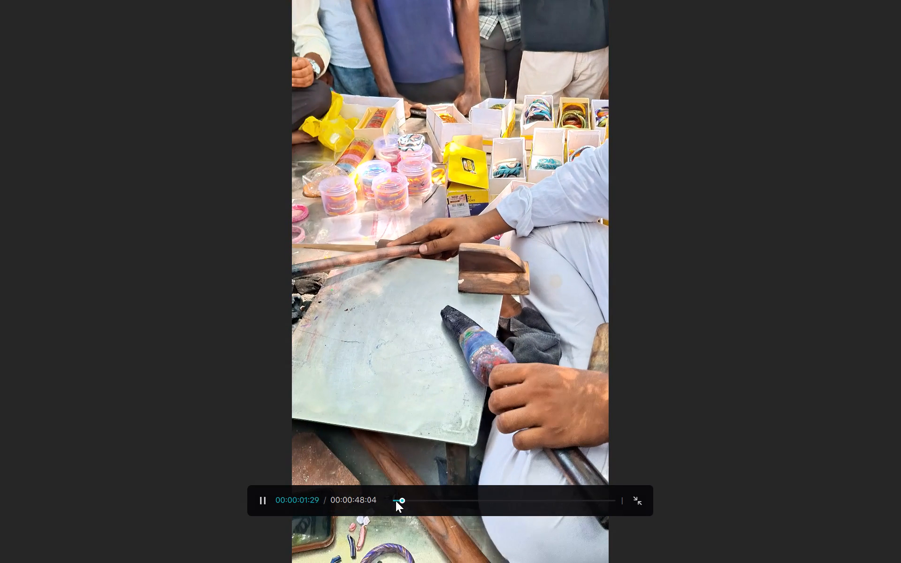
left_click(396, 501)
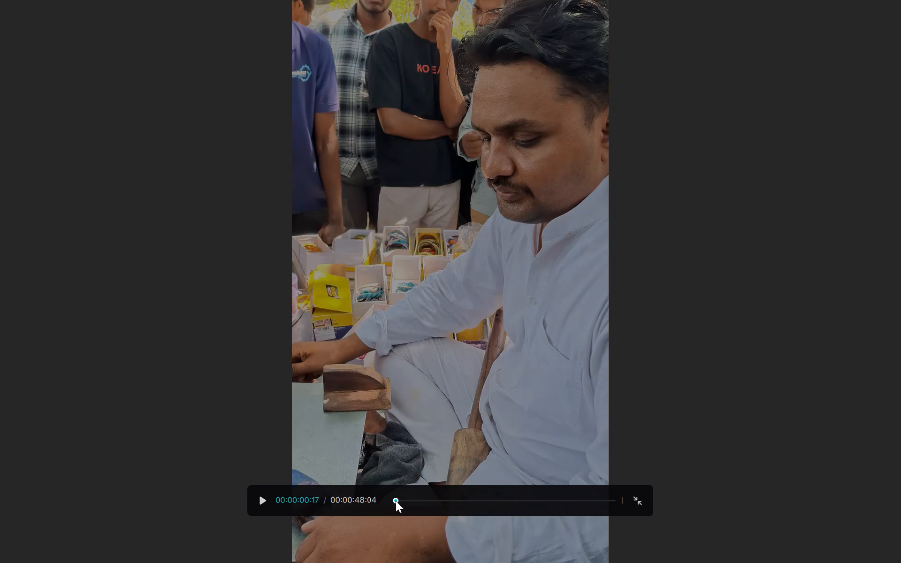
key("space")
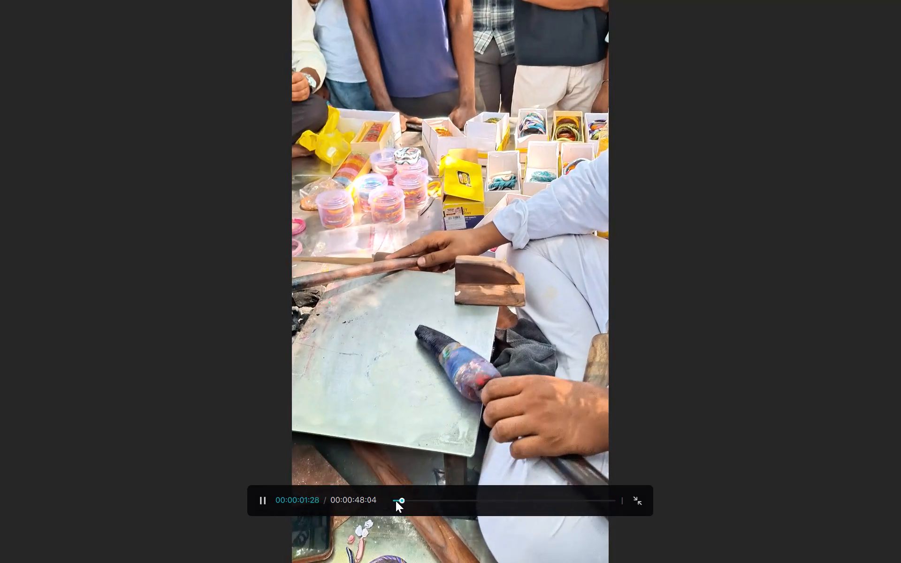
left_click_drag(396, 501, 359, 497)
key("space")
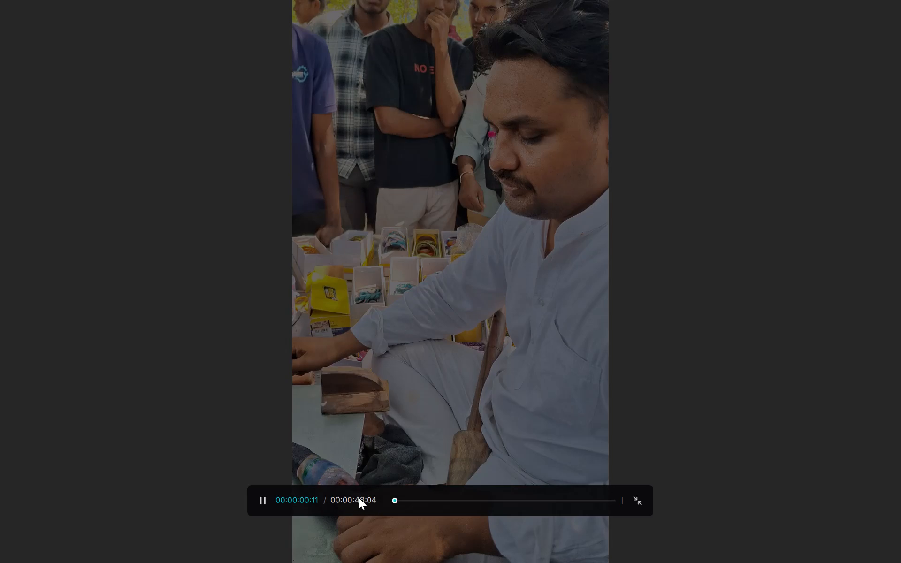
key("space")
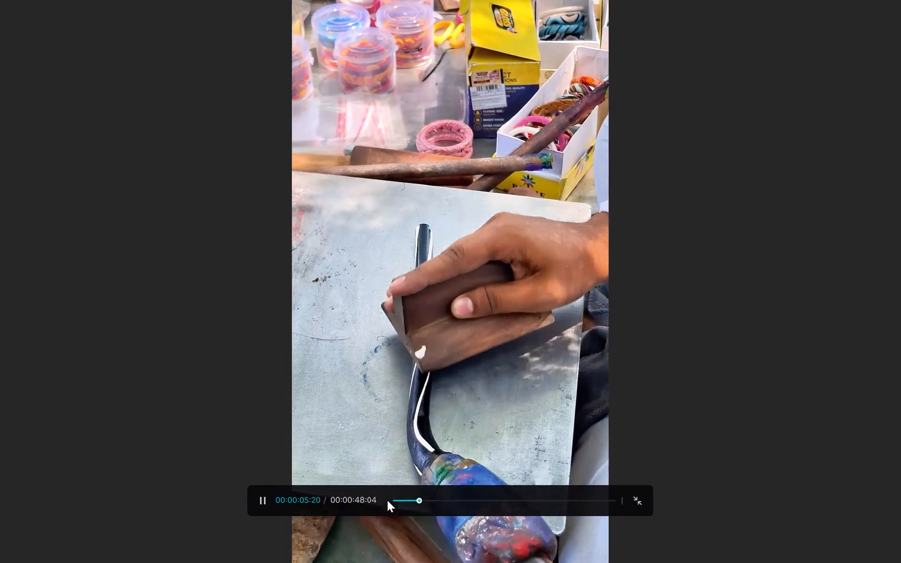
left_click(395, 500)
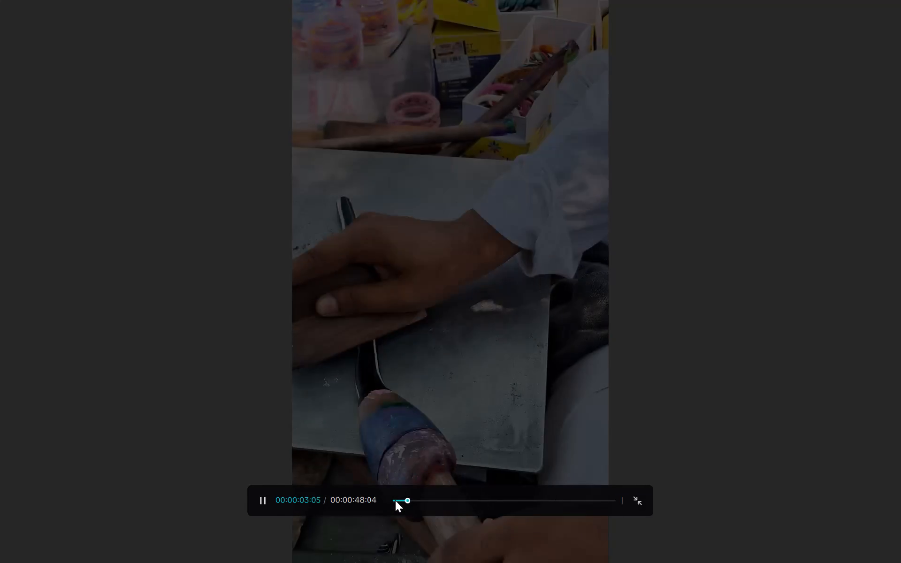
key("Escape")
key("space")
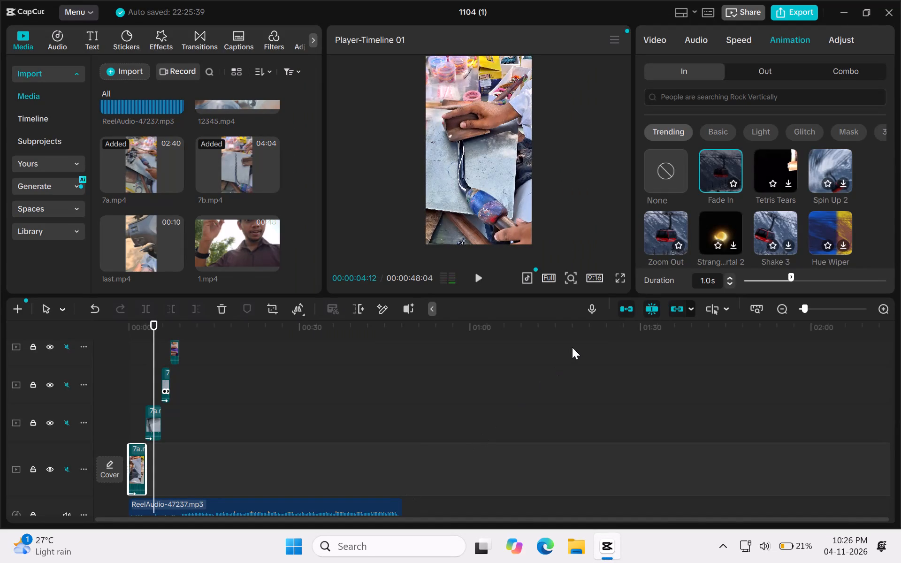
Replay the assembled shots in full screen from the start to check the fades through the last shot.
left_click(477, 280)
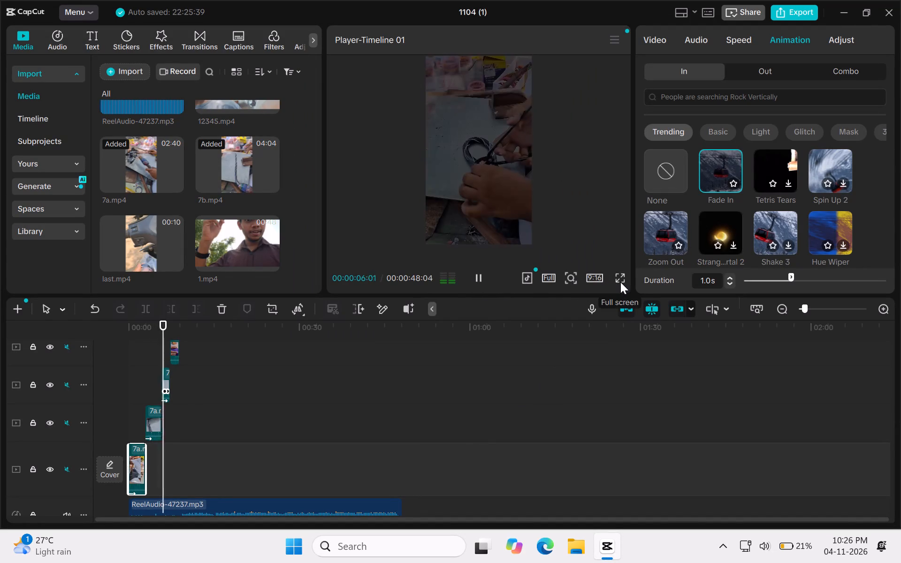
left_click(620, 272)
left_click(621, 276)
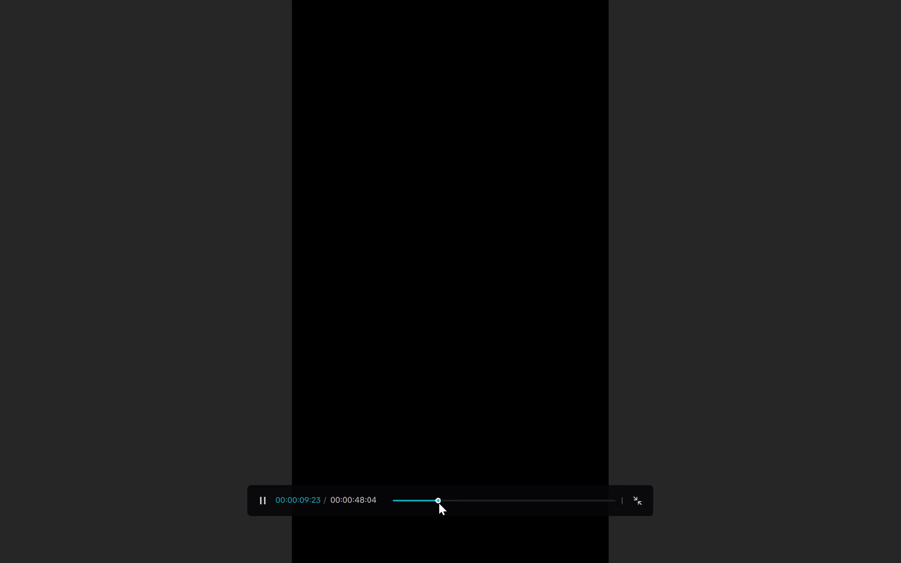
left_click_drag(439, 503, 305, 484)
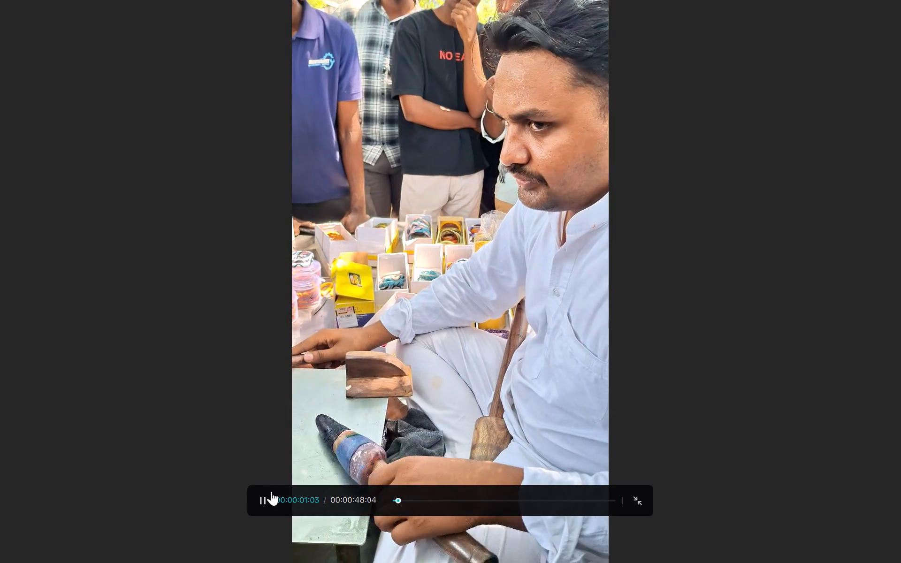
left_click(267, 497)
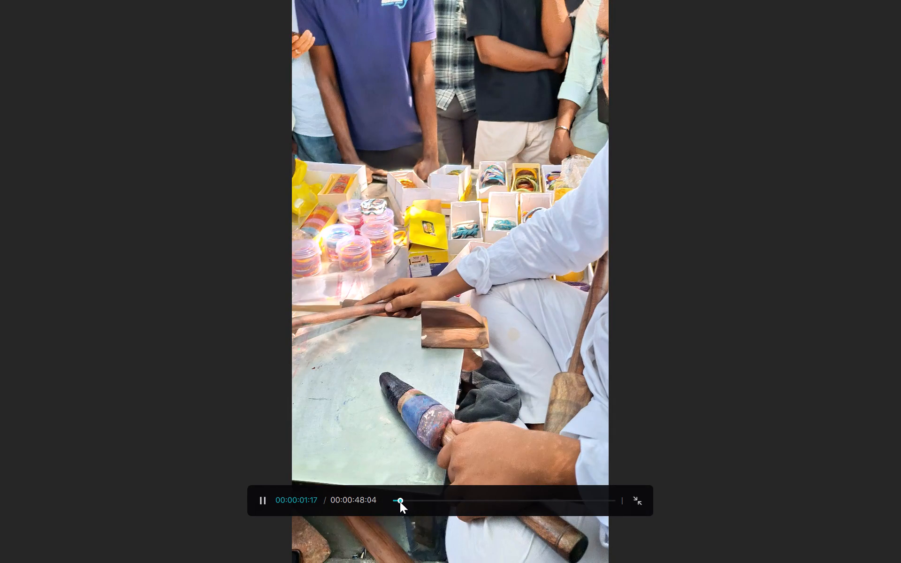
left_click_drag(400, 502, 358, 502)
key("space")
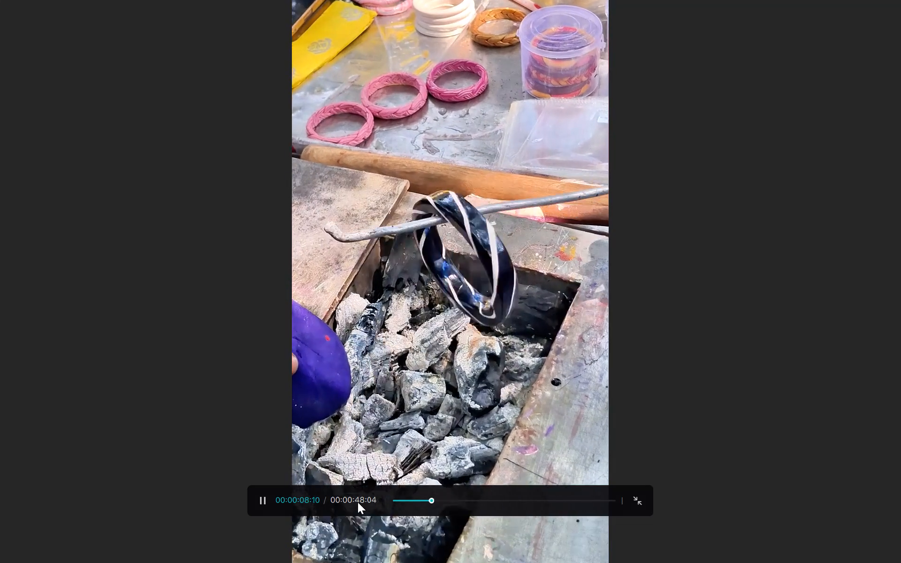
key("space")
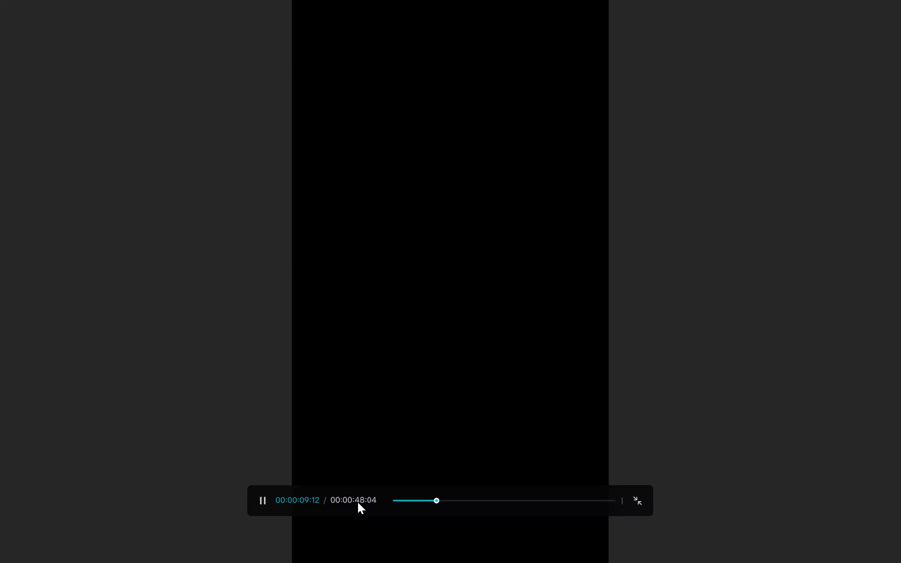
key("Escape")
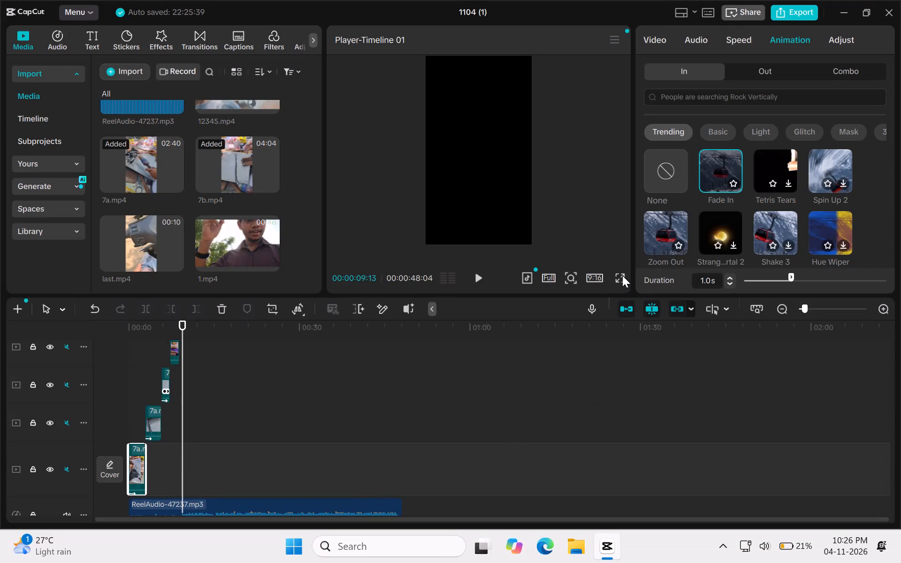
Review the shot sequence again in full screen, rechecking the first shot's fade-in from the start.
left_click(622, 275)
key("space")
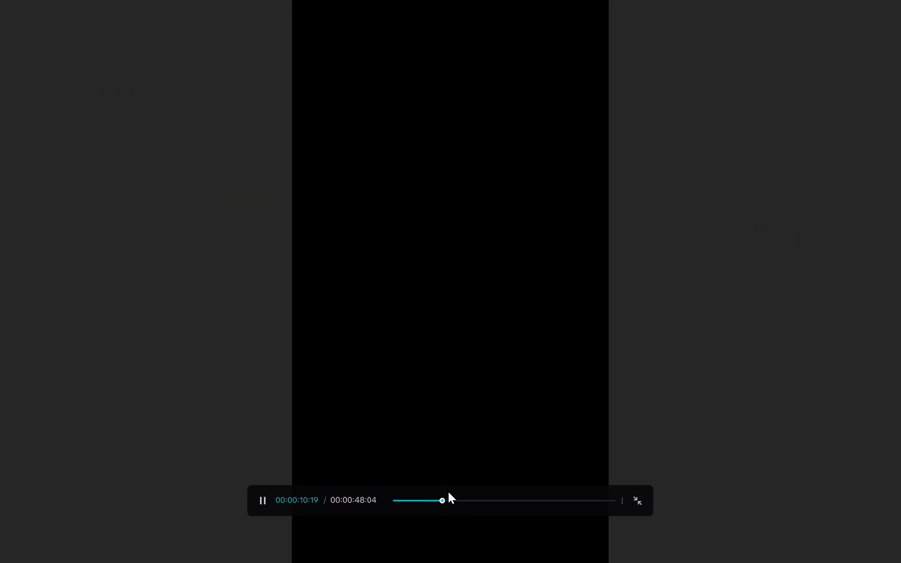
left_click_drag(443, 502, 252, 511)
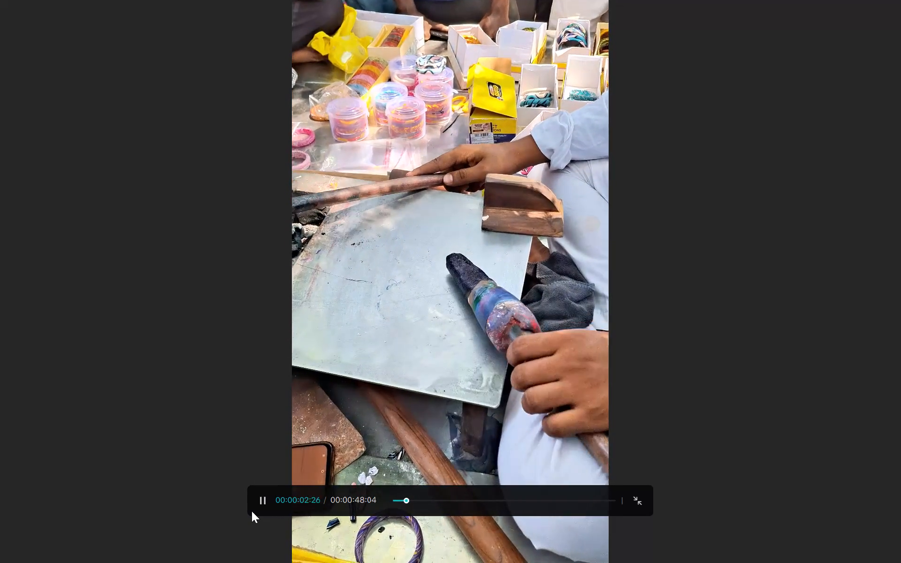
key("space")
key("space")
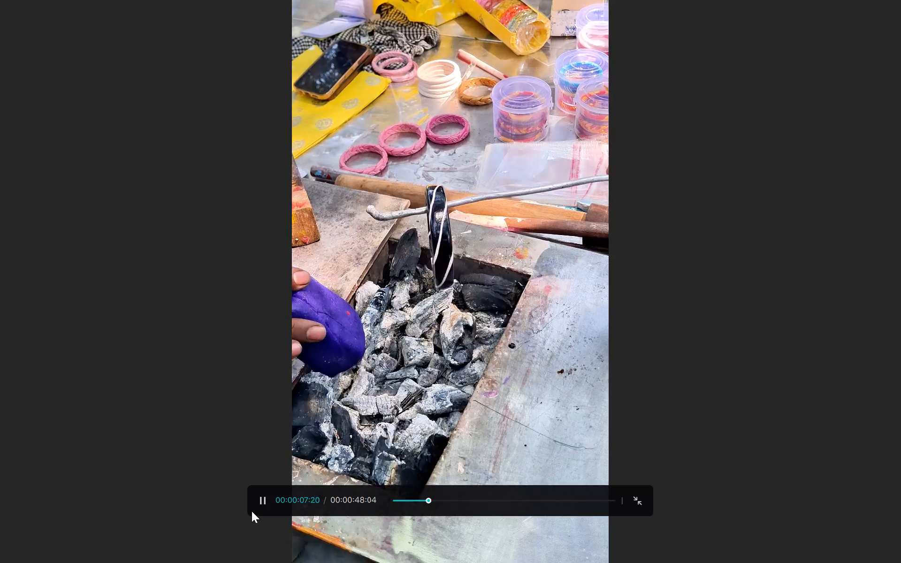
left_click(397, 499)
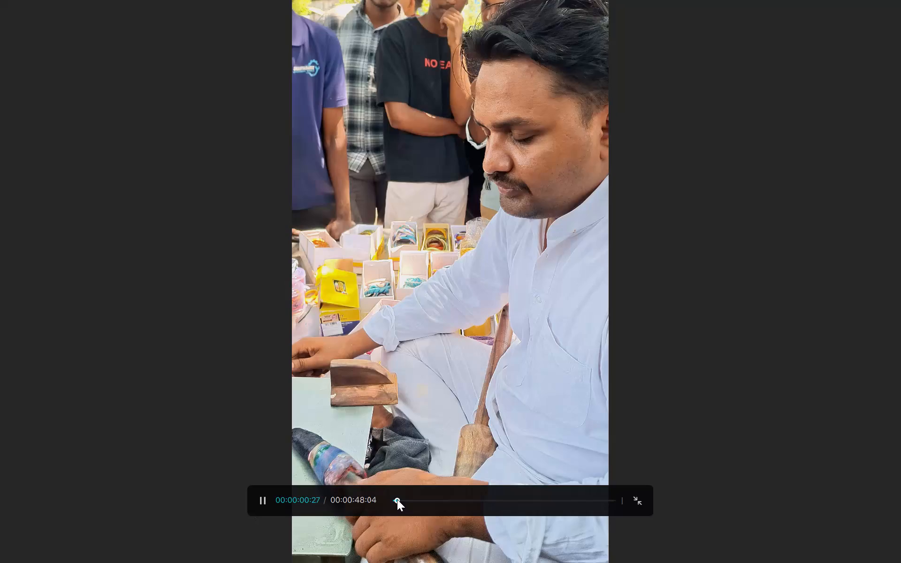
left_click_drag(397, 499, 314, 488)
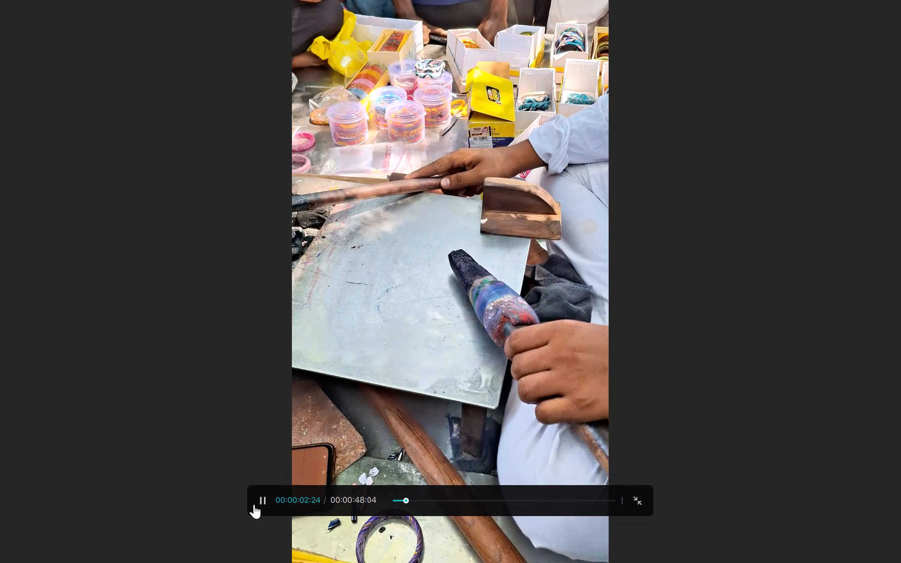
key("space")
left_click_drag(408, 502, 341, 502)
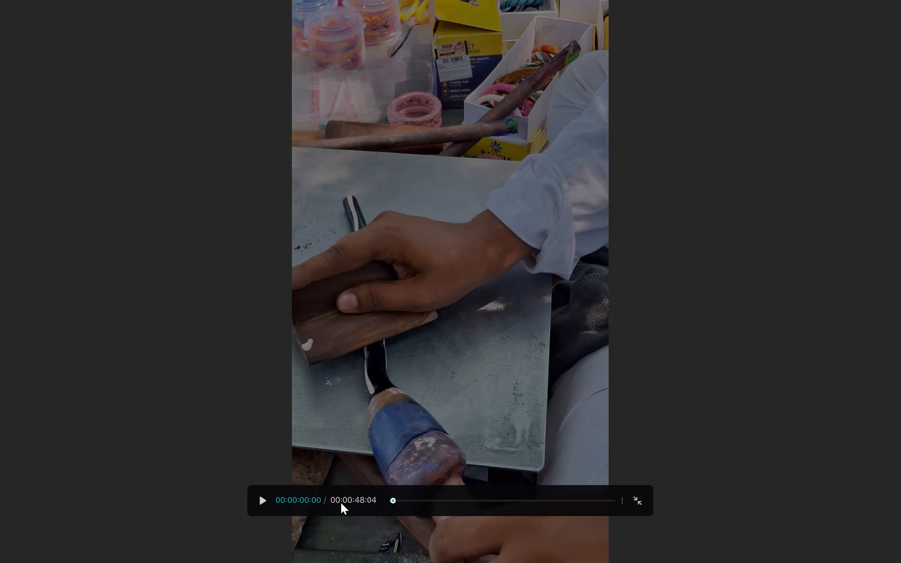
left_click_drag(341, 502, 323, 502)
key("space")
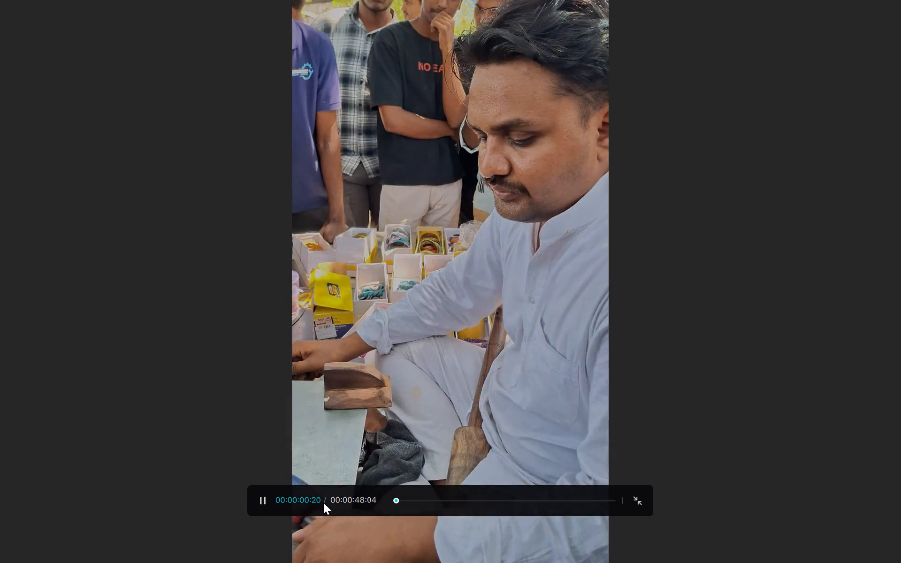
key("space")
key("Escape")
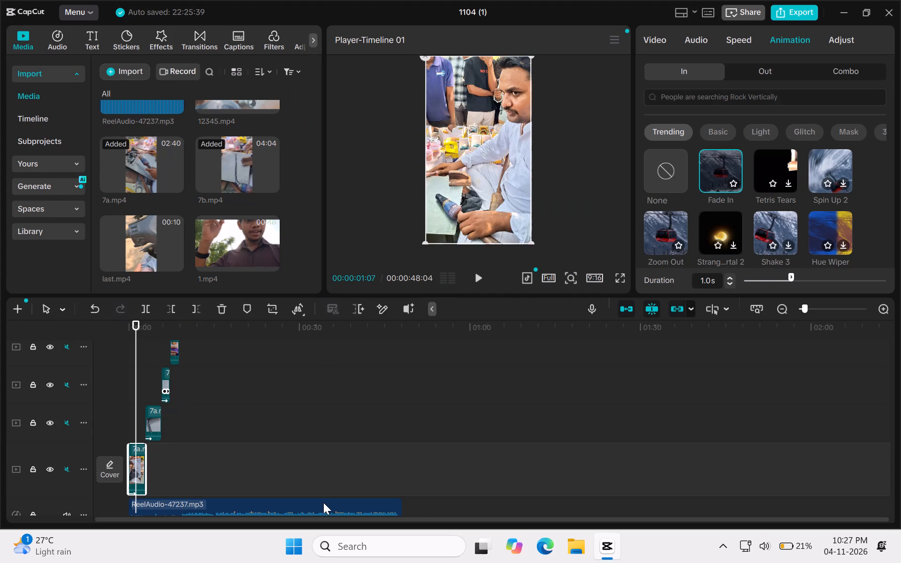
Set the first shot's Fade In duration to 0.6 s.
left_click(140, 457)
triple_click(729, 285)
left_click(729, 285)
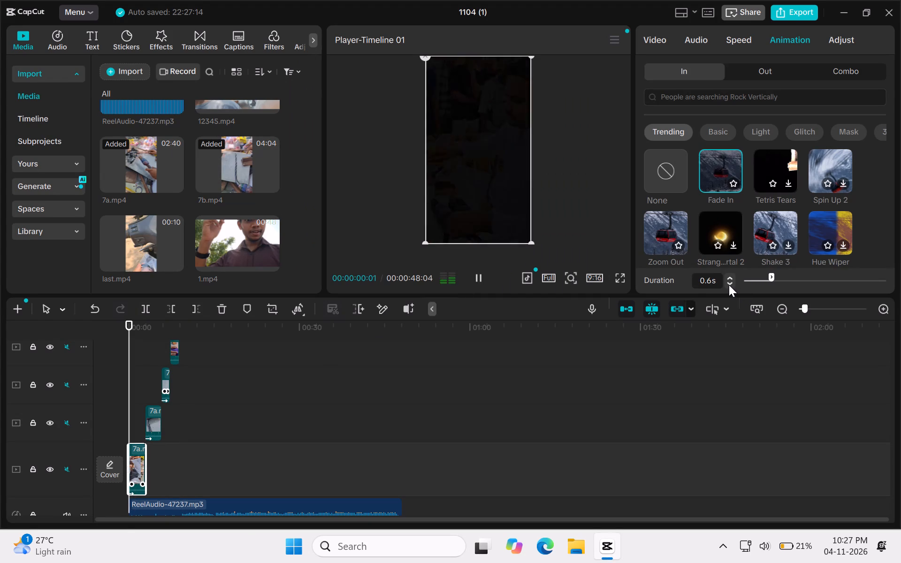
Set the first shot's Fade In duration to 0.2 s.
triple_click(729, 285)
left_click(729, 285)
Replay the reel's opening in full screen from the start to check the first shot's fade-in and the change to the second shot.
left_click(620, 281)
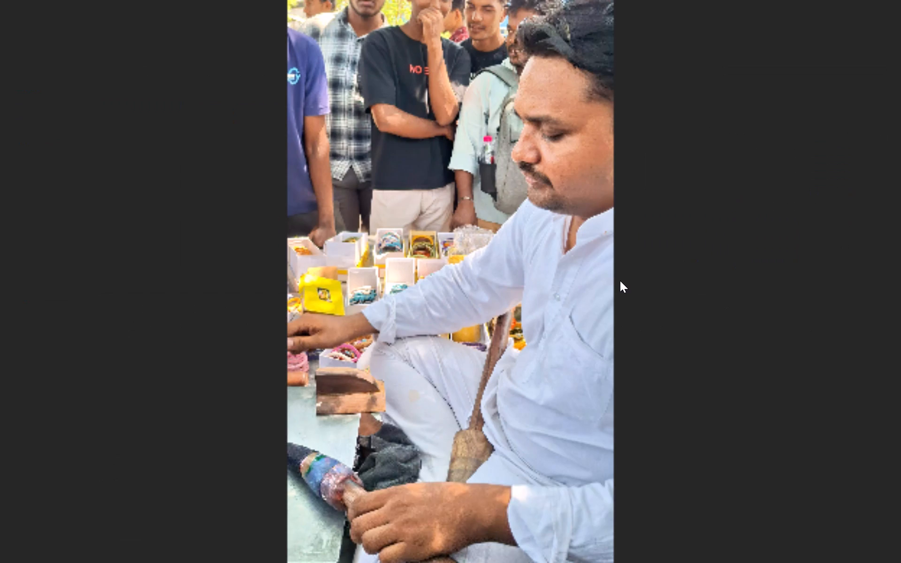
left_click_drag(391, 502, 359, 502)
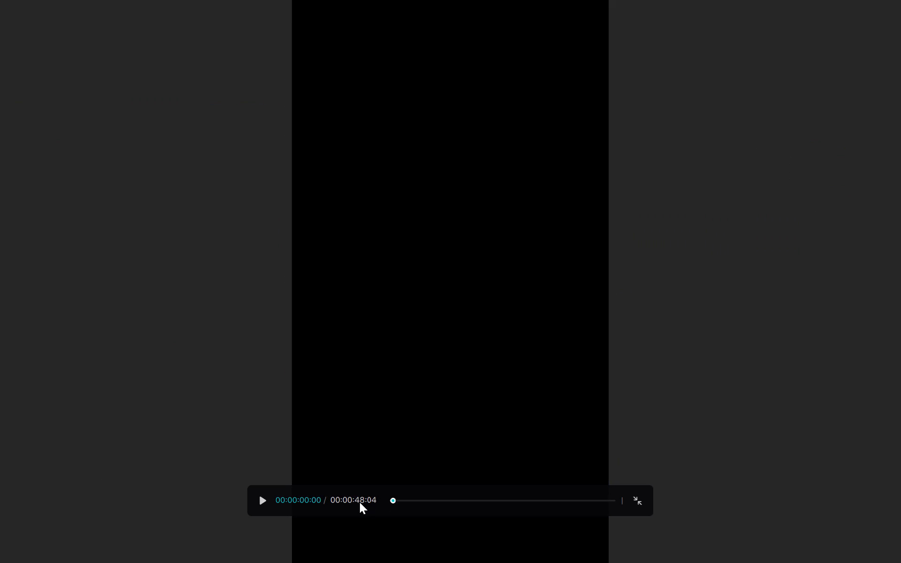
left_click_drag(359, 502, 355, 503)
key("space")
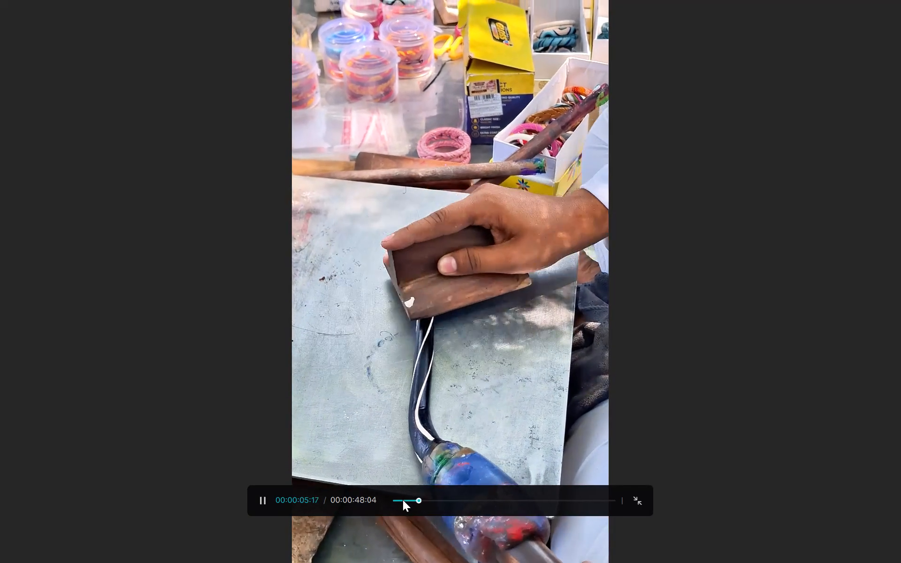
left_click(396, 500)
left_click_drag(396, 500, 337, 496)
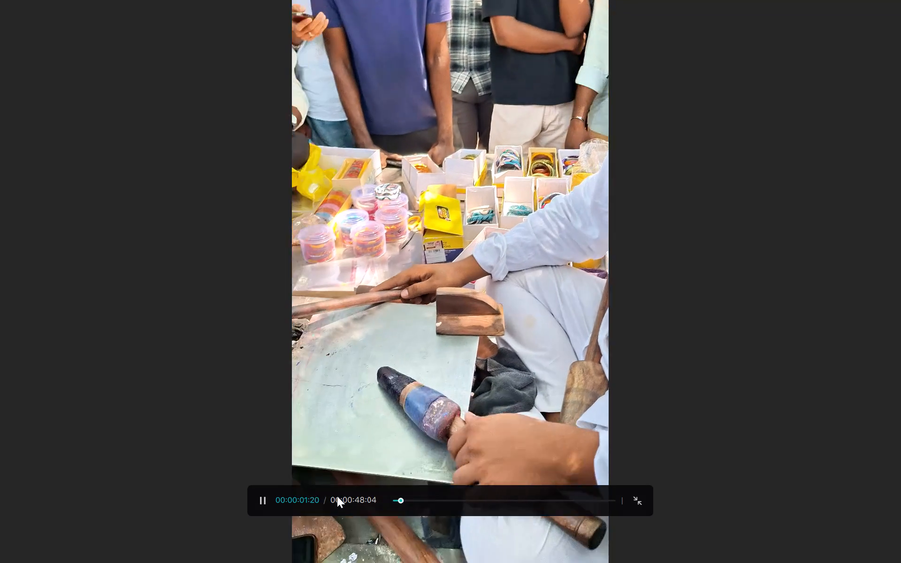
left_click(255, 502)
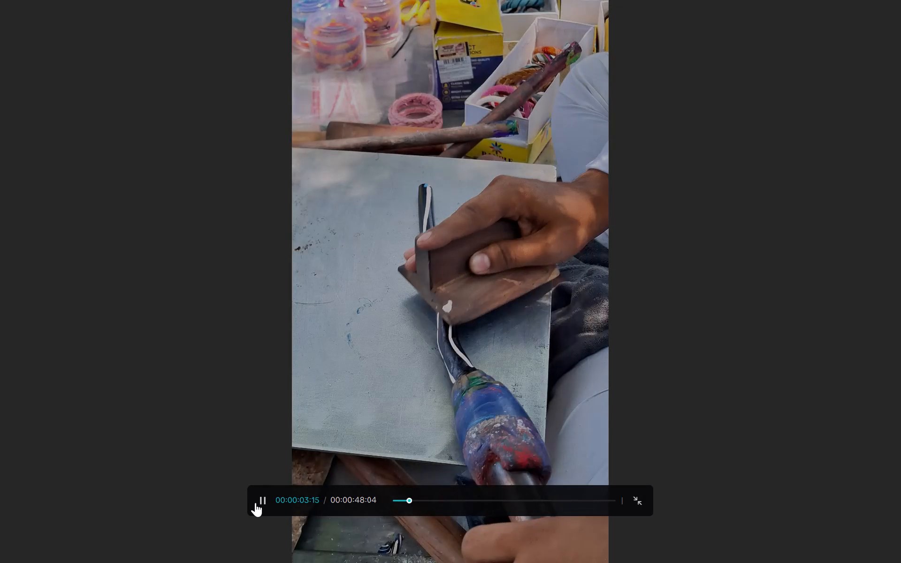
key("Escape")
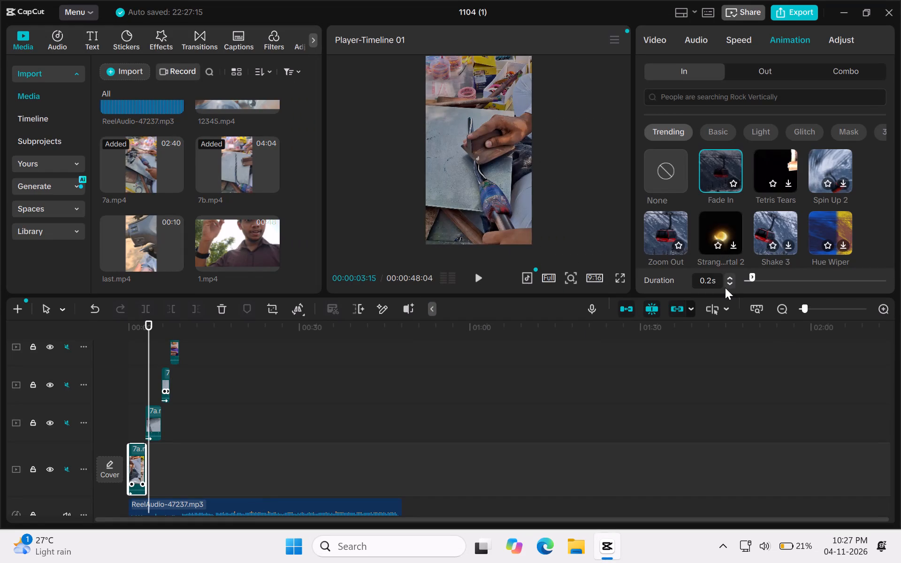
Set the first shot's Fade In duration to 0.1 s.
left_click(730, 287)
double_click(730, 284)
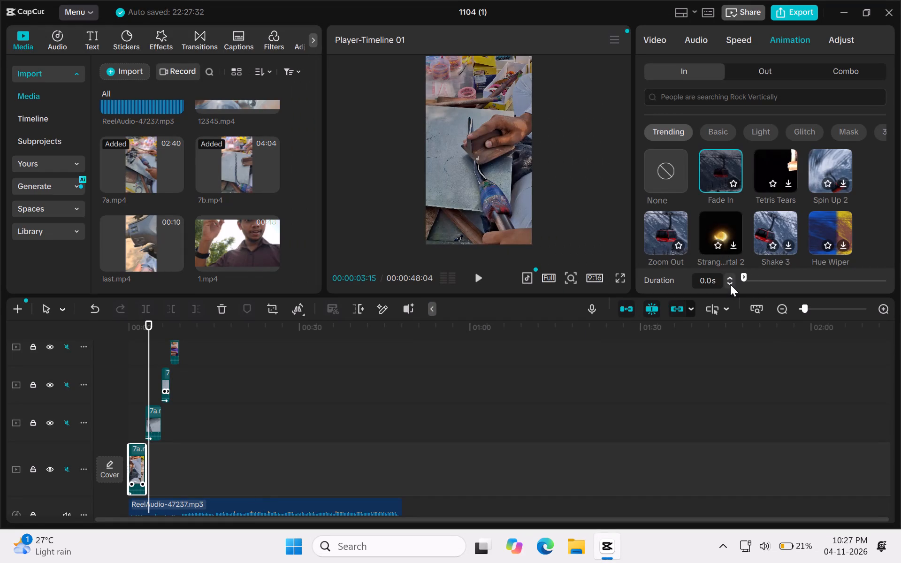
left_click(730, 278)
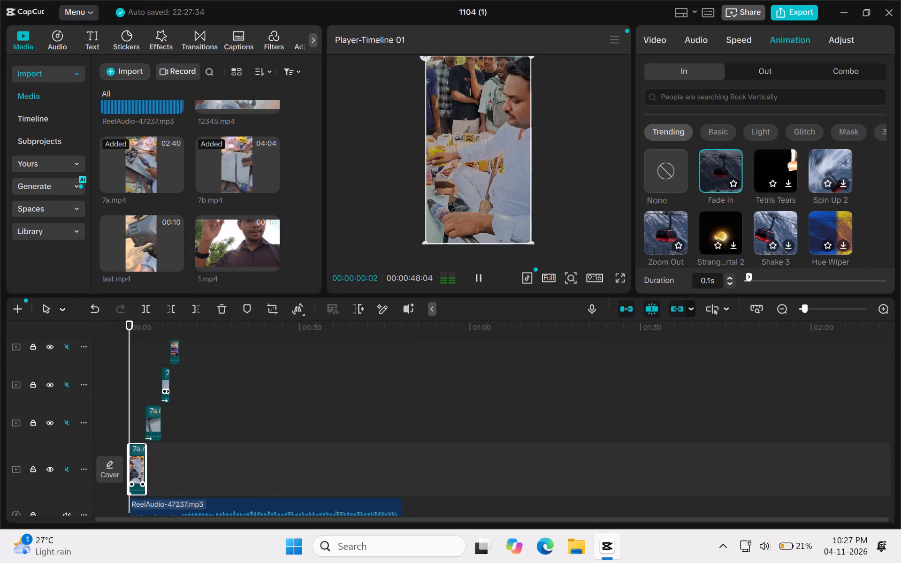
Replay the opening in full screen to review the first shot's shortened fade-in.
left_click(622, 275)
key("space")
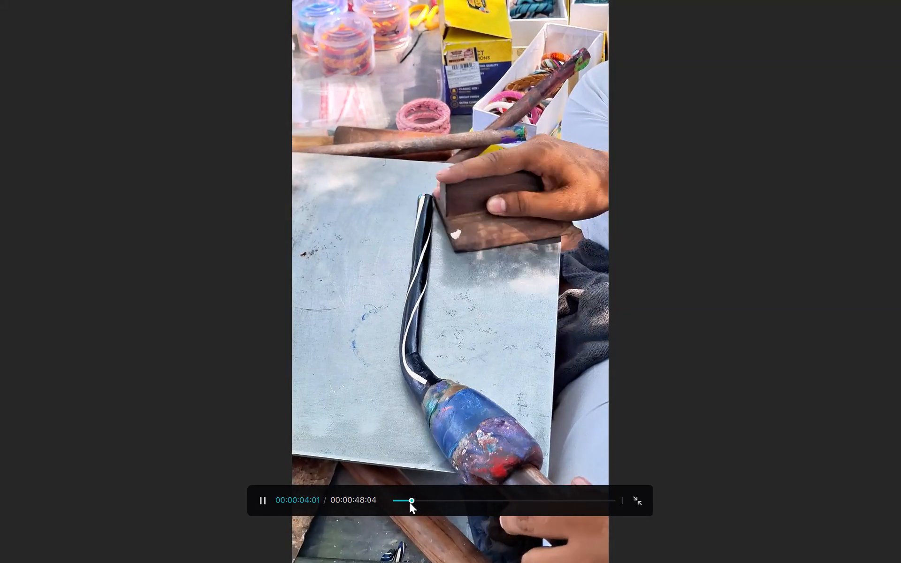
left_click_drag(409, 502, 348, 501)
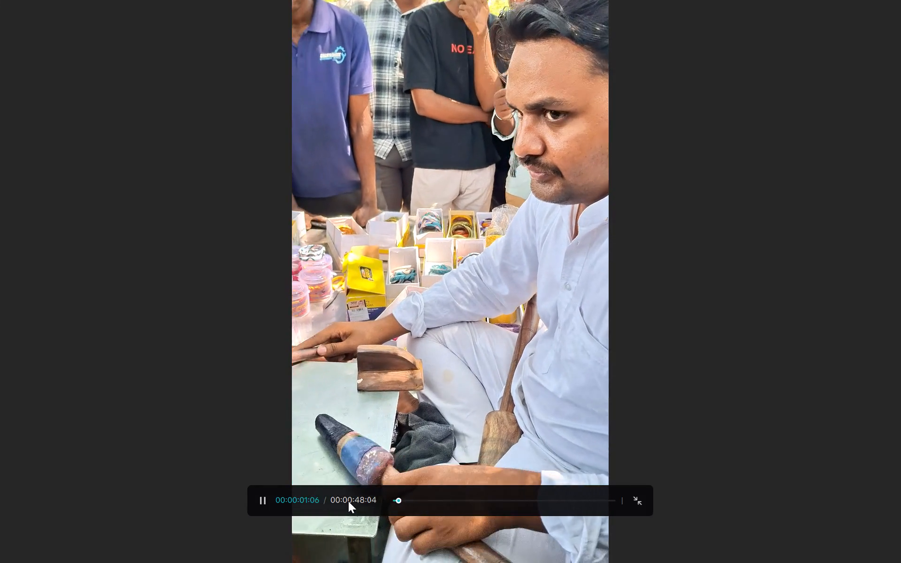
key("Escape")
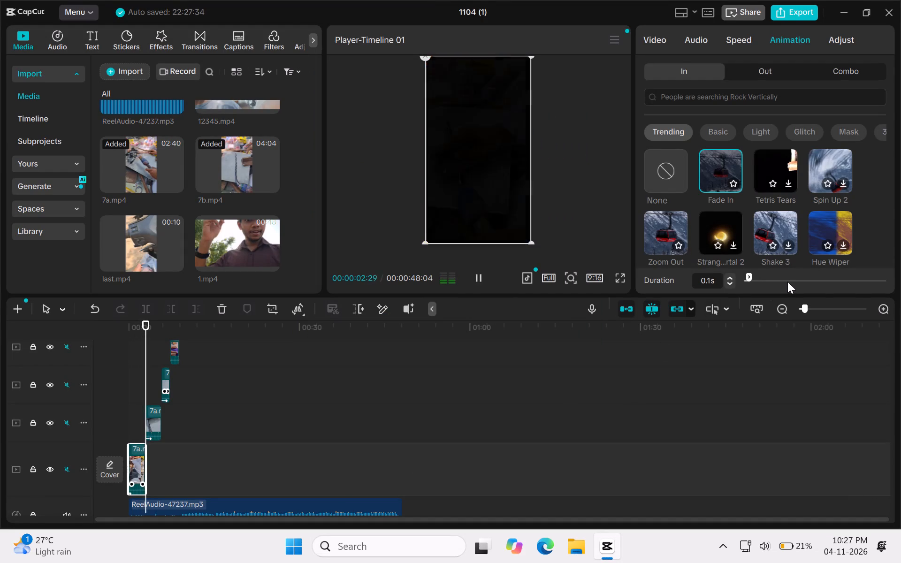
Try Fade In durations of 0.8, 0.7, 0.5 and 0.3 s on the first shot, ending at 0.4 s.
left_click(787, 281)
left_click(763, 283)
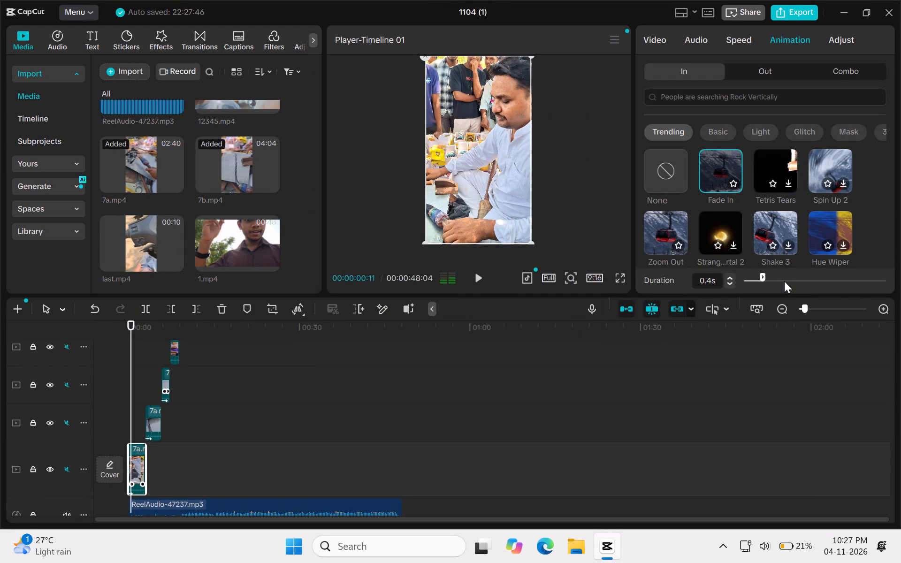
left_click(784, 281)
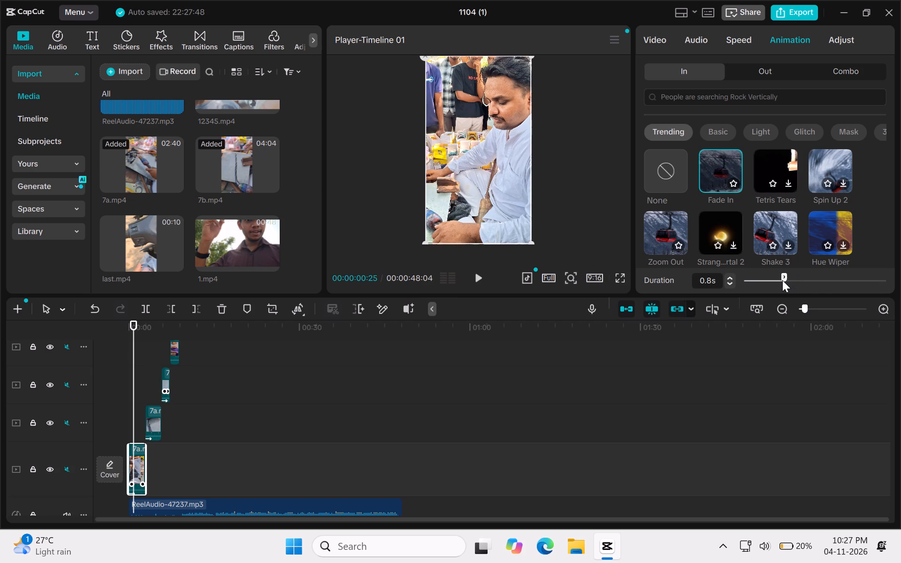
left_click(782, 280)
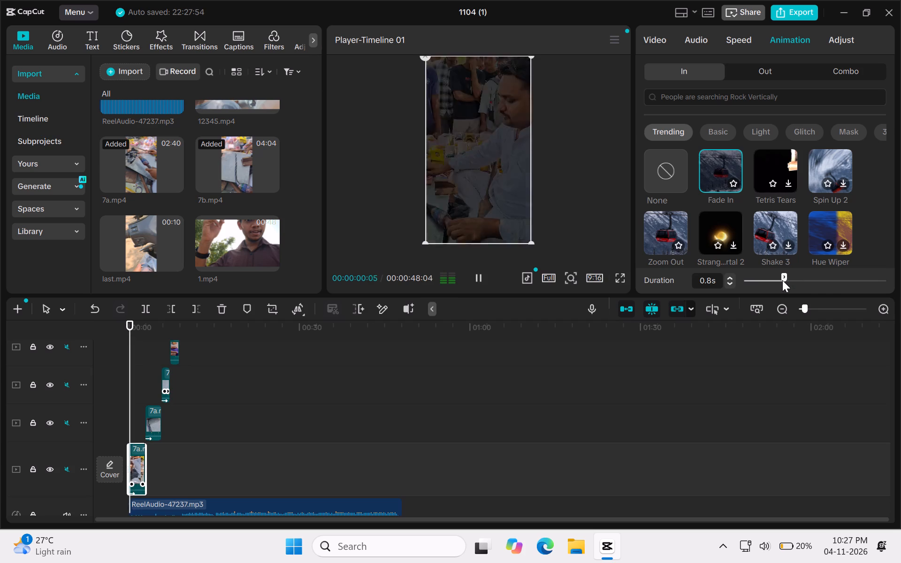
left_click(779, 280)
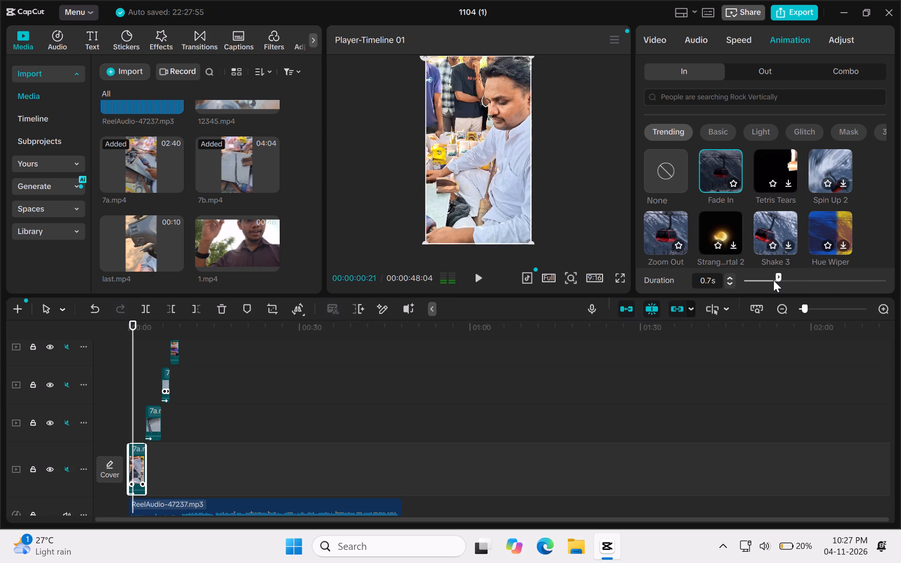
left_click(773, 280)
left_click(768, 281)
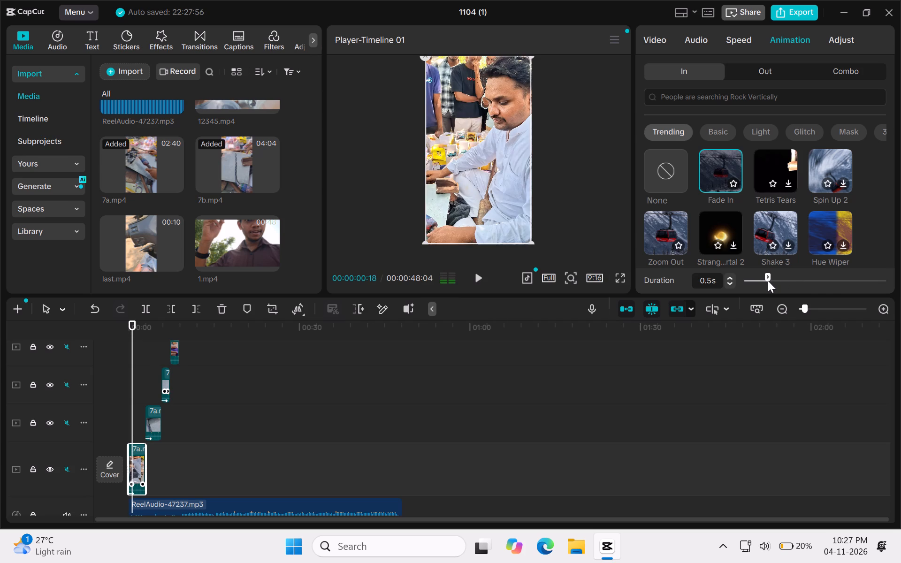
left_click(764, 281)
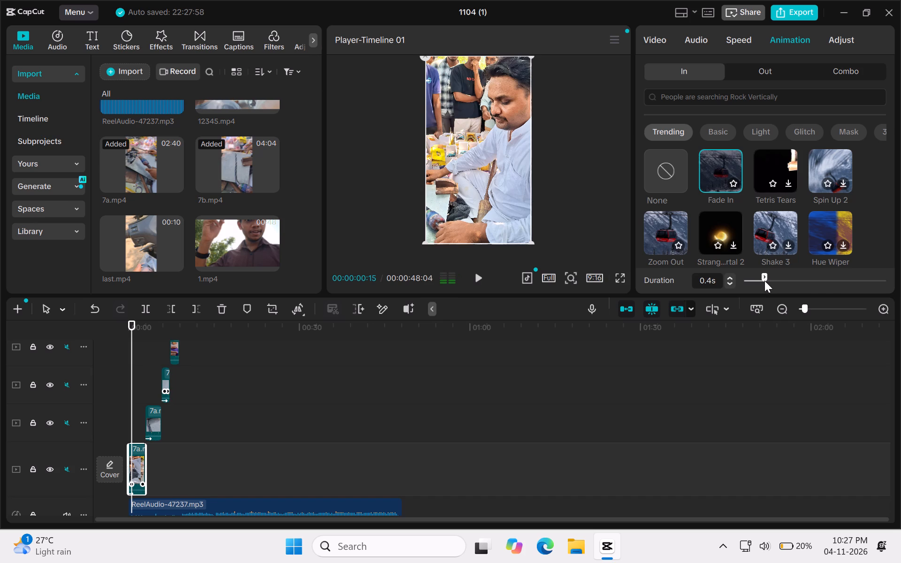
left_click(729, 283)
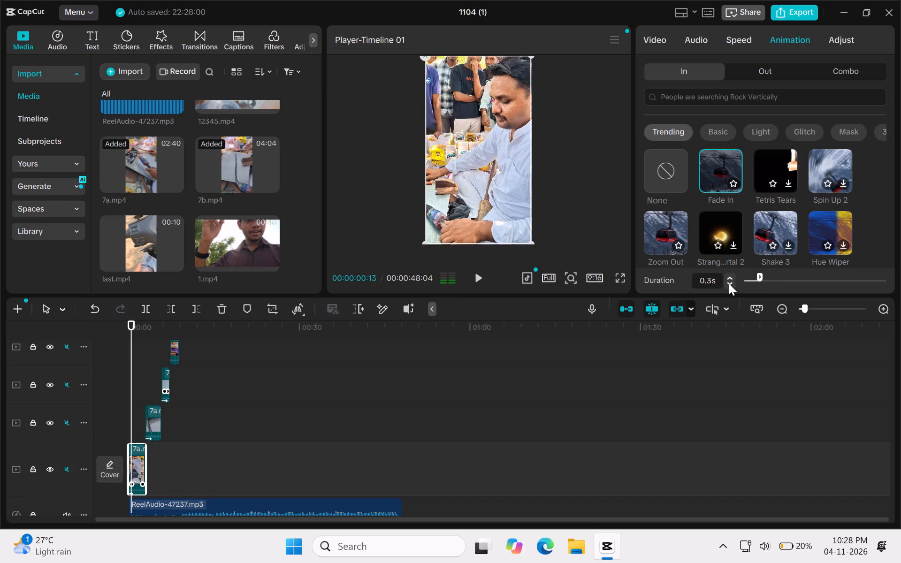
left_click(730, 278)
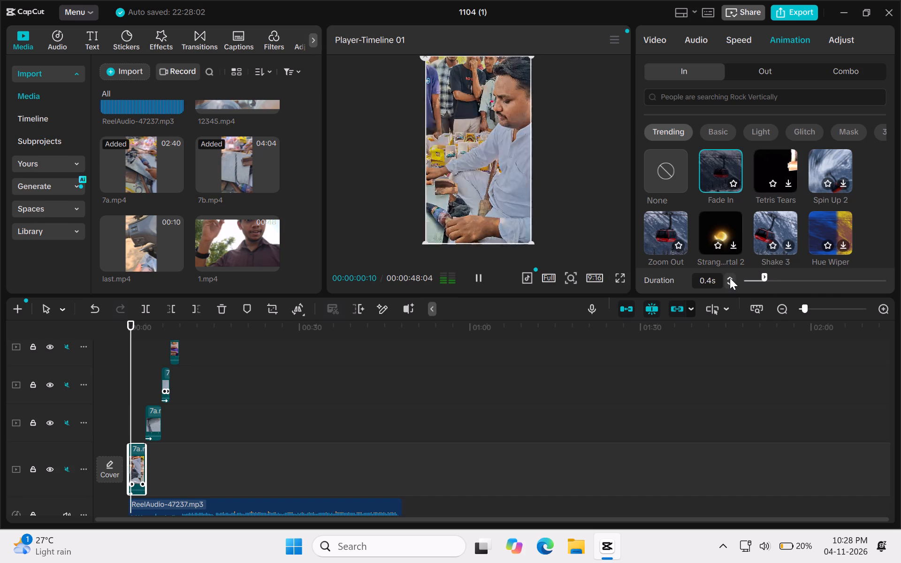
Replay the opening fade-in several times in full screen, continuing through all the assembled shots to check their fades.
left_click(625, 281)
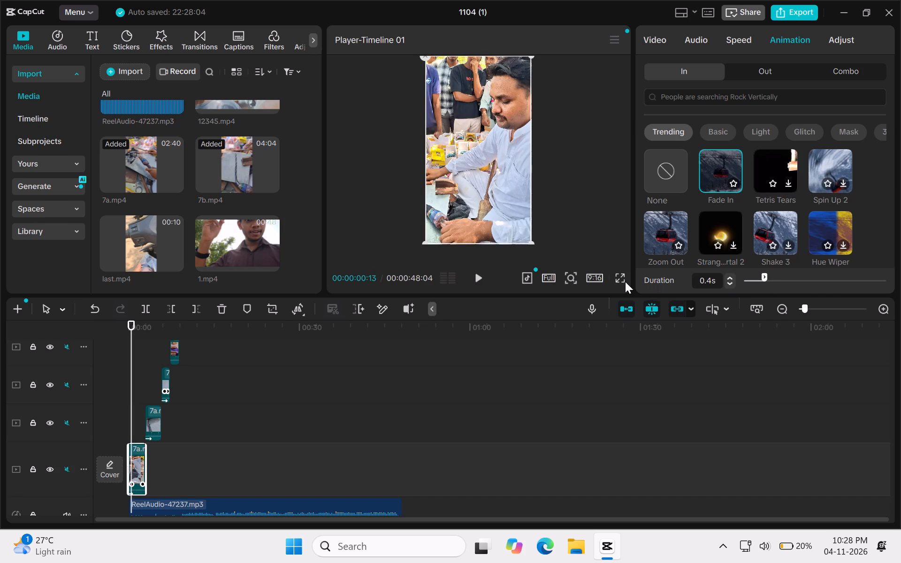
left_click(620, 279)
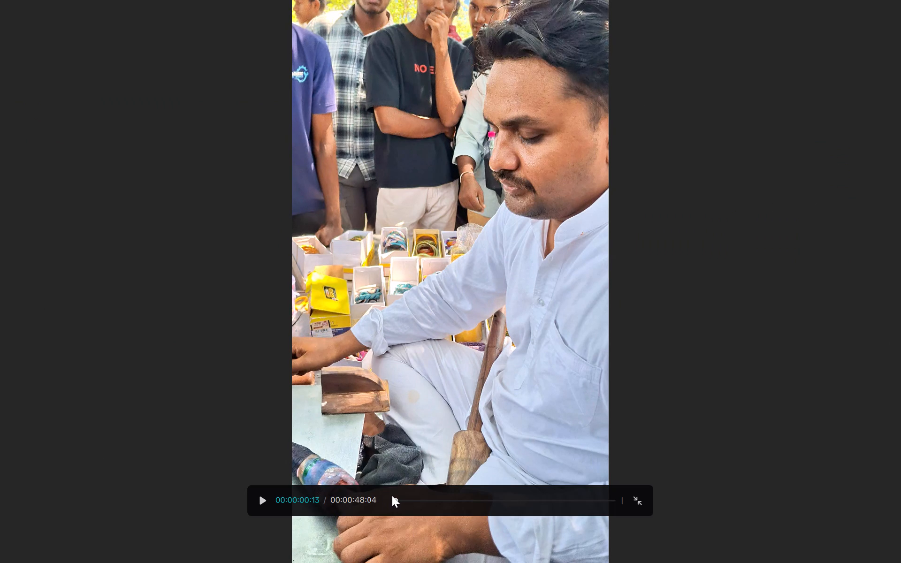
left_click_drag(396, 500, 316, 507)
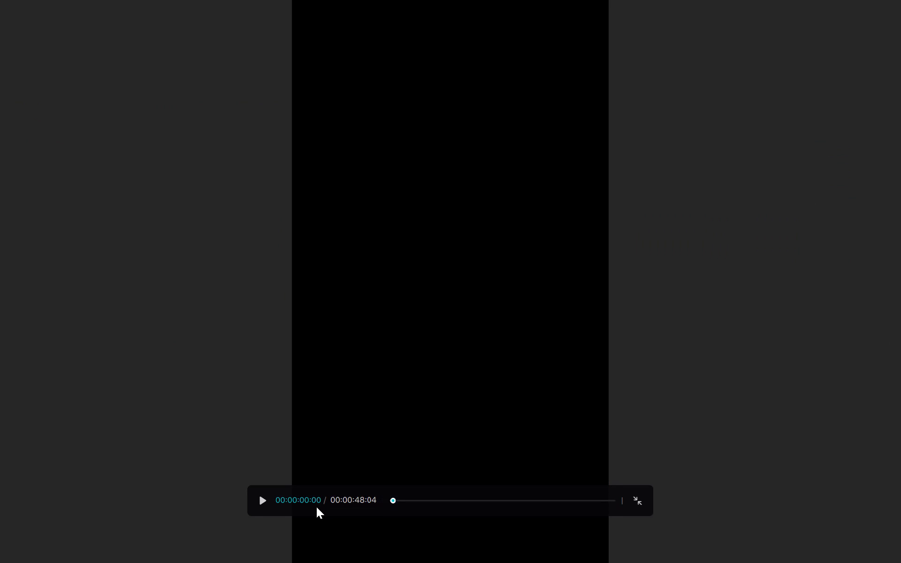
key("space")
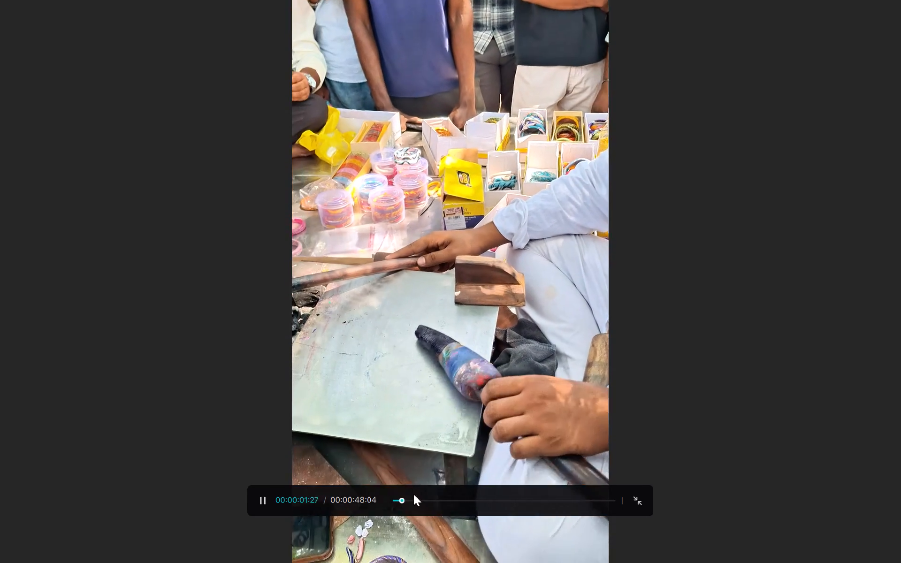
left_click_drag(404, 503, 332, 495)
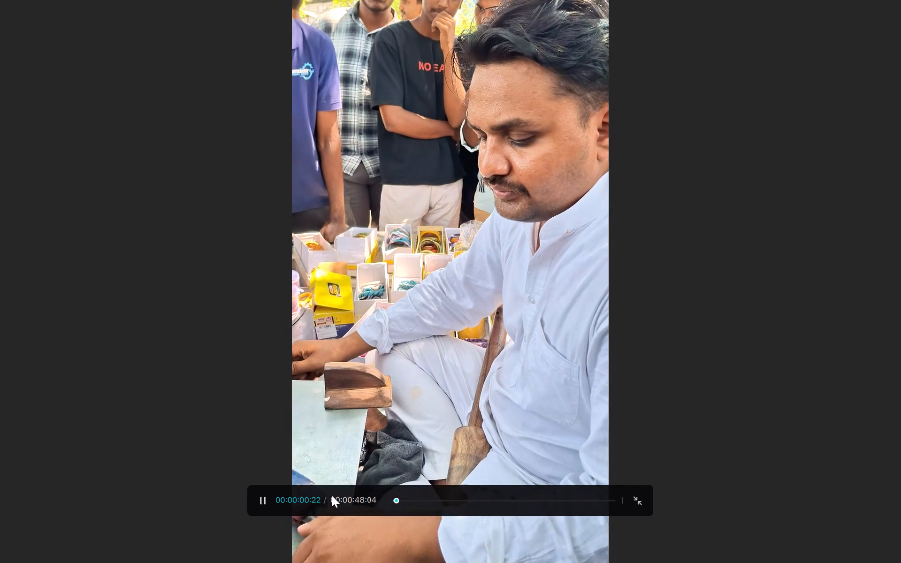
key("space")
left_click_drag(396, 500, 332, 495)
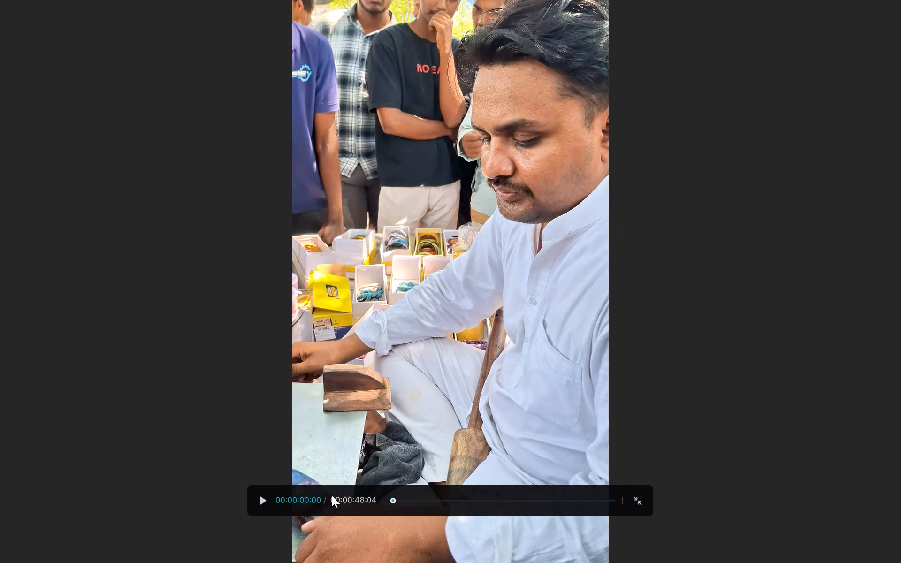
left_click_drag(332, 495, 327, 495)
key("space")
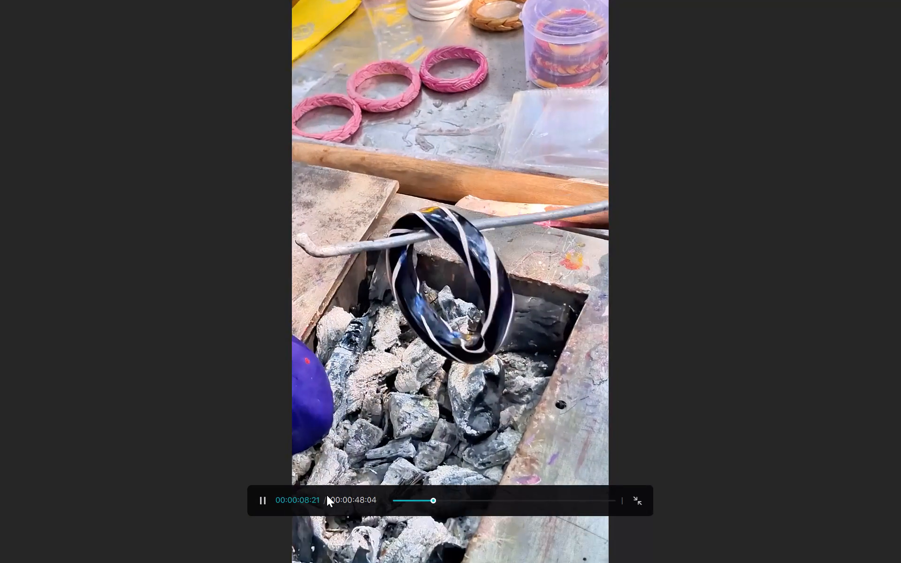
key("space")
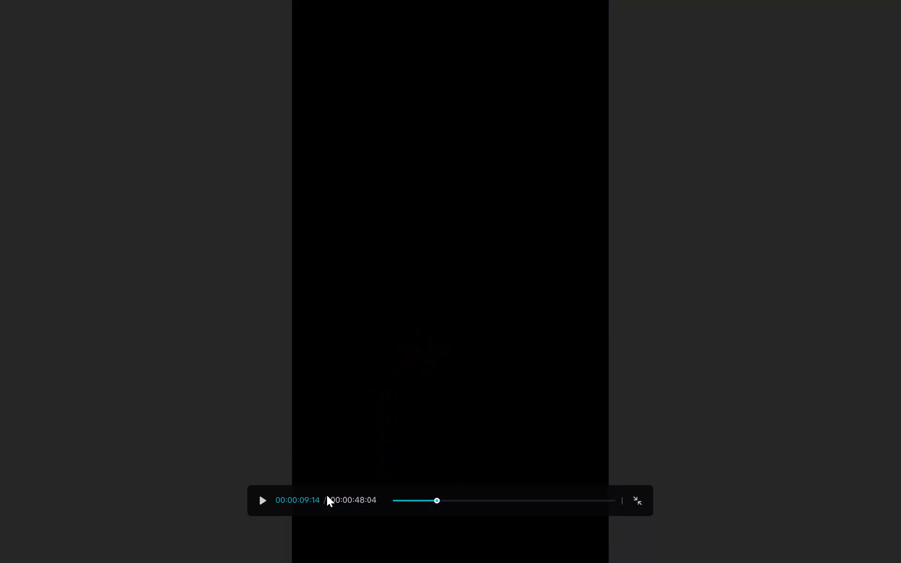
key("Escape")
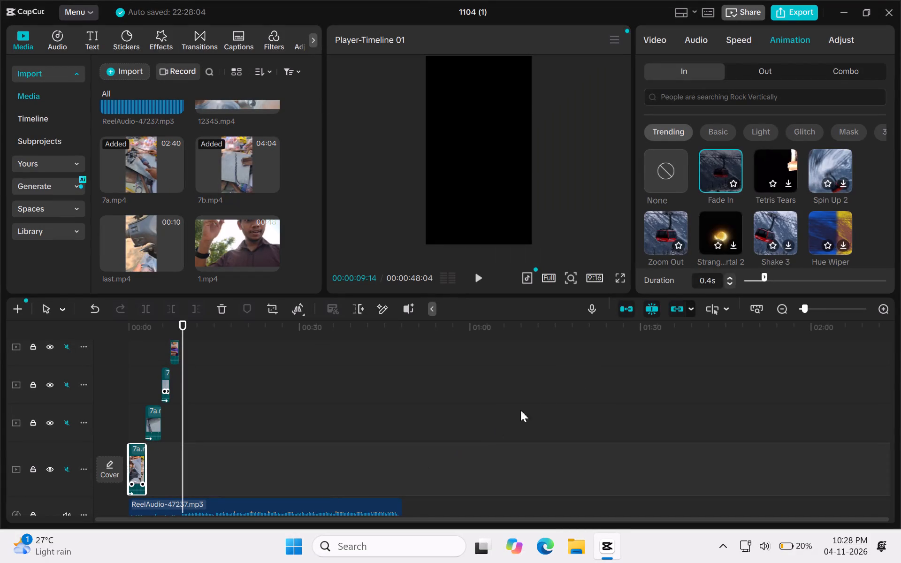
Set the first shot's Fade In duration to 0.5 s.
left_click(727, 275)
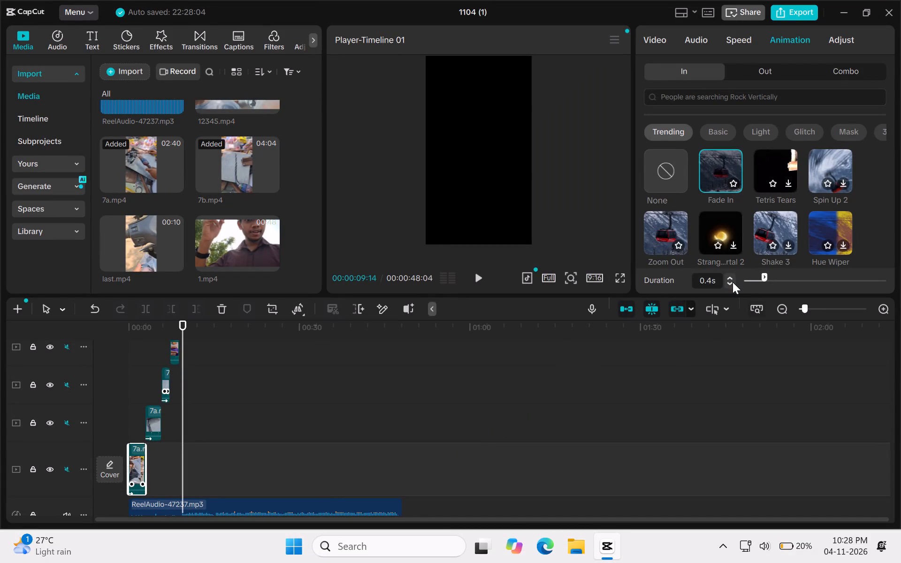
left_click(731, 278)
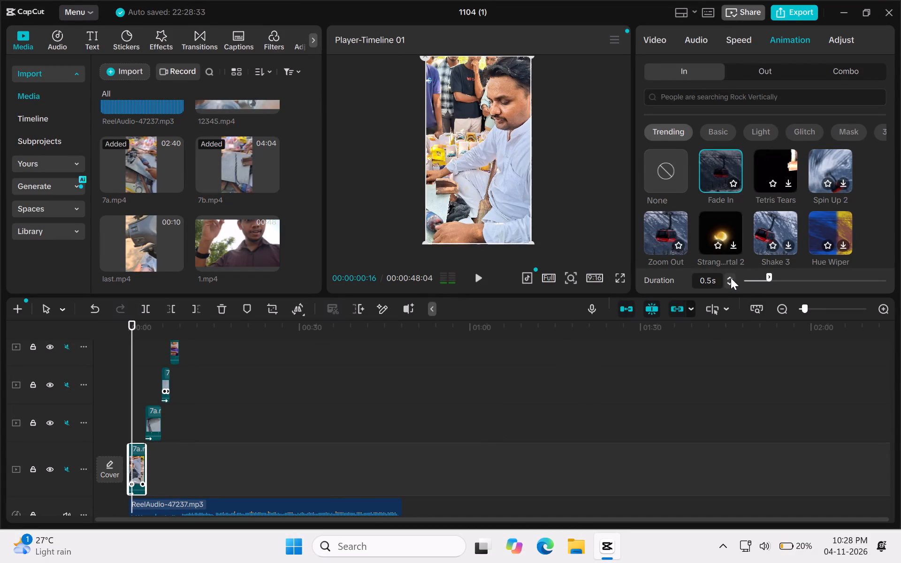
Replay the whole shot sequence in full screen from the start to check the fades through the last shot.
left_click(619, 278)
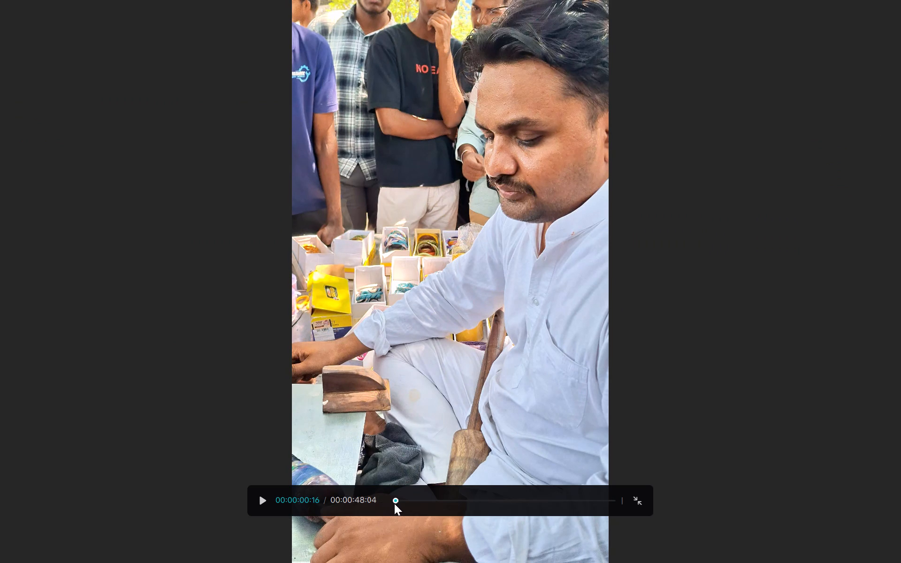
right_click_drag(394, 503, 378, 501)
left_click_drag(400, 500, 368, 497)
key("space")
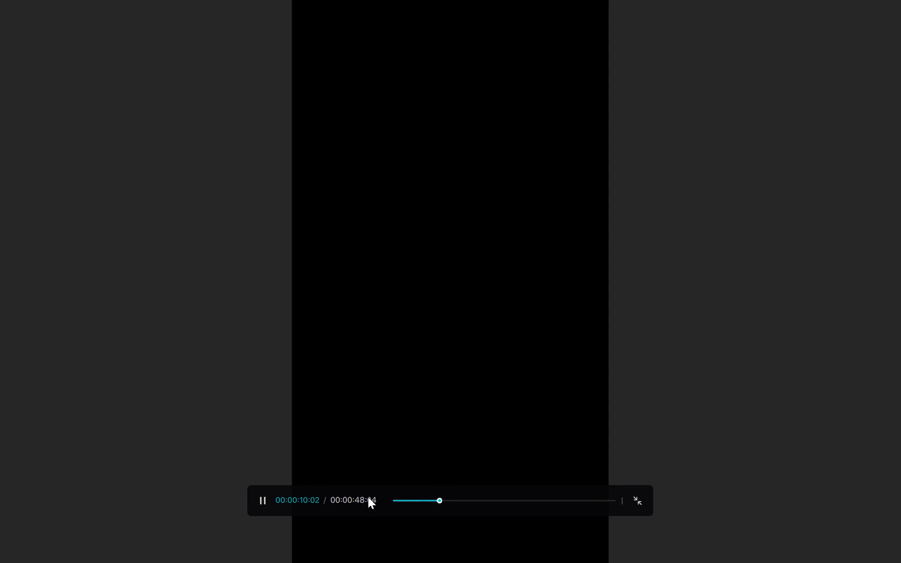
key("space")
key("Escape")
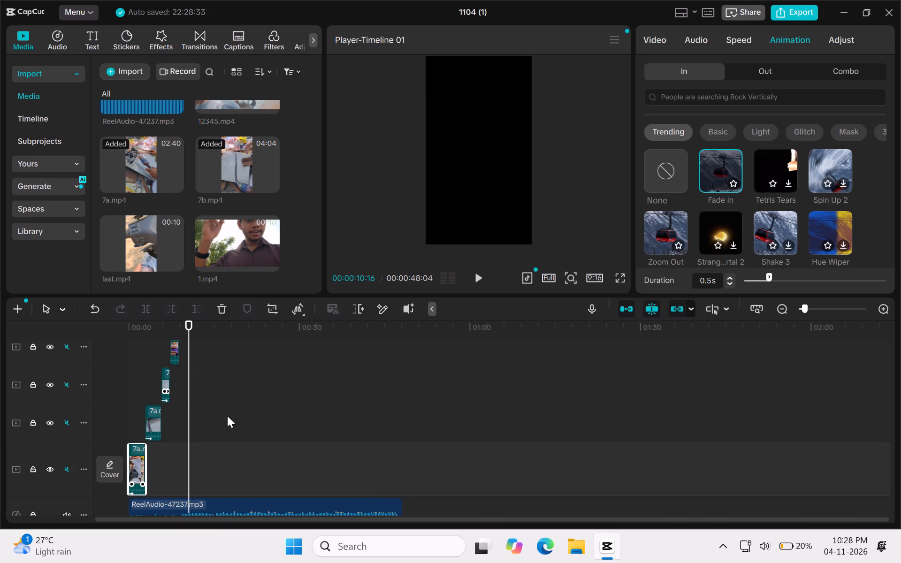
Add another 7b.mp4 clip on its own muted track, starting where the last assembled shot ends, at about 00:00:08:24.
scroll(193, 361, "up", 3)
left_click(161, 353)
key("space")
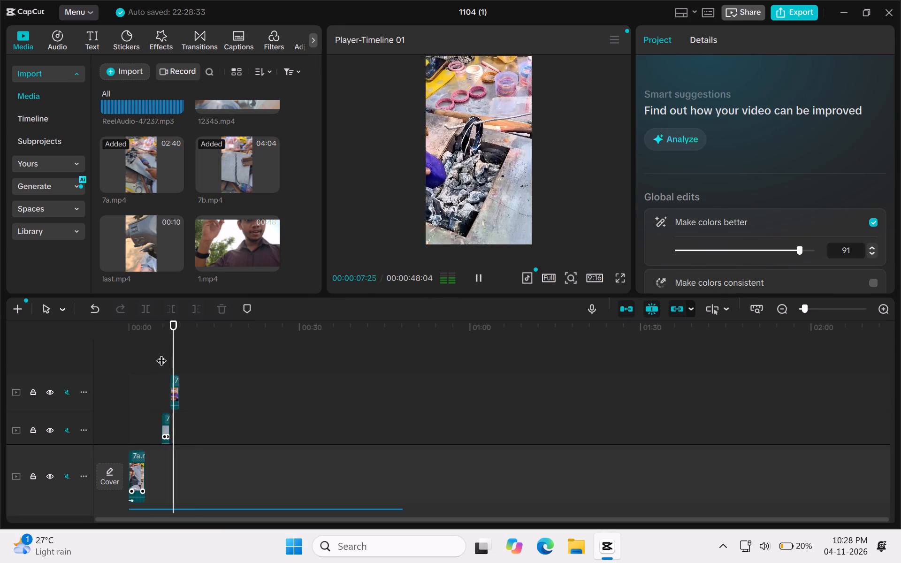
key("space")
key("space")
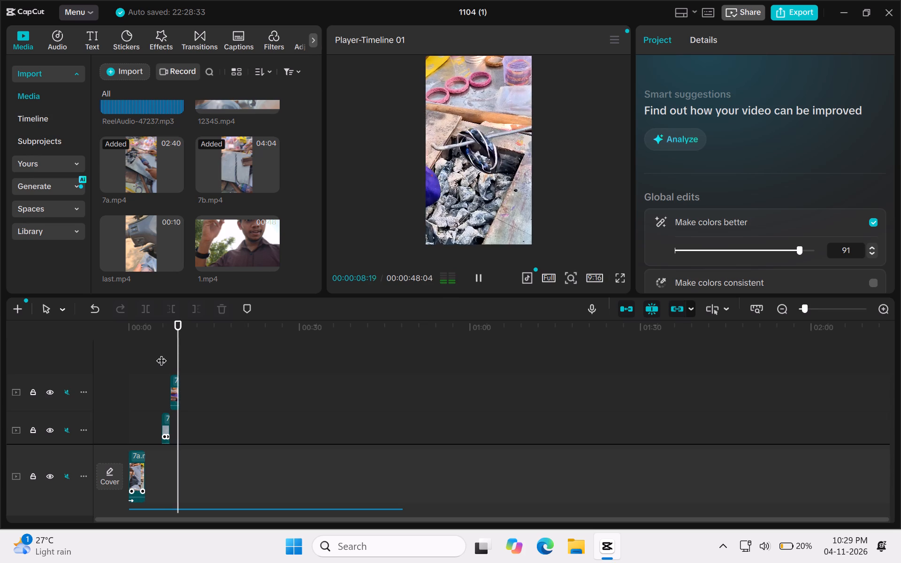
key("space")
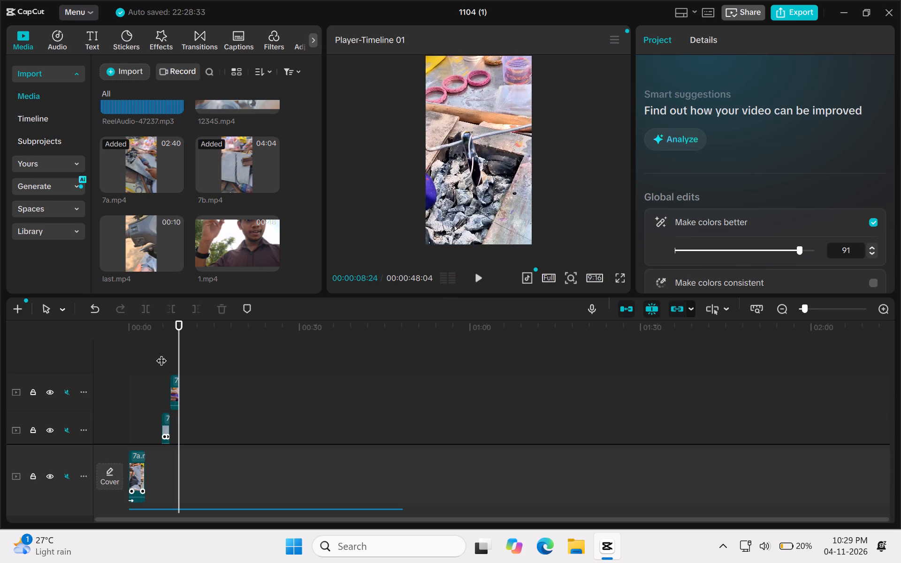
left_click(268, 184)
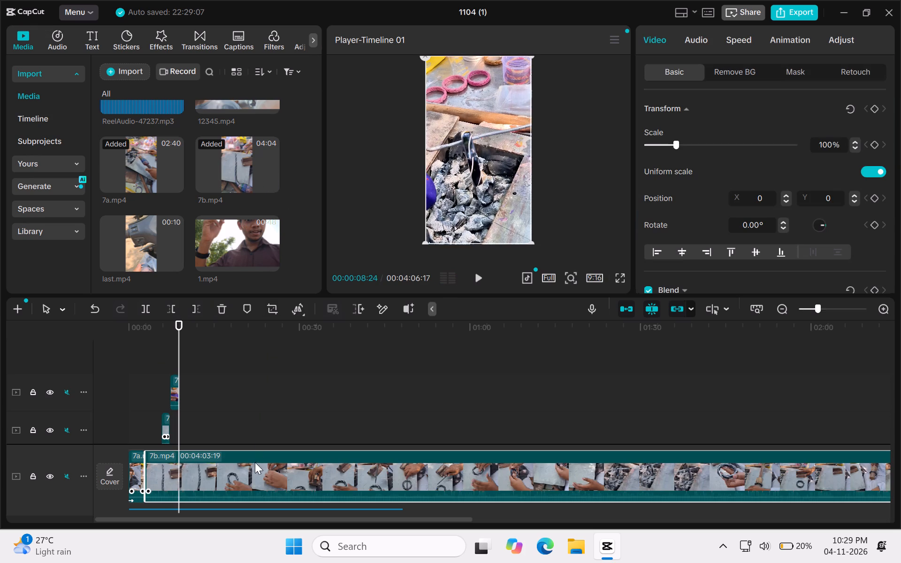
left_click_drag(254, 463, 294, 345)
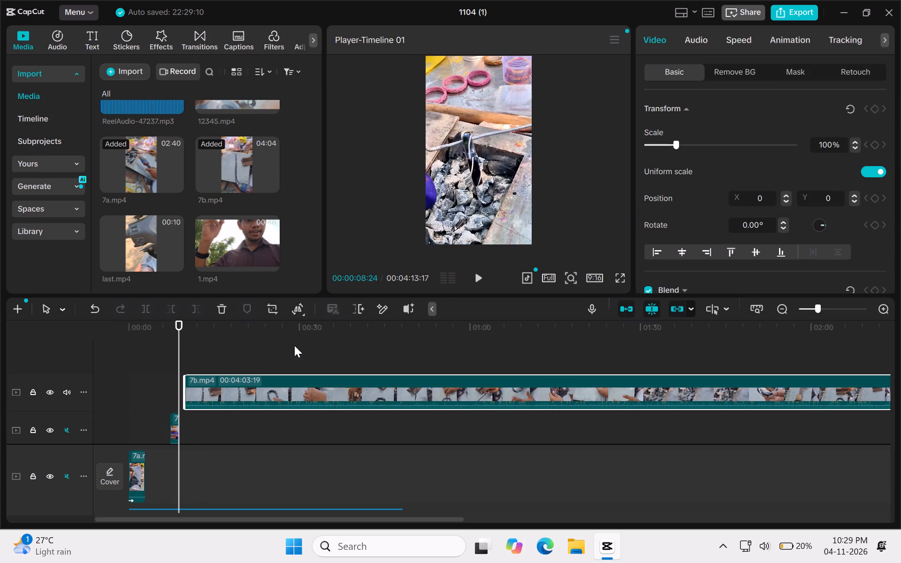
left_click(69, 394)
left_click_drag(241, 383, 235, 383)
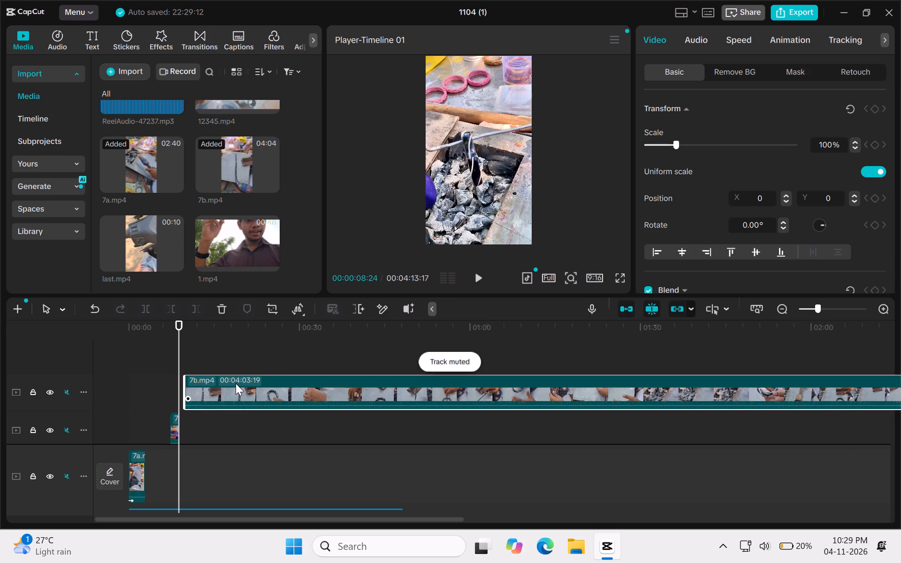
left_click_drag(235, 383, 233, 383)
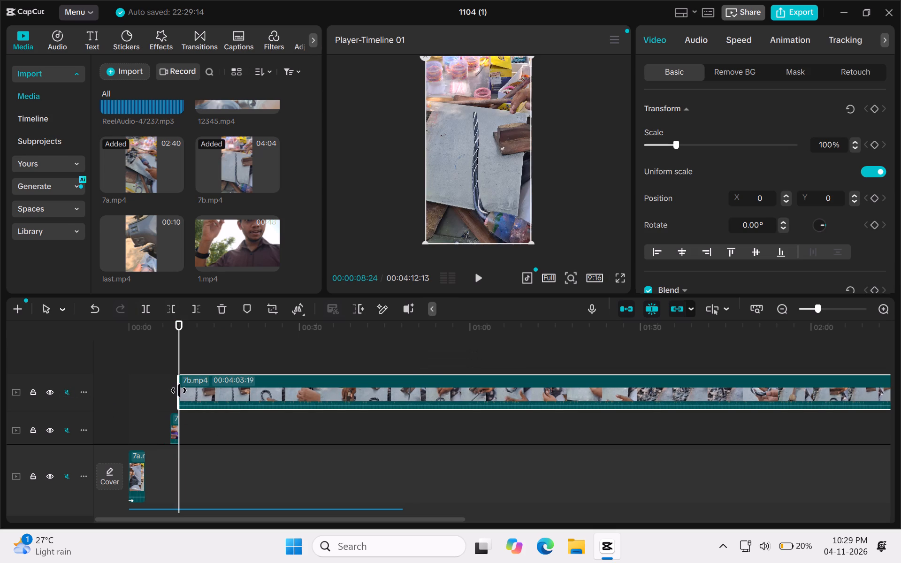
Trim the new 7b.mp4 clip's start until 00:02:10:08 remains, move it back against the last assembled shot and preview its opening.
left_click_drag(178, 389, 825, 375)
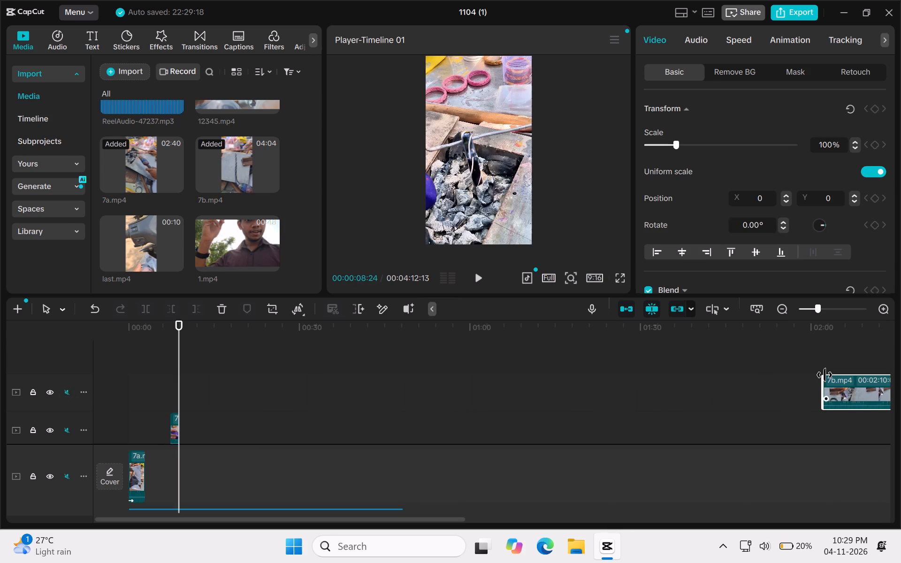
left_click_drag(860, 396, 322, 416)
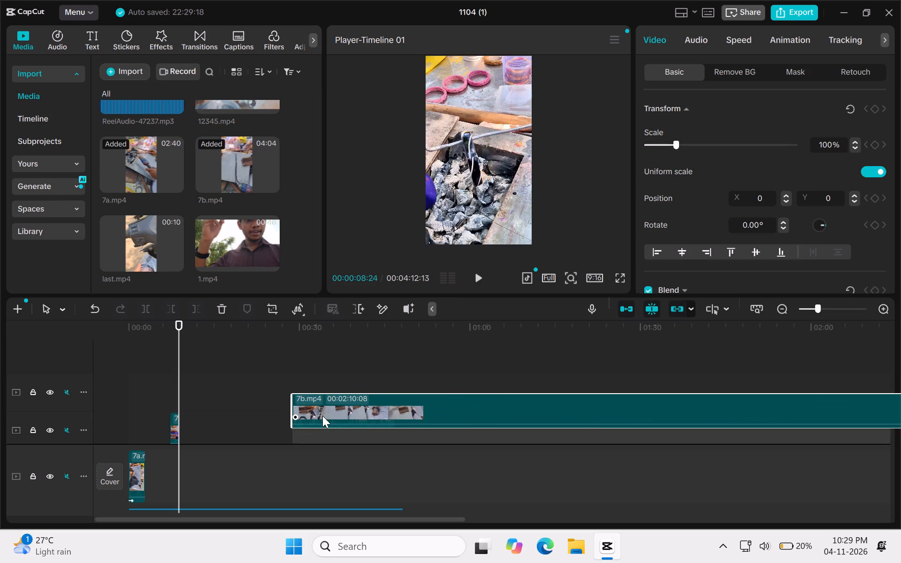
left_click_drag(322, 416, 218, 392)
key("space")
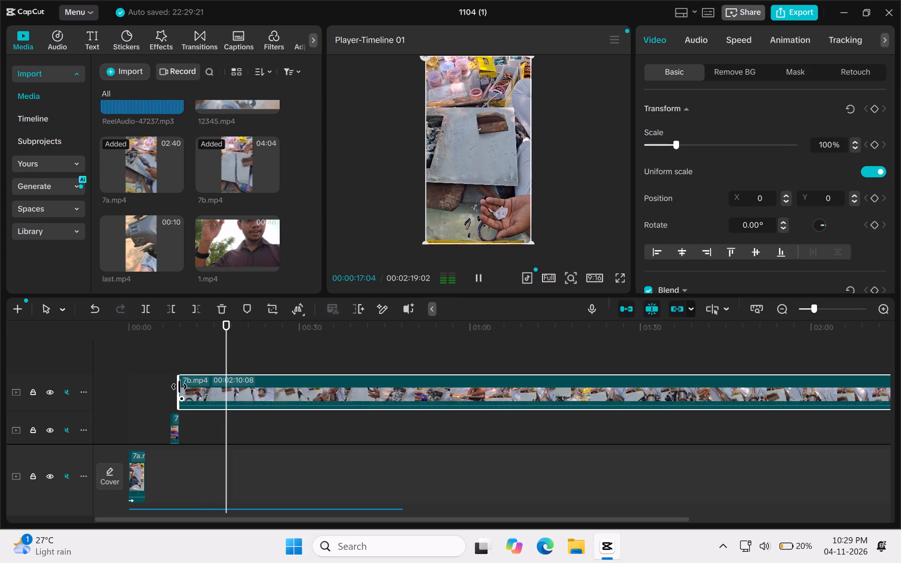
left_click(179, 357)
key("space")
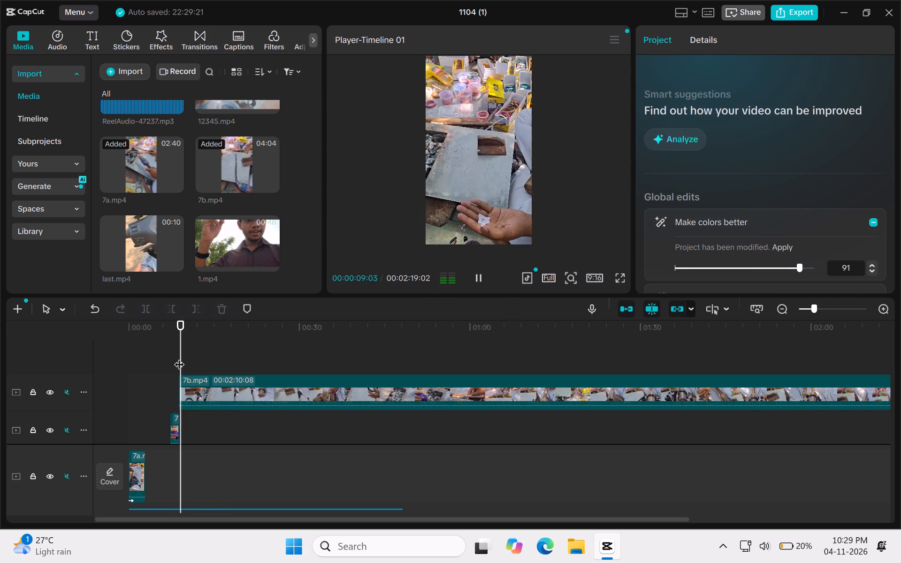
key("space")
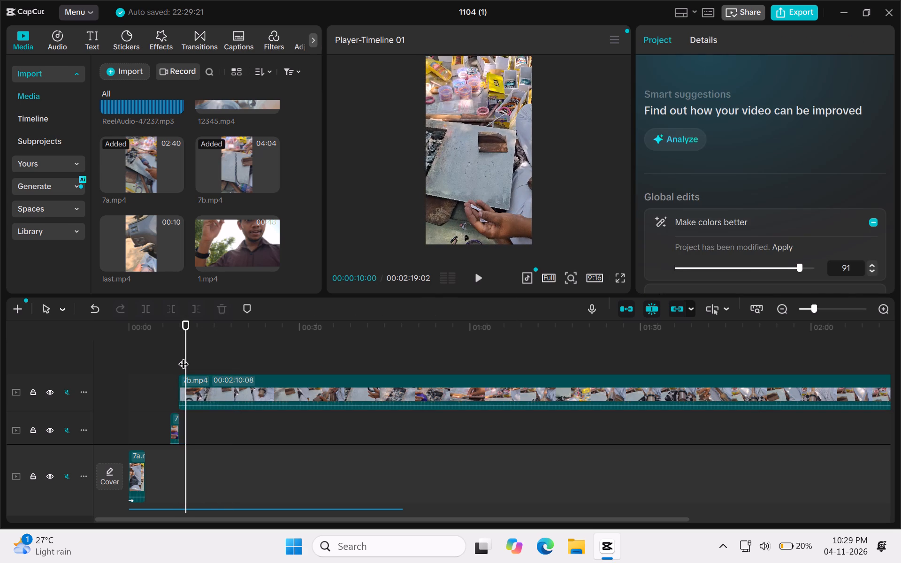
left_click_drag(183, 357, 38, 363)
key("space")
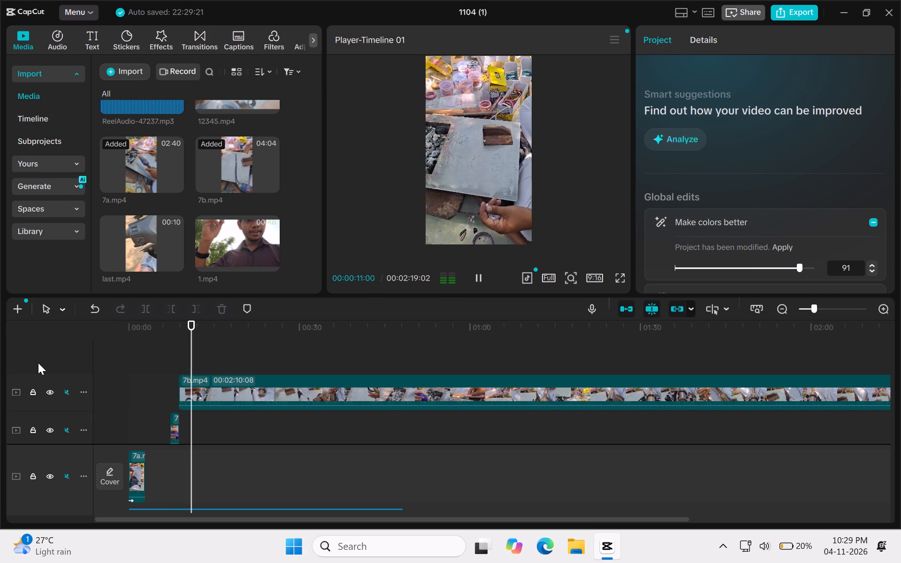
key("space")
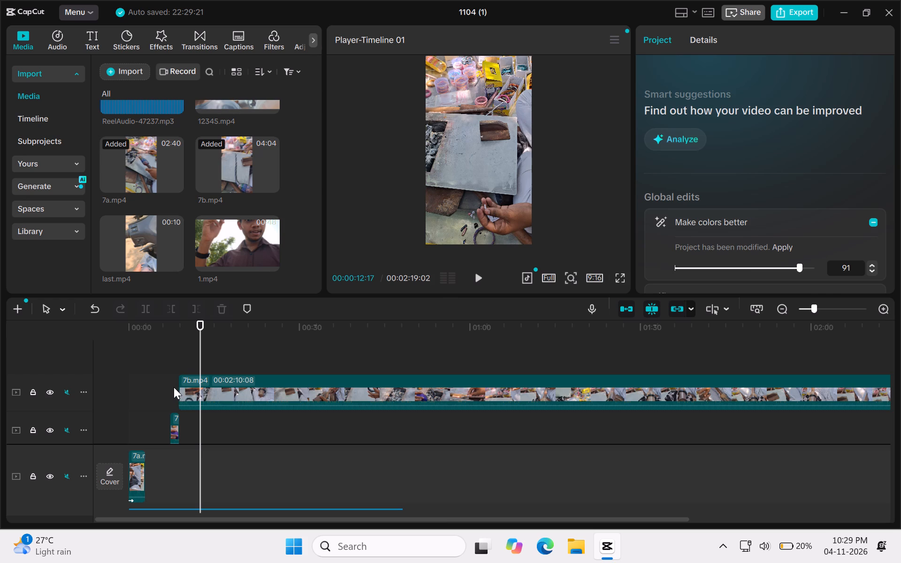
Trim the 7b.mp4 clip's start further, to the mallet footage, leaving 00:01:01:04, and move it back against the preceding shot.
left_click_drag(179, 388, 239, 399)
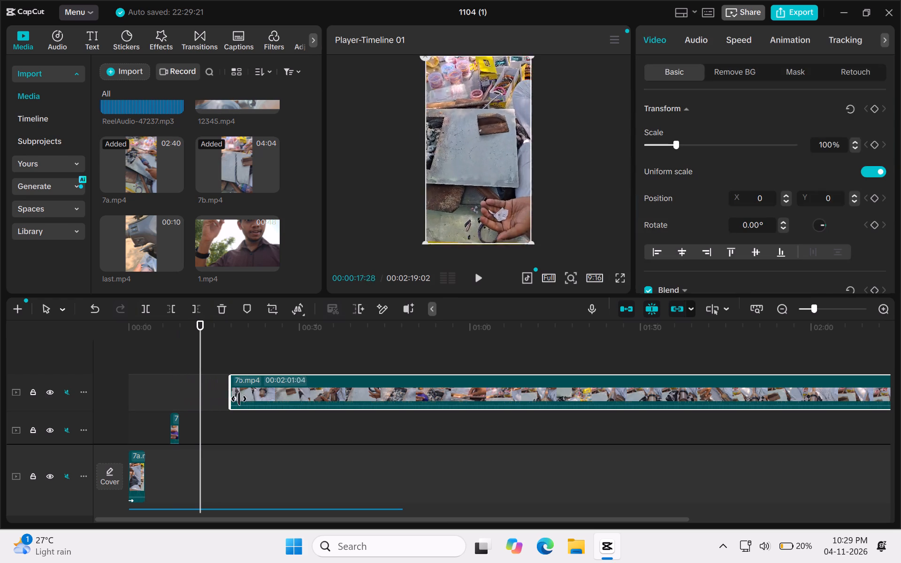
left_click_drag(239, 399, 413, 422)
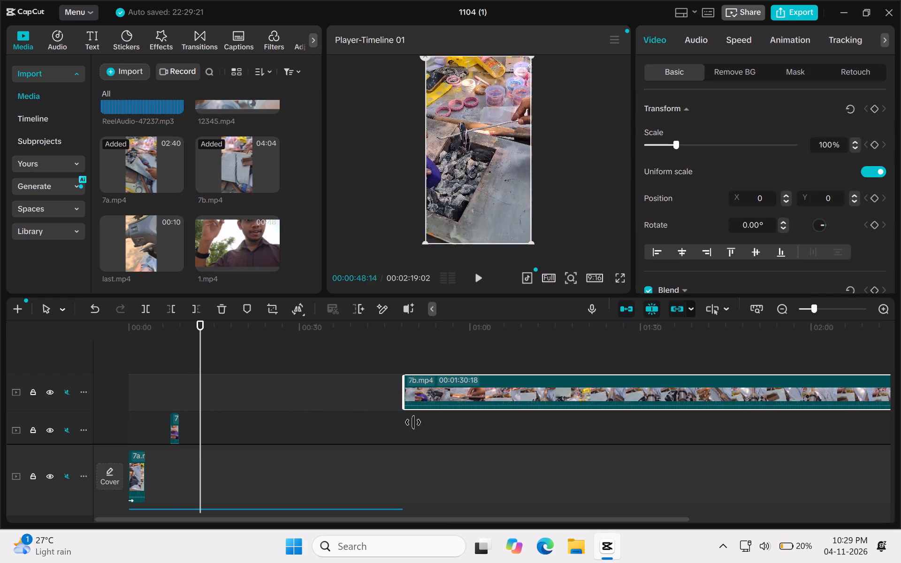
left_click_drag(413, 422, 502, 428)
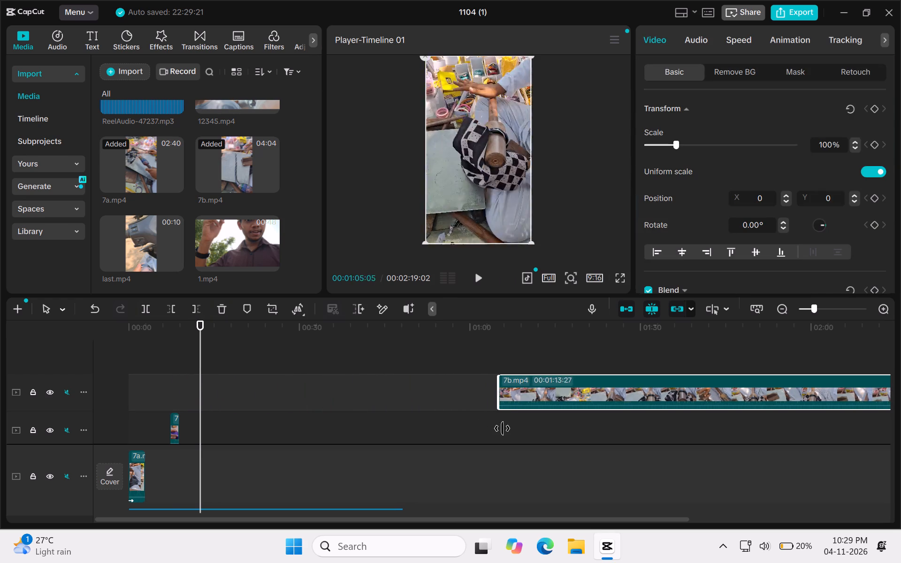
left_click_drag(502, 428, 536, 428)
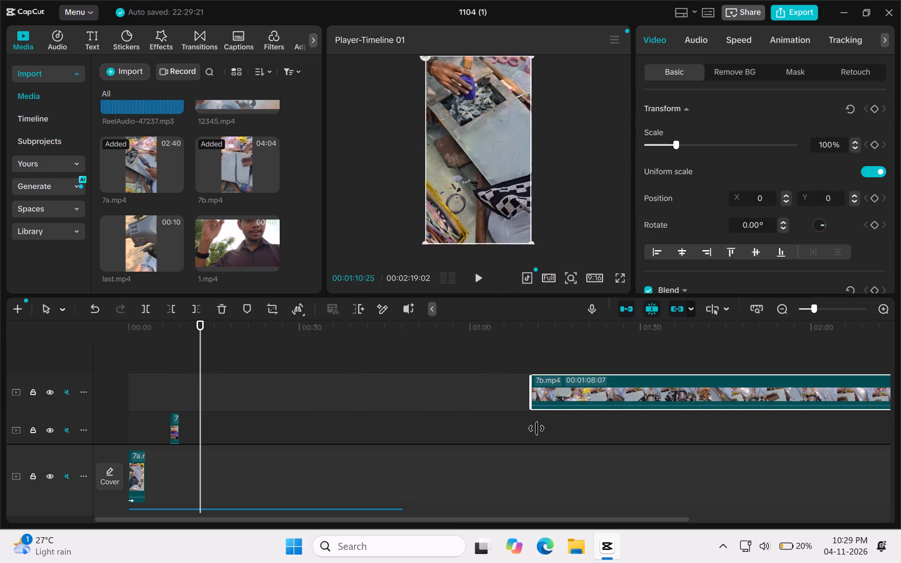
left_click_drag(536, 428, 543, 428)
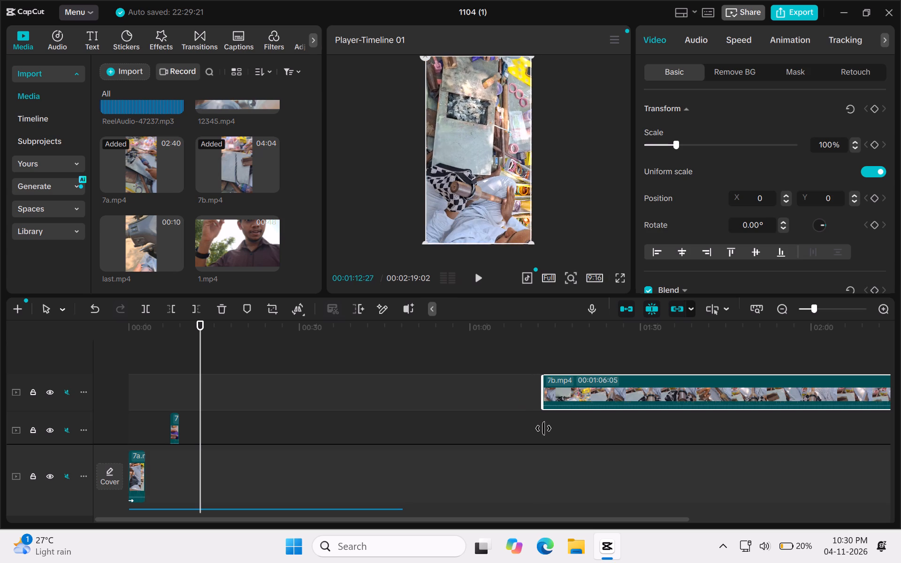
left_click_drag(543, 428, 566, 426)
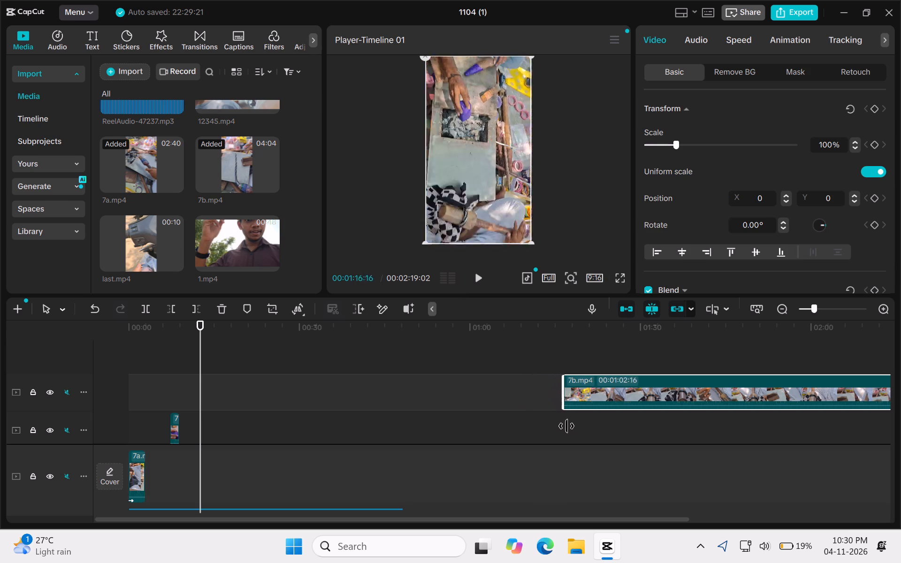
left_click_drag(566, 426, 572, 424)
left_click(682, 405)
left_click_drag(680, 394, 296, 395)
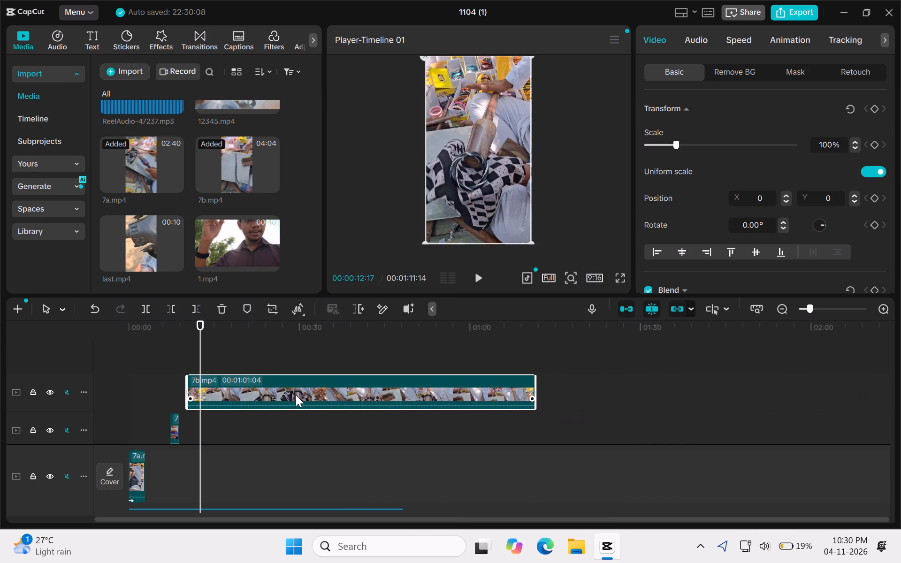
key("space")
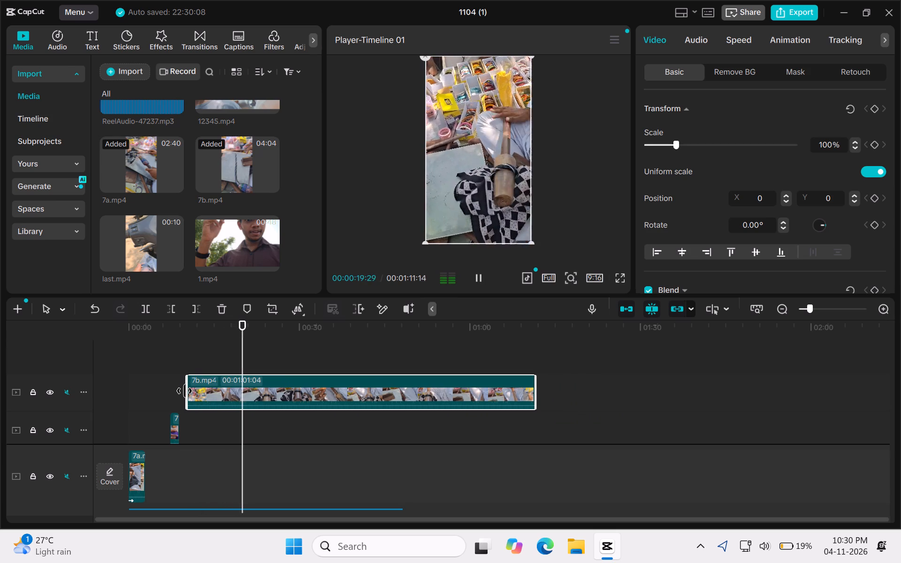
left_click_drag(236, 391, 227, 391)
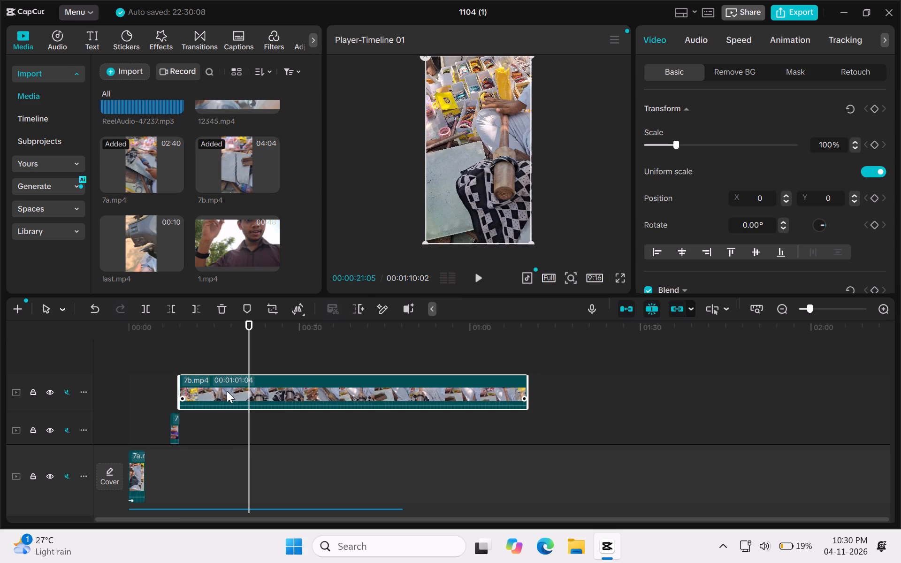
Preview the 7b.mp4 clip's opening, trim its start until 00:00:47:26 remains, and close the gap to the preceding shot.
left_click(180, 353)
key("space")
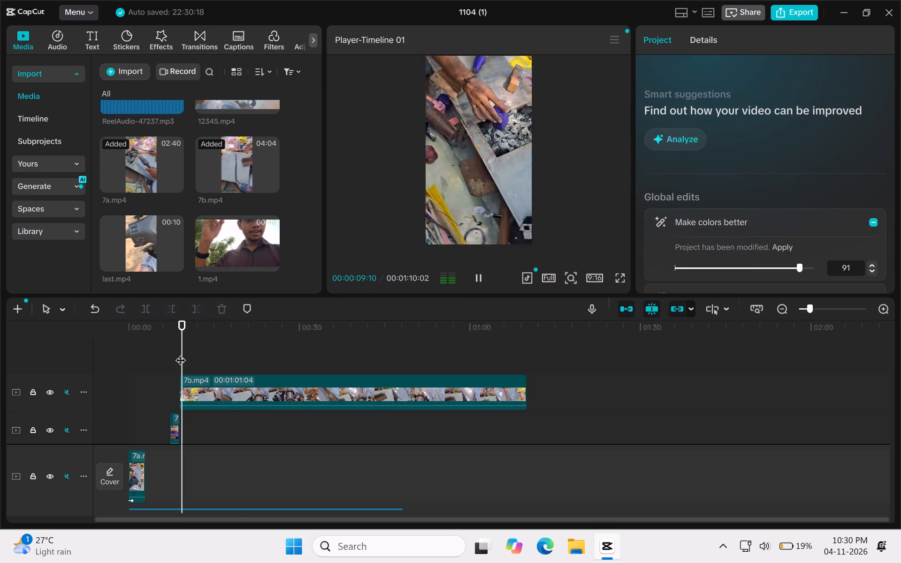
left_click(177, 386)
left_click(177, 386)
left_click_drag(177, 386, 216, 388)
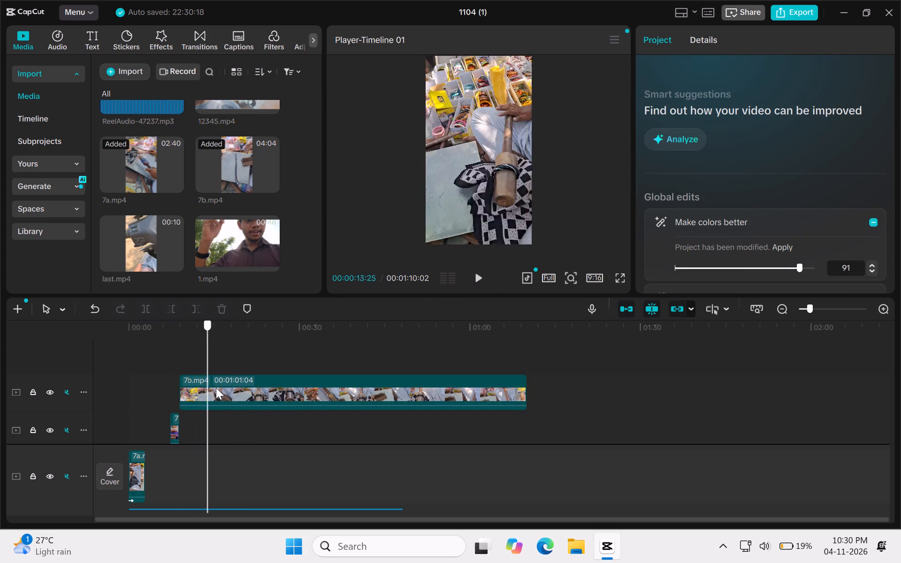
left_click_drag(216, 388, 230, 388)
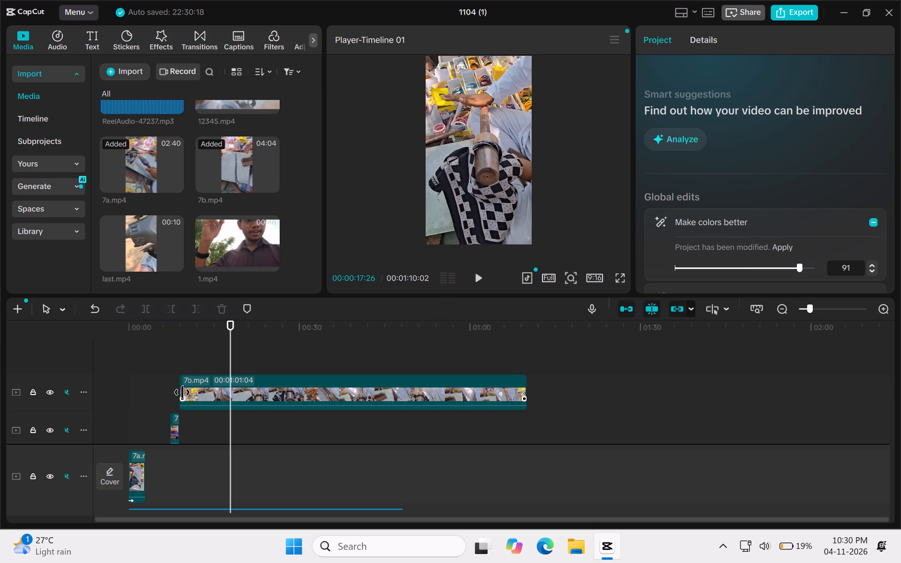
left_click_drag(182, 392, 258, 394)
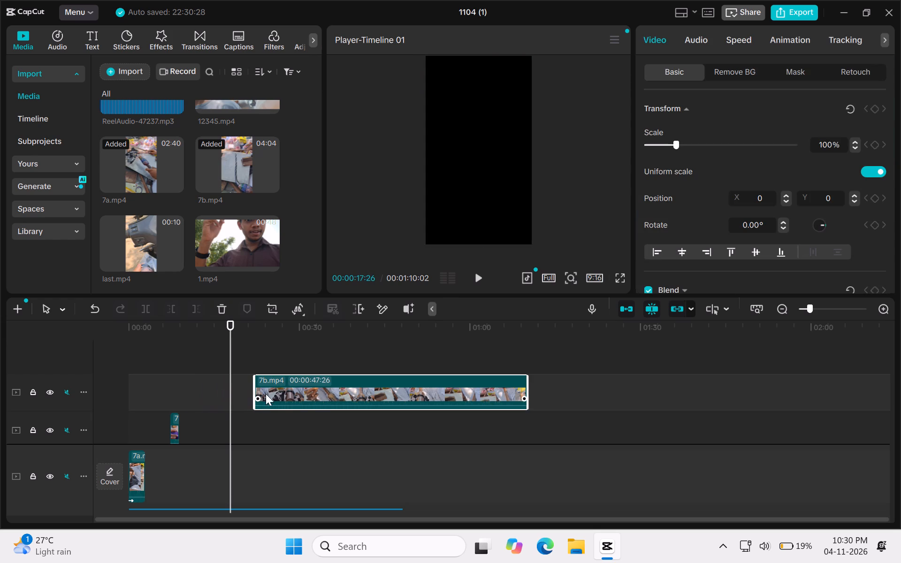
left_click_drag(296, 393, 222, 392)
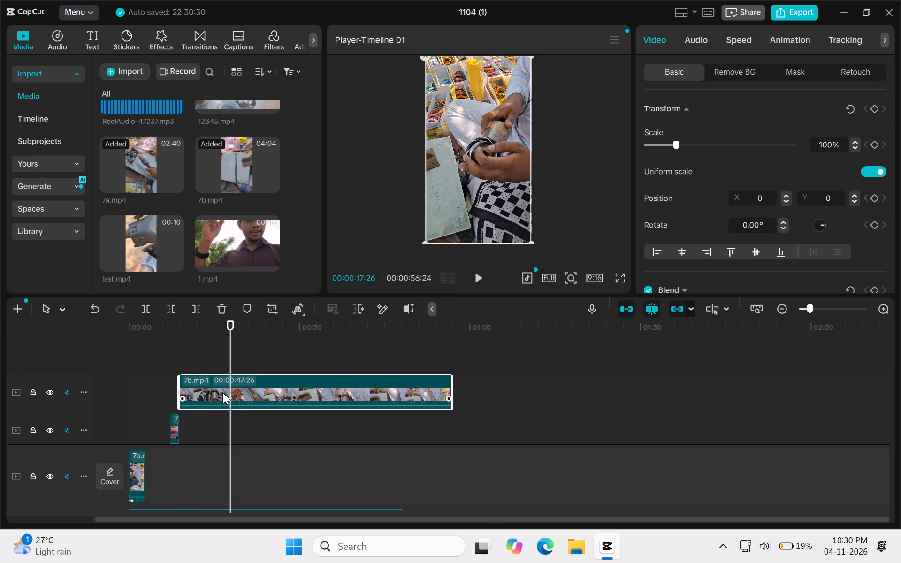
Play through the 7b.mp4 clip's mallet footage, trim its start until 00:00:43:08 remains, and move it back against the preceding shot.
left_click(163, 376)
key("space")
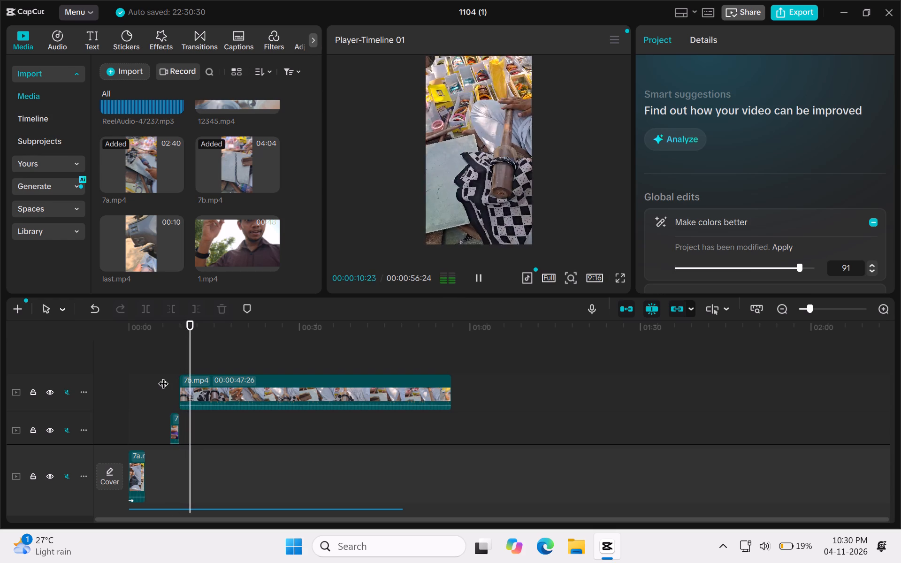
key("space")
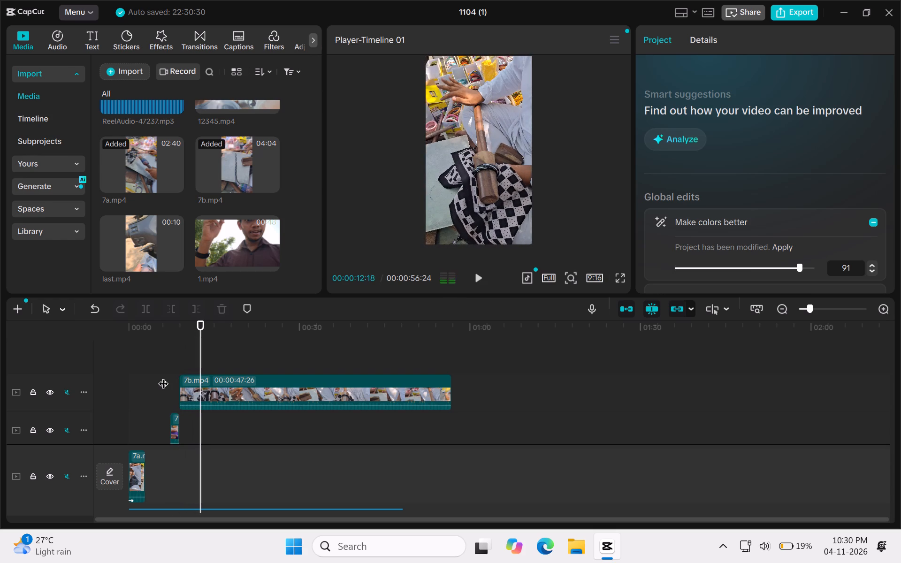
key("space")
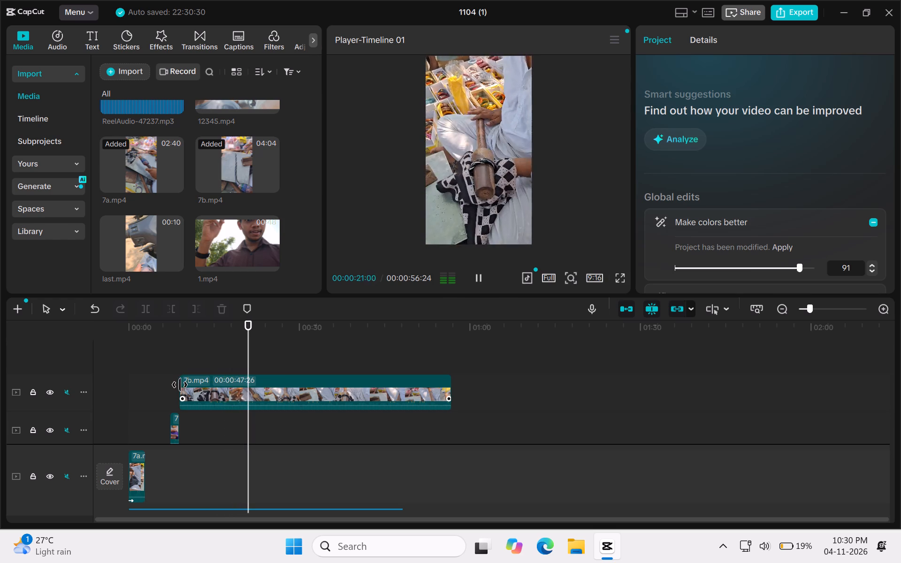
left_click_drag(180, 385, 217, 388)
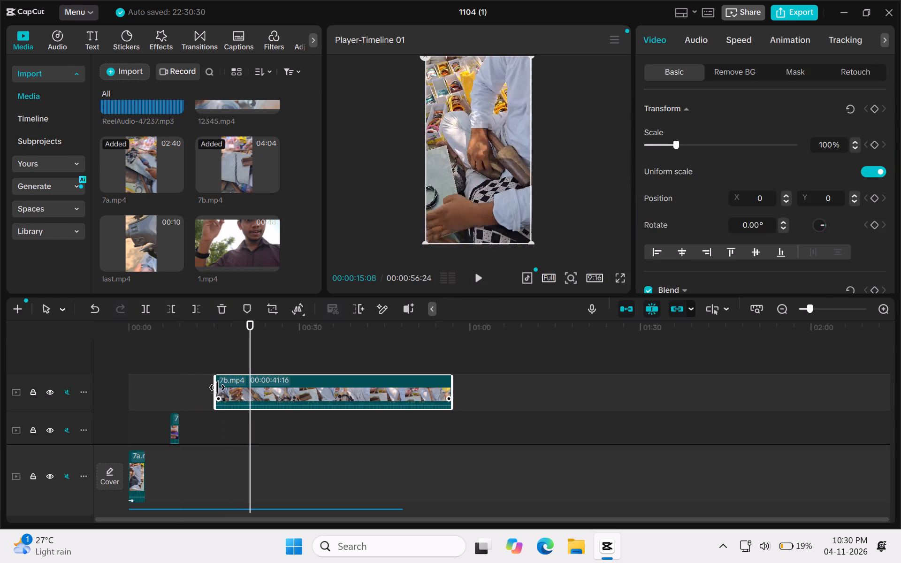
left_click_drag(217, 388, 206, 386)
left_click_drag(328, 386, 305, 386)
Play through the mallet footage, trim the 7b.mp4 clip's start until 00:00:20:22 remains, and move it back against the preceding shot.
left_click(162, 358)
key("space")
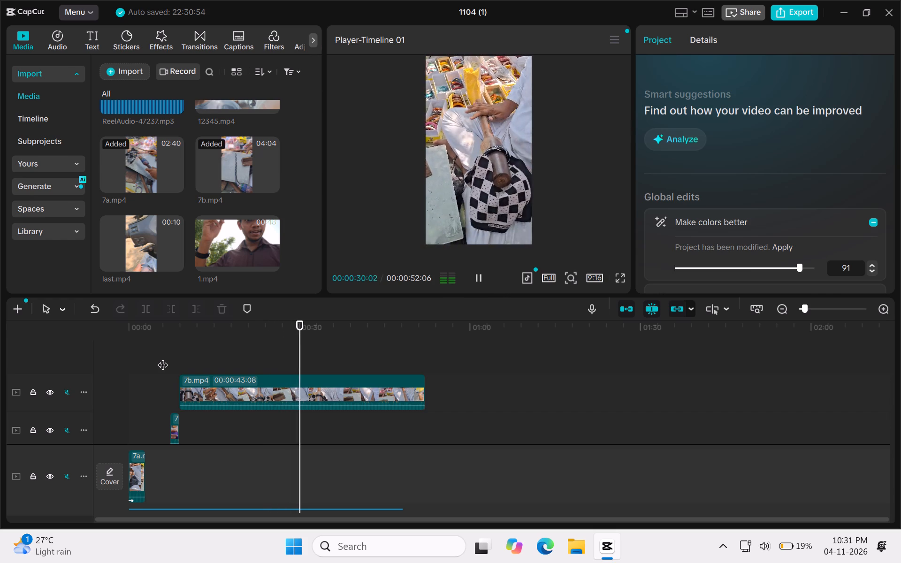
key("space")
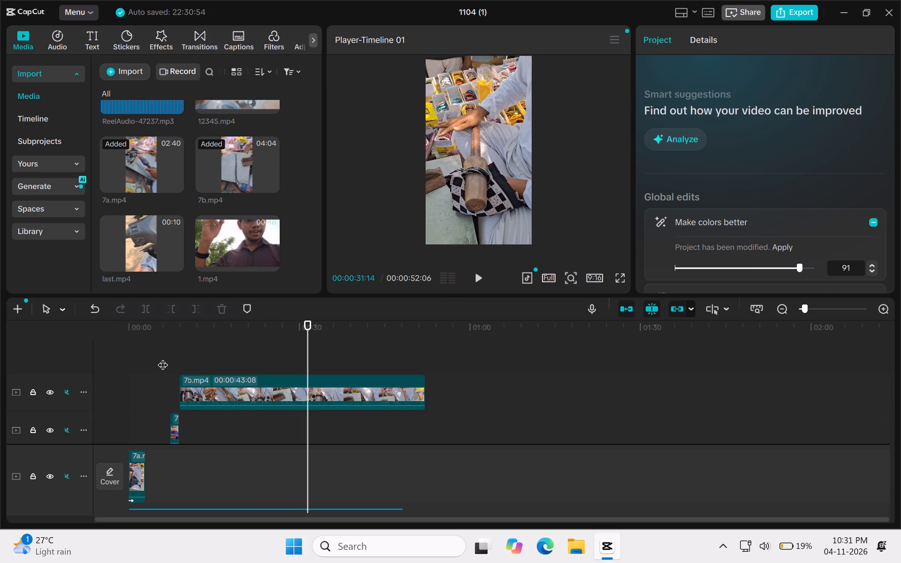
left_click_drag(180, 389, 271, 388)
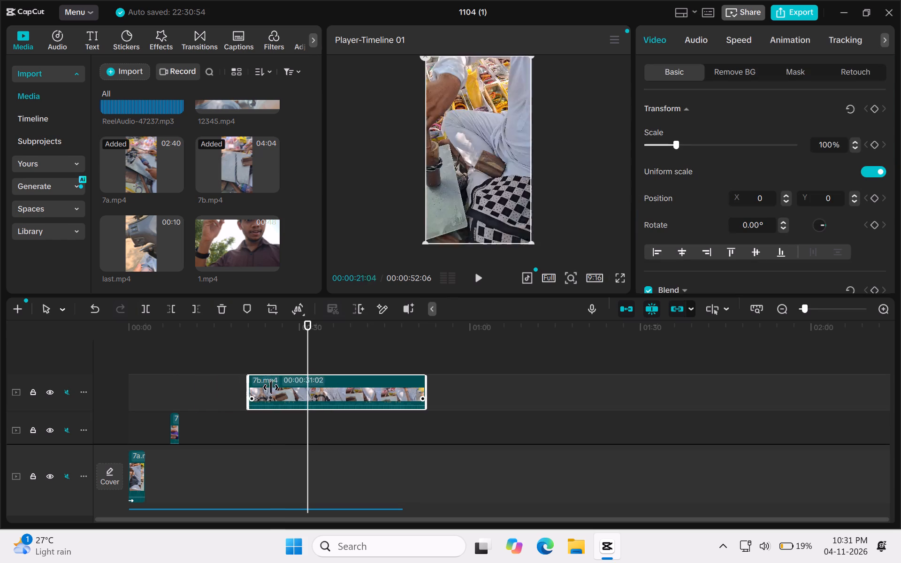
left_click_drag(271, 388, 308, 390)
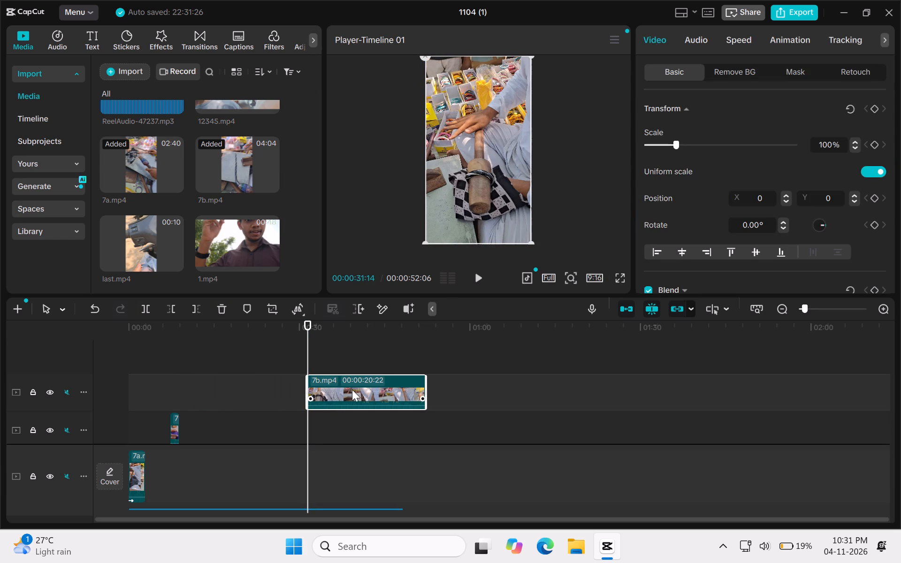
left_click_drag(355, 389, 225, 388)
Preview the repositioned mallet shot full screen and trim the 7b.mp4 clip's end back to 00:00:12:22 on the timeline.
left_click(156, 373)
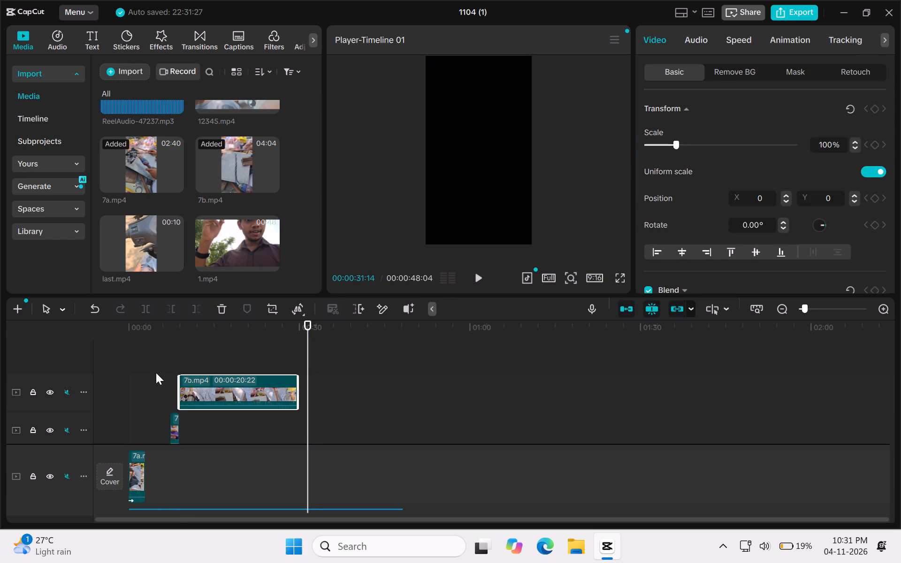
key("space")
left_click(618, 274)
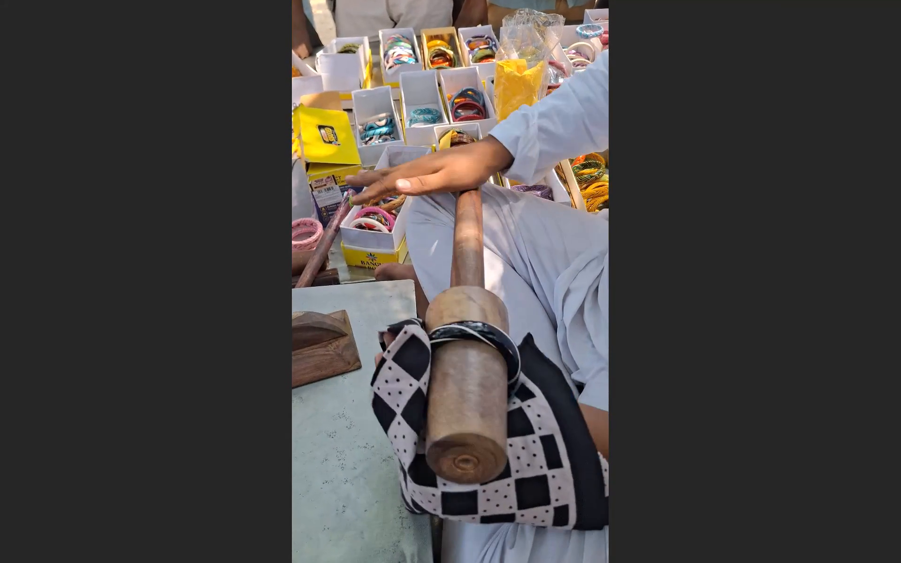
key("space")
key("Escape")
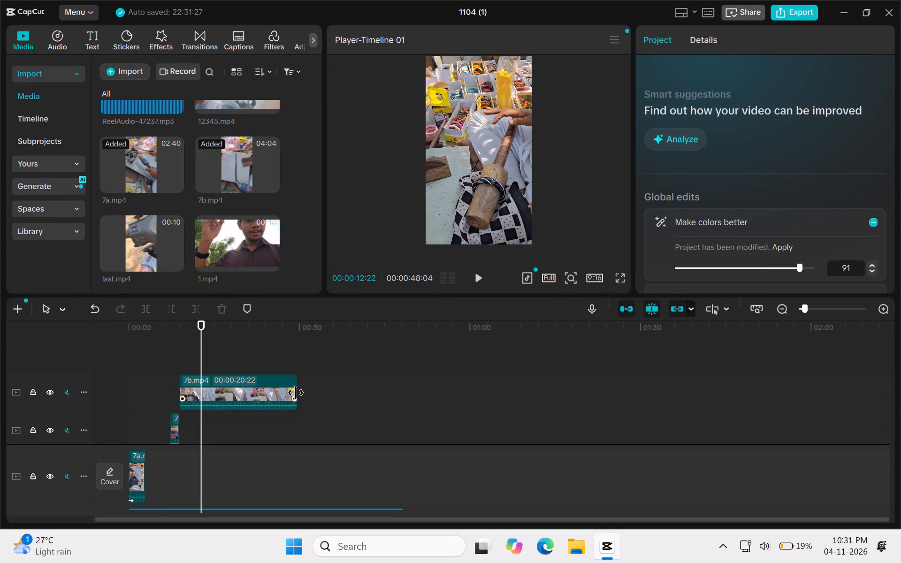
left_click_drag(296, 393, 197, 397)
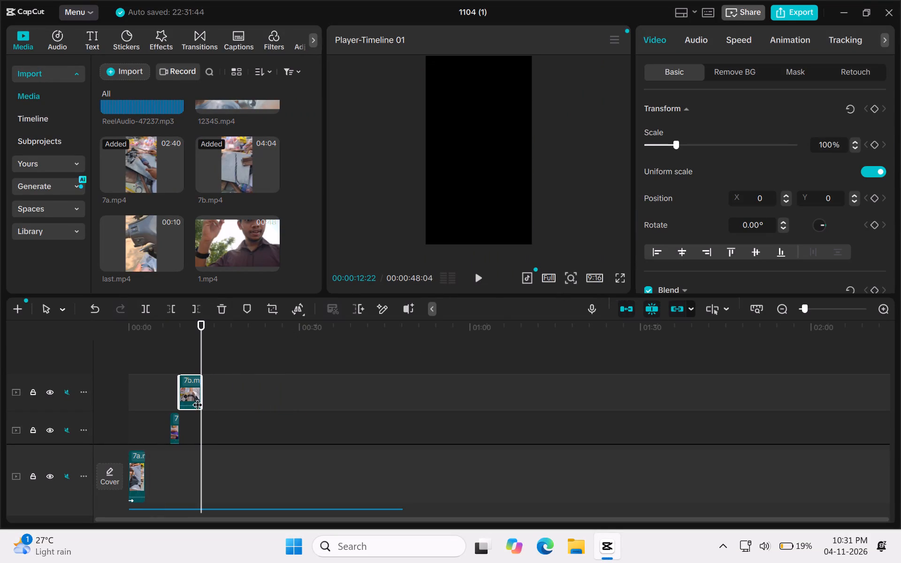
Replay the mallet shot and trim its end further, to 00:00:11:27 on the timeline.
left_click(161, 371)
key("space")
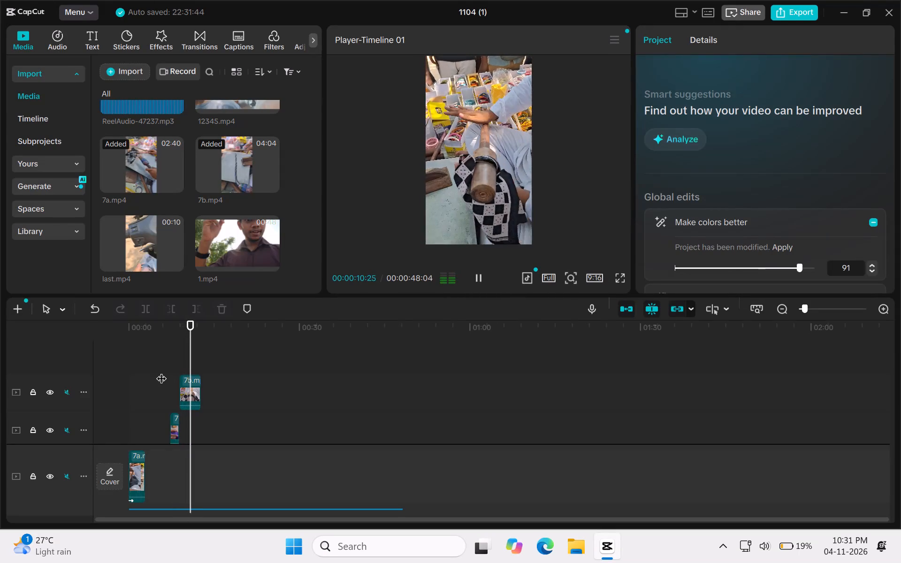
key("space")
key("space")
key("space")
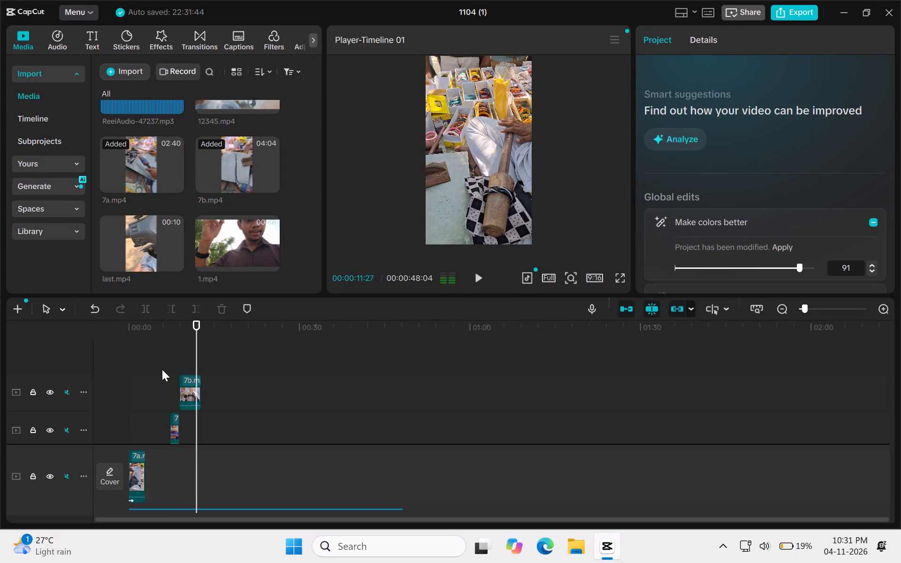
left_click(199, 386)
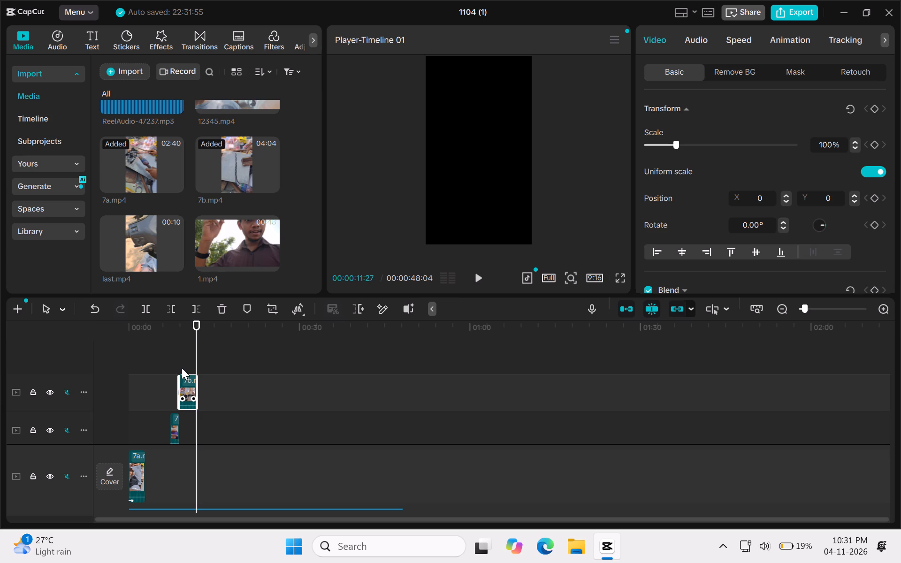
Reapply the project-wide Make colors better enhancement with its strength set to 97.
left_click(174, 355)
double_click(248, 354)
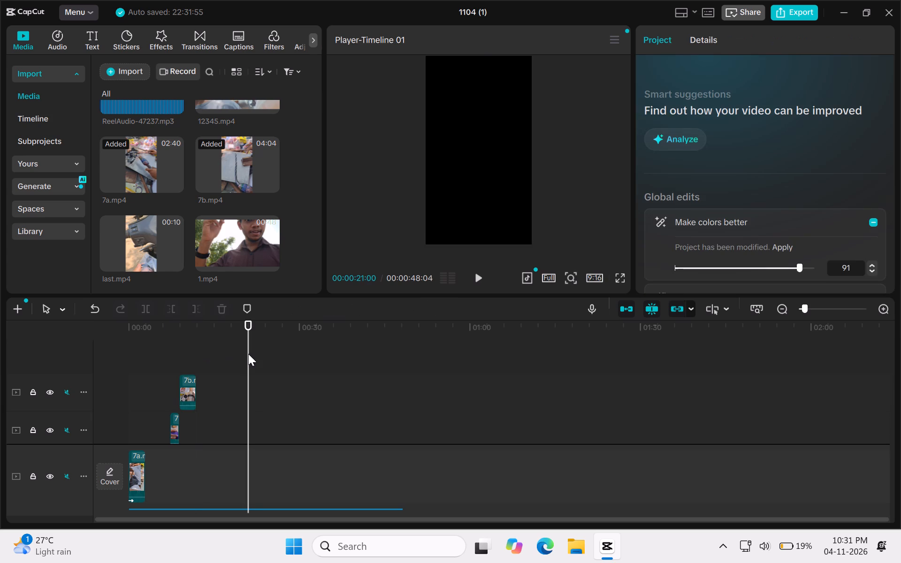
left_click(810, 265)
left_click(873, 223)
left_click(805, 248)
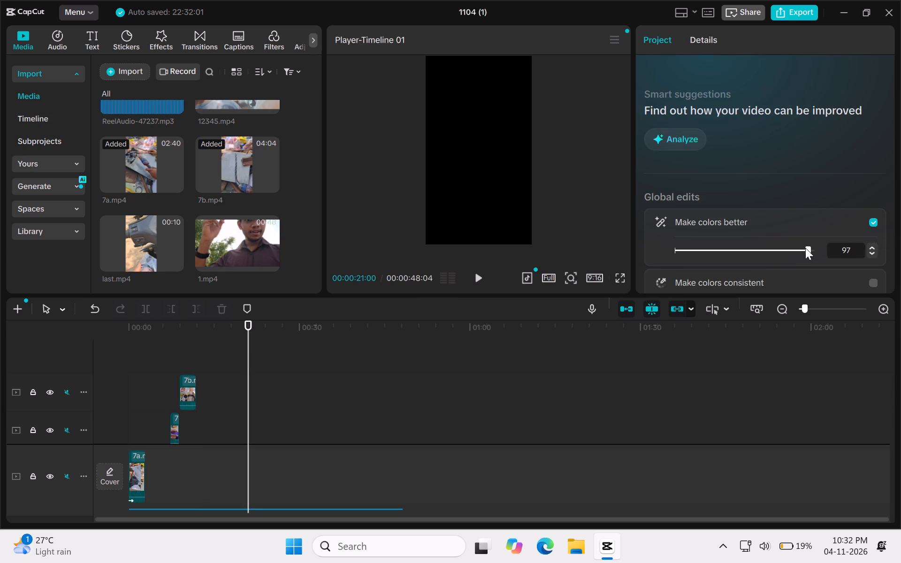
Play the bangle-over-coals and mallet shots, including full screen, to check the enhanced colors and the cut between them.
left_click(484, 274)
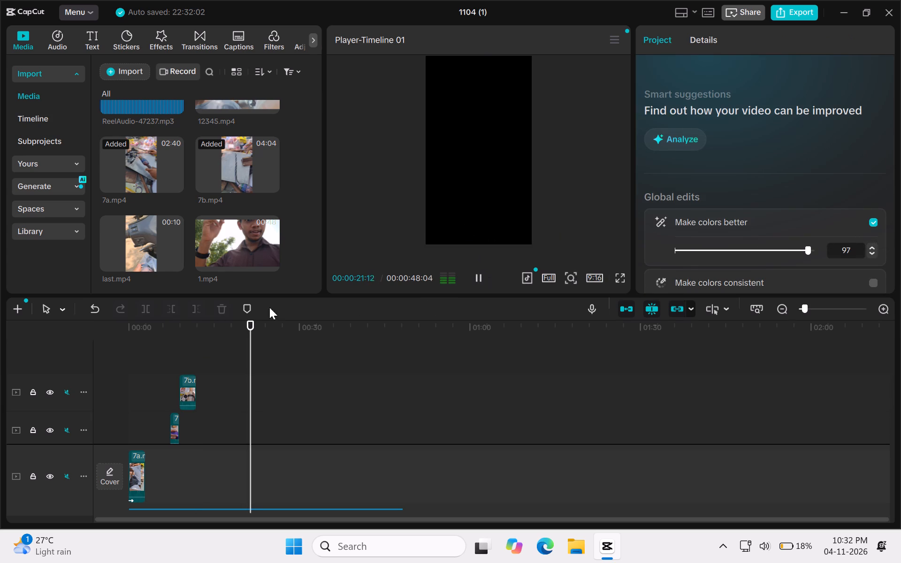
left_click(174, 347)
key("space")
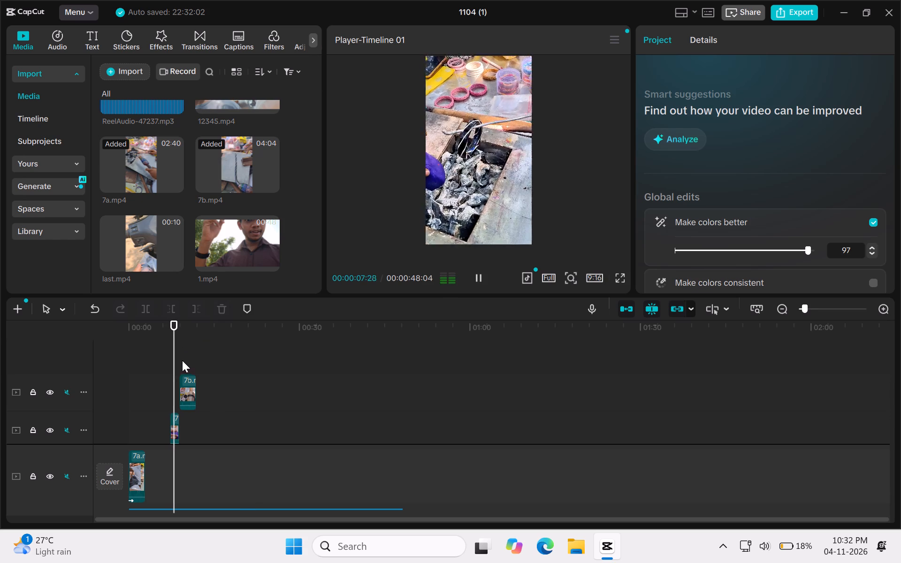
left_click(619, 277)
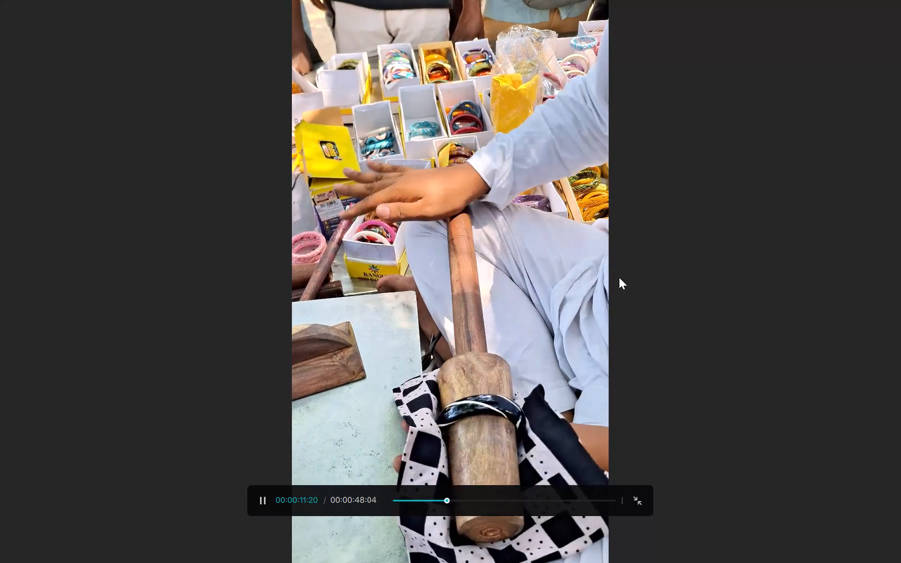
key("space")
key("Escape")
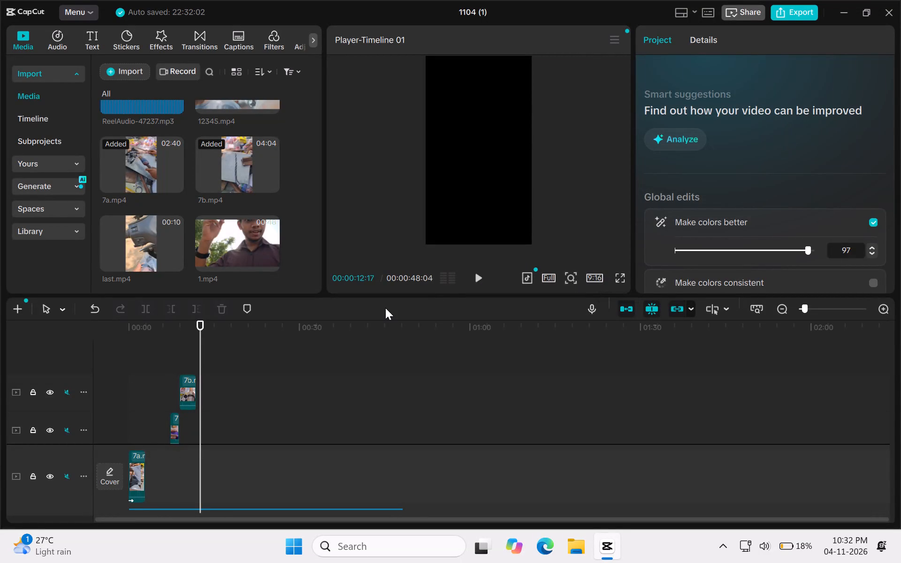
left_click(152, 357)
key("space")
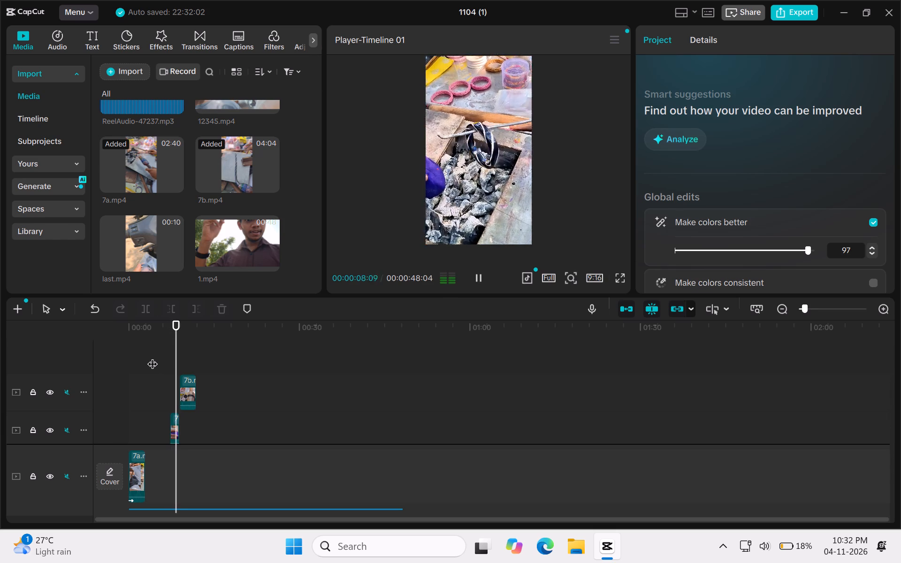
key("space")
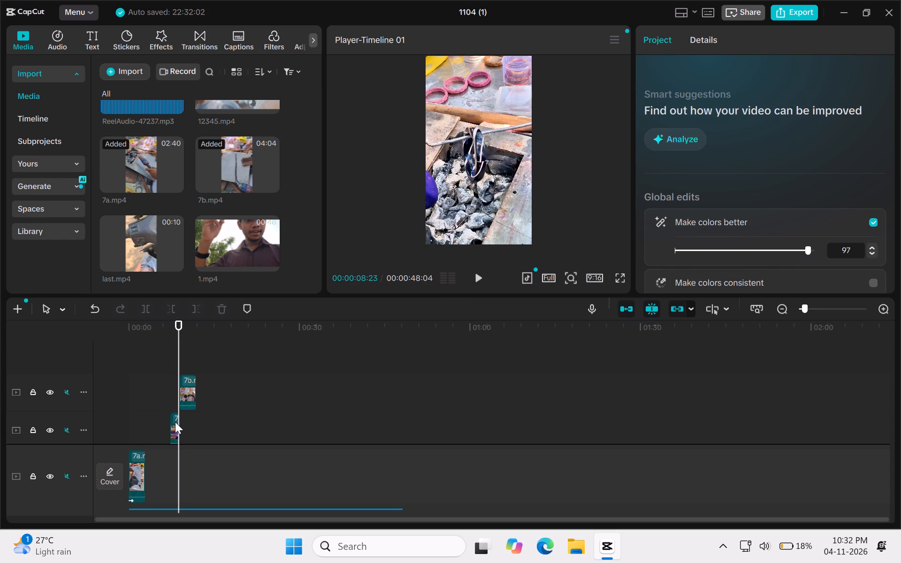
Apply the Fade In entrance animation to the bangle-over-coals clip on the middle video track.
left_click(175, 422)
left_click(790, 39)
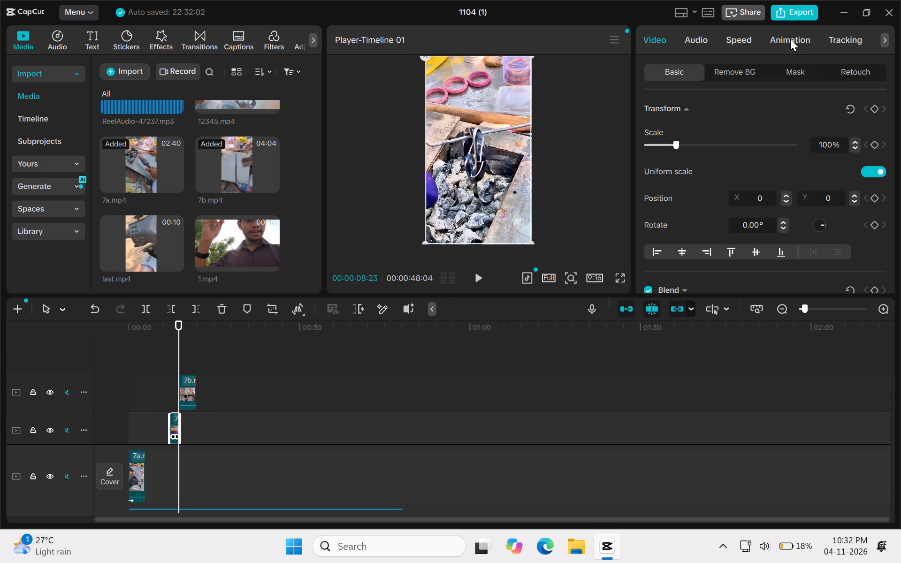
left_click(730, 173)
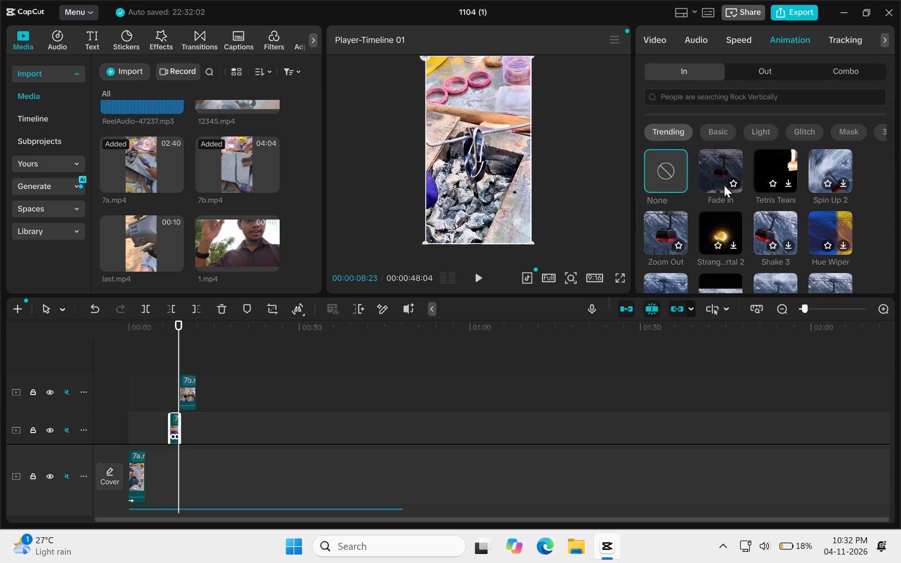
left_click(721, 179)
left_click(721, 179)
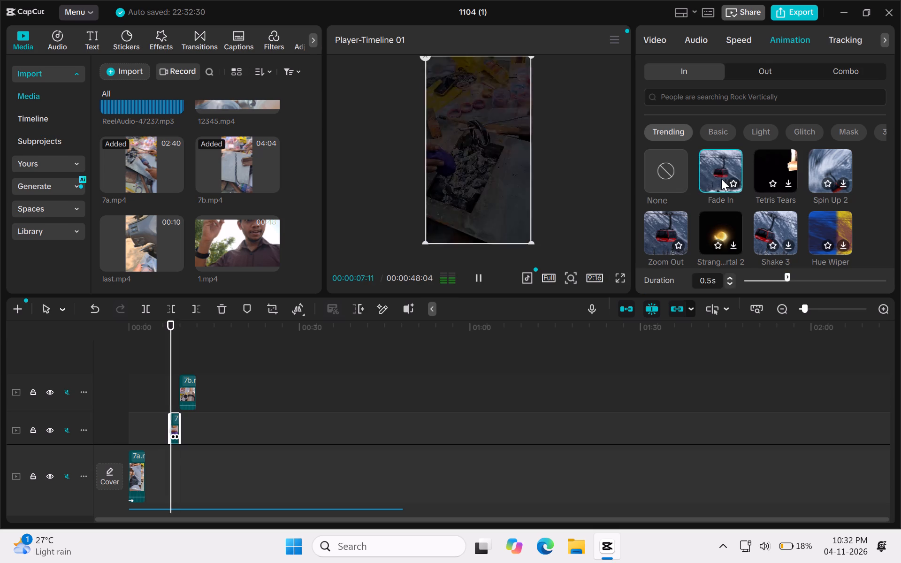
Try different durations for the coals clip's Fade In animation and settle on 0.3 s.
left_click(728, 287)
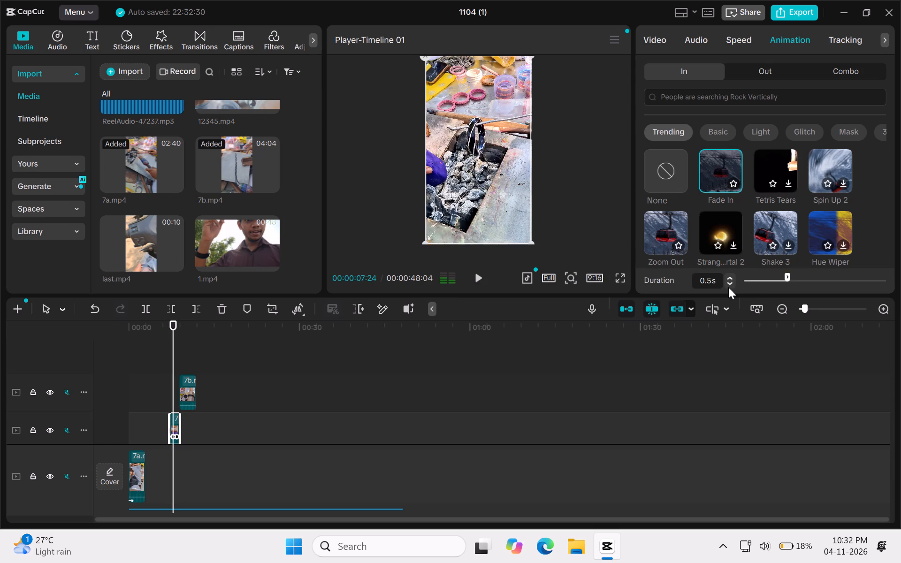
triple_click(728, 282)
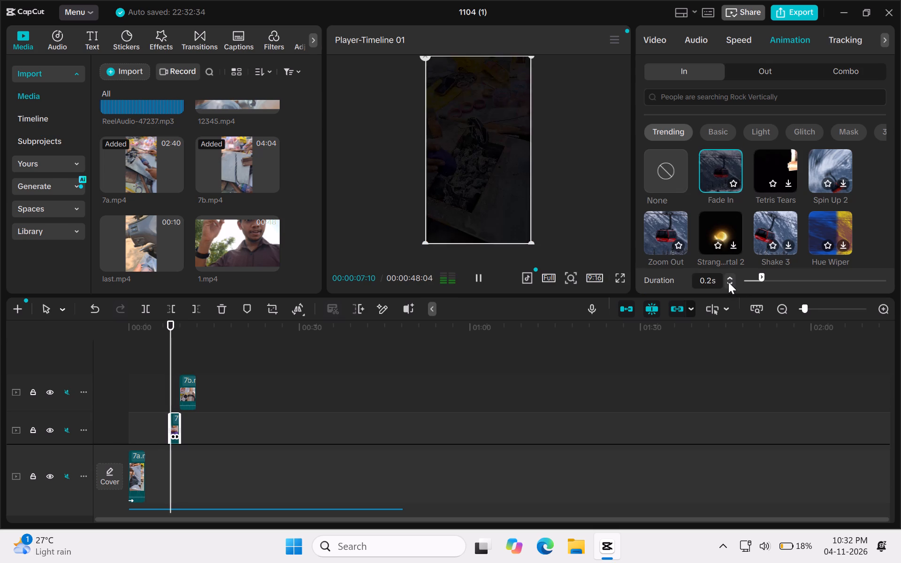
left_click(728, 276)
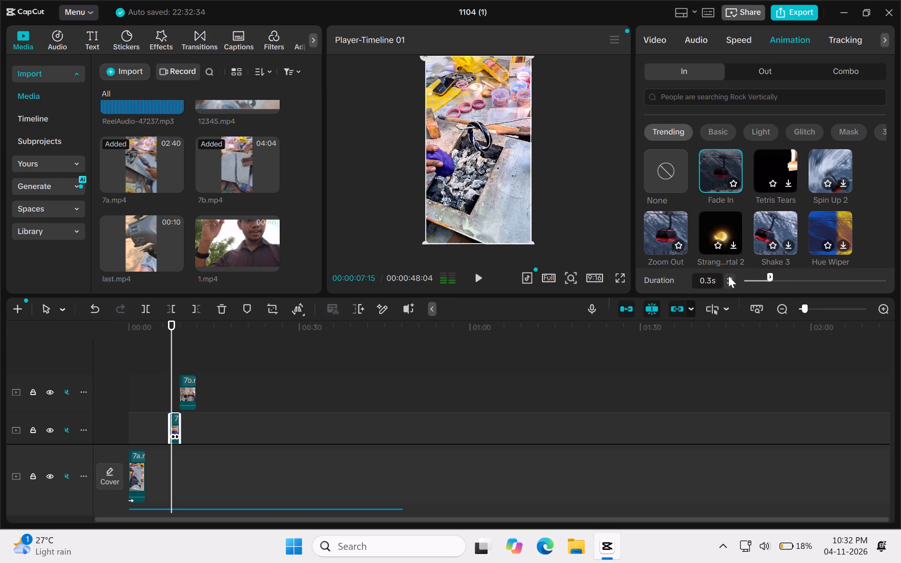
left_click(728, 276)
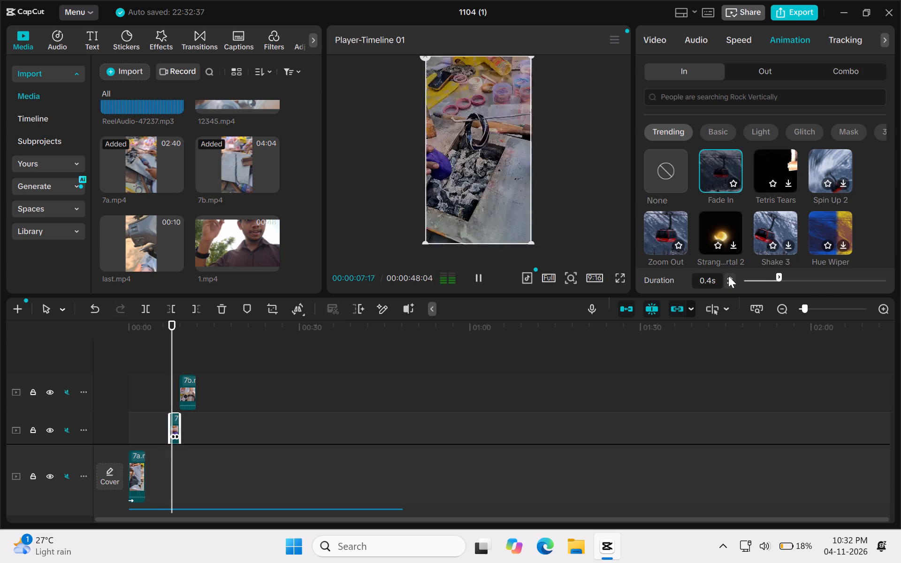
left_click(728, 276)
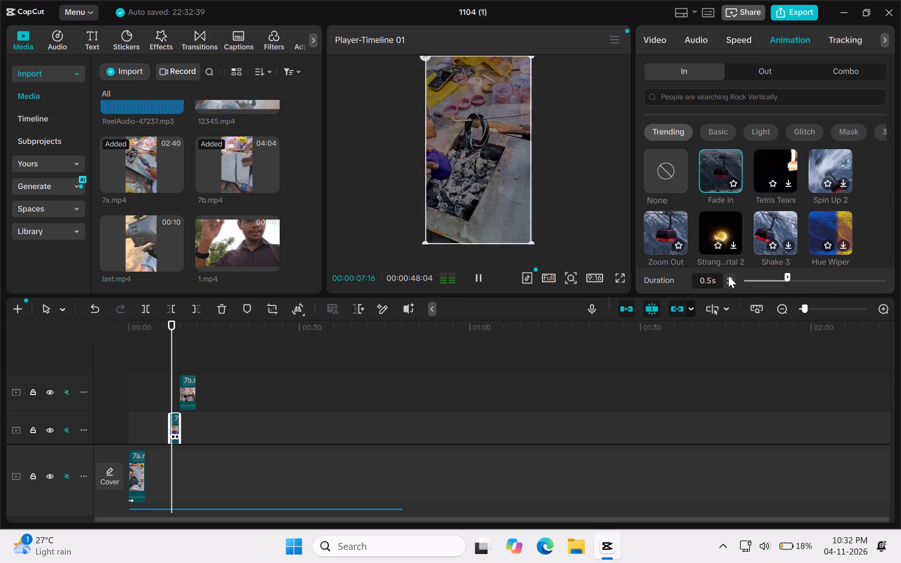
left_click(728, 276)
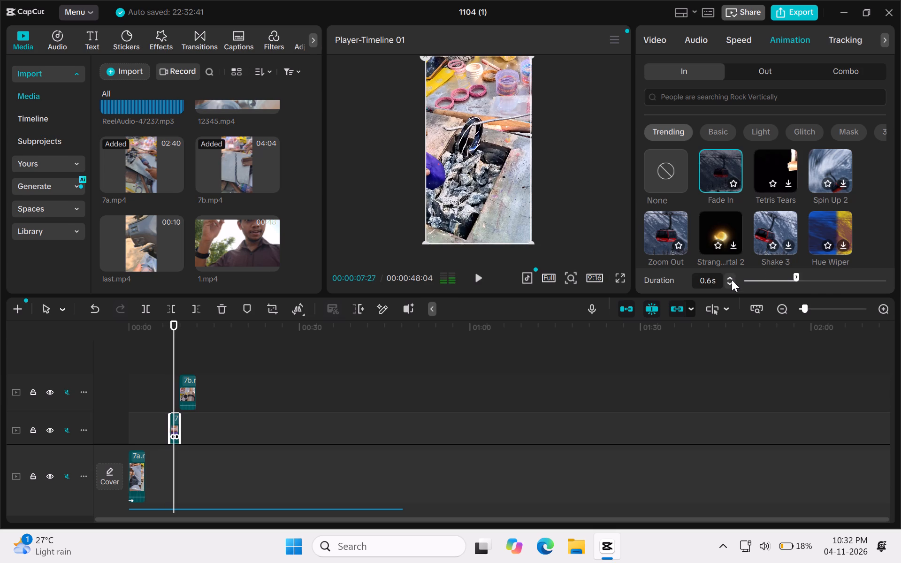
left_click(729, 282)
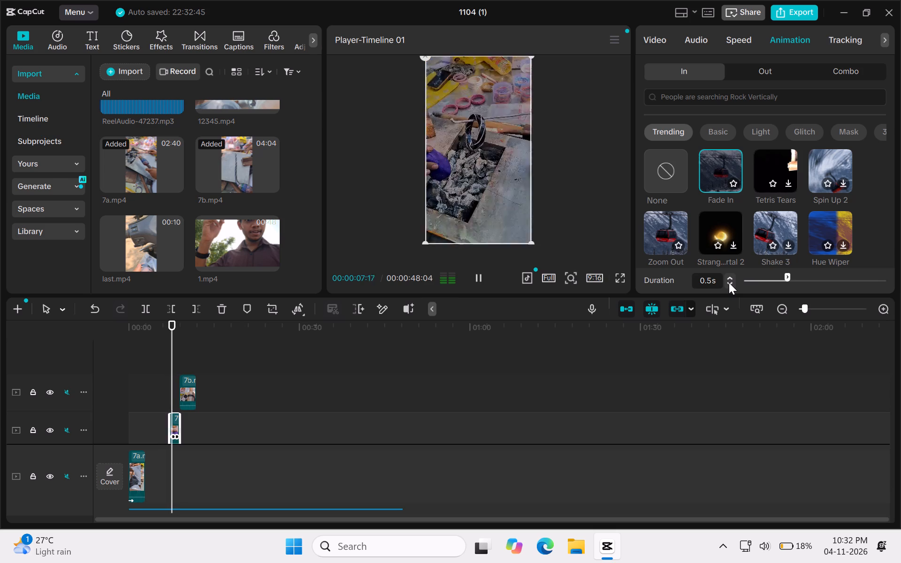
left_click(729, 282)
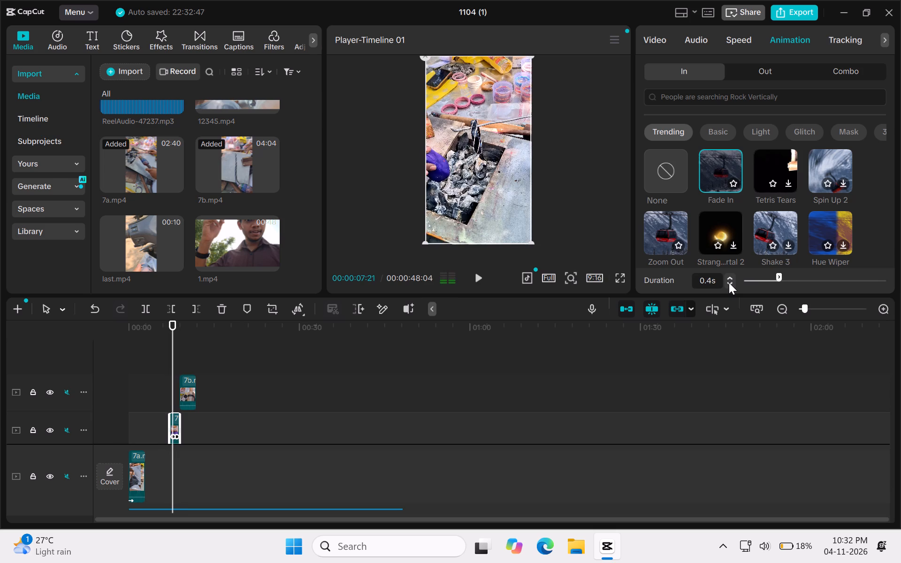
left_click(729, 282)
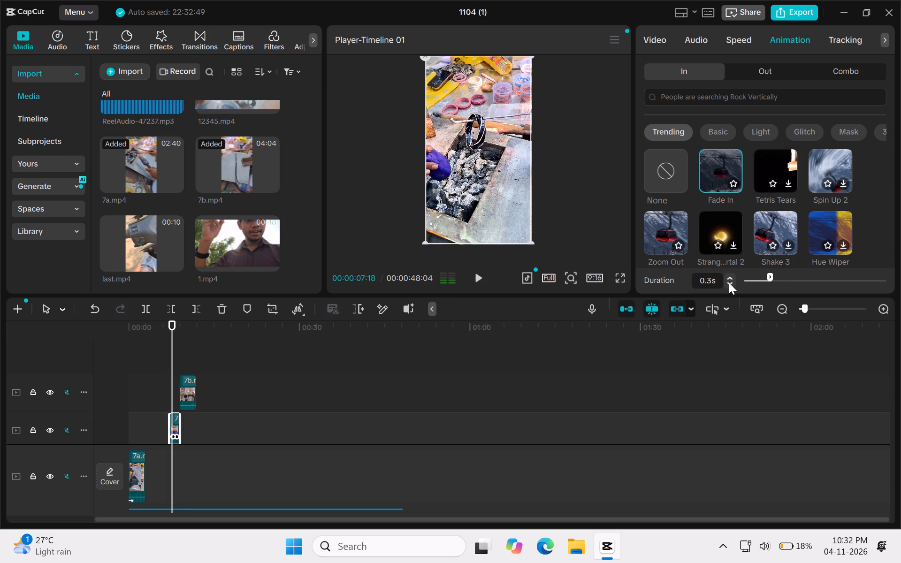
Play the bangle-over-coals and mallet shots full screen to check the coals clip's shortened fade-in.
left_click(623, 280)
key("space")
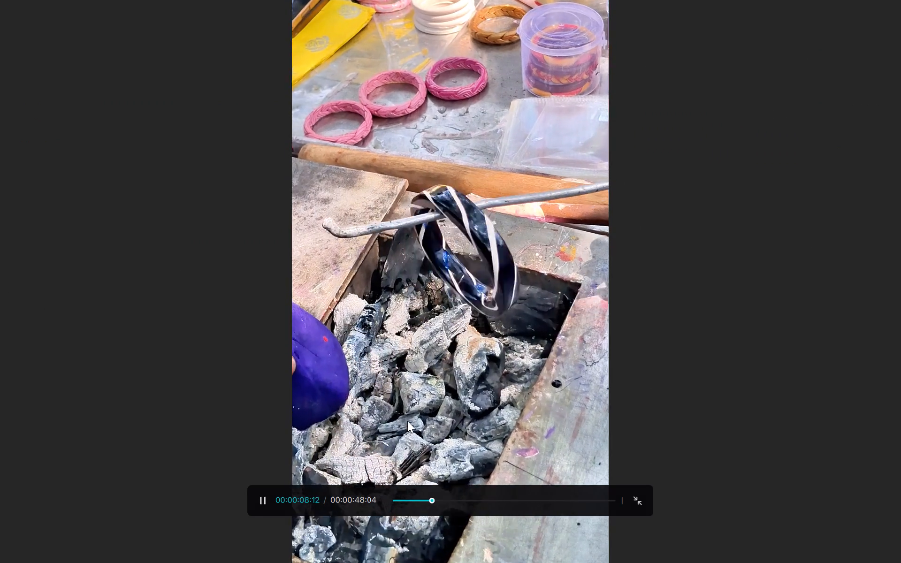
left_click(402, 498)
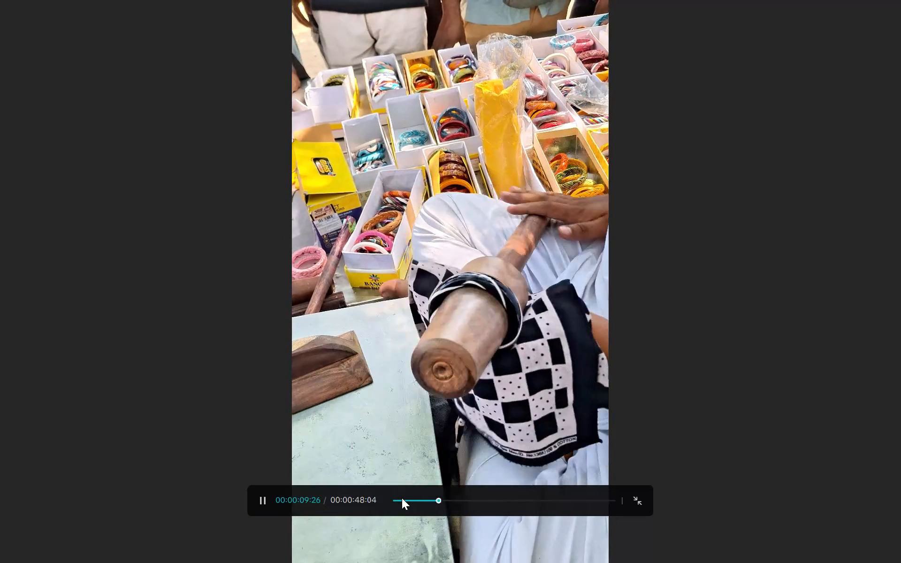
key("space")
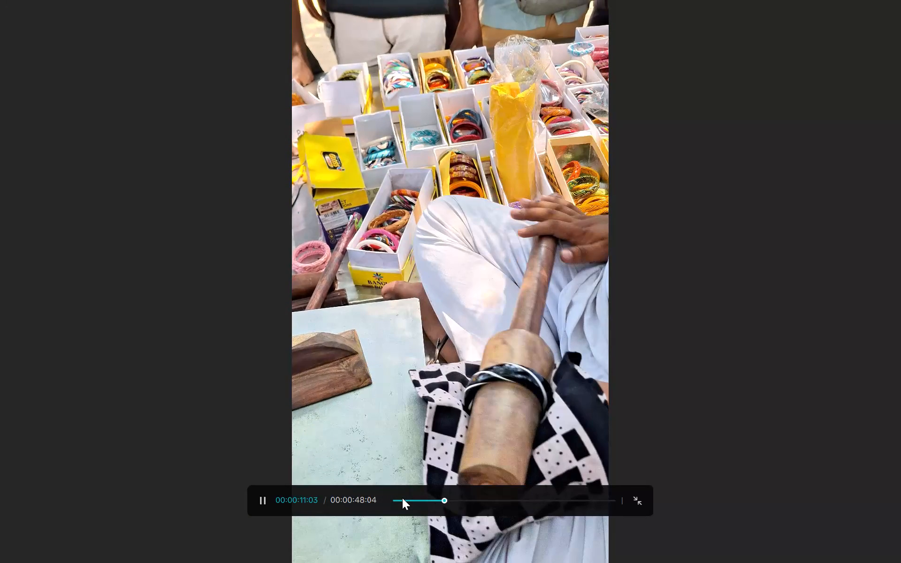
left_click(418, 503)
key("space")
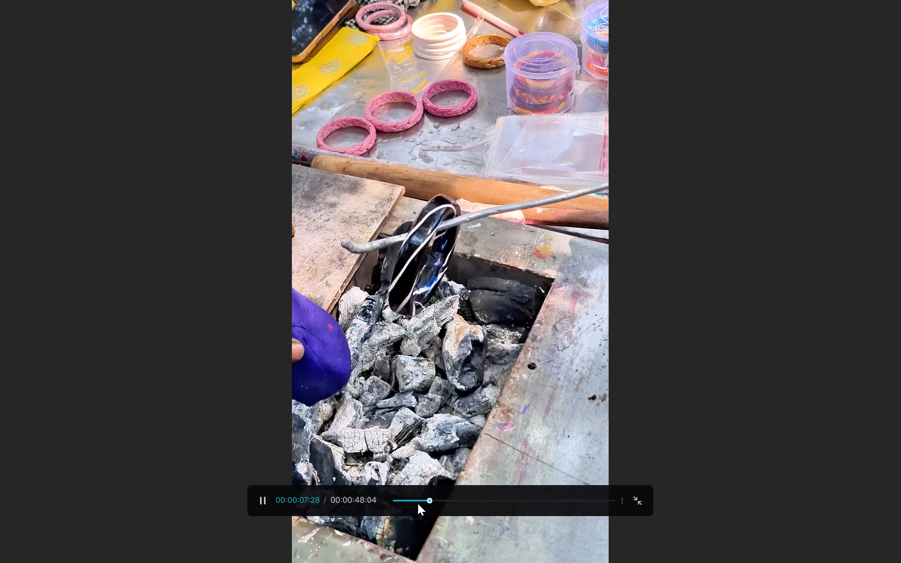
key("space")
key("Escape")
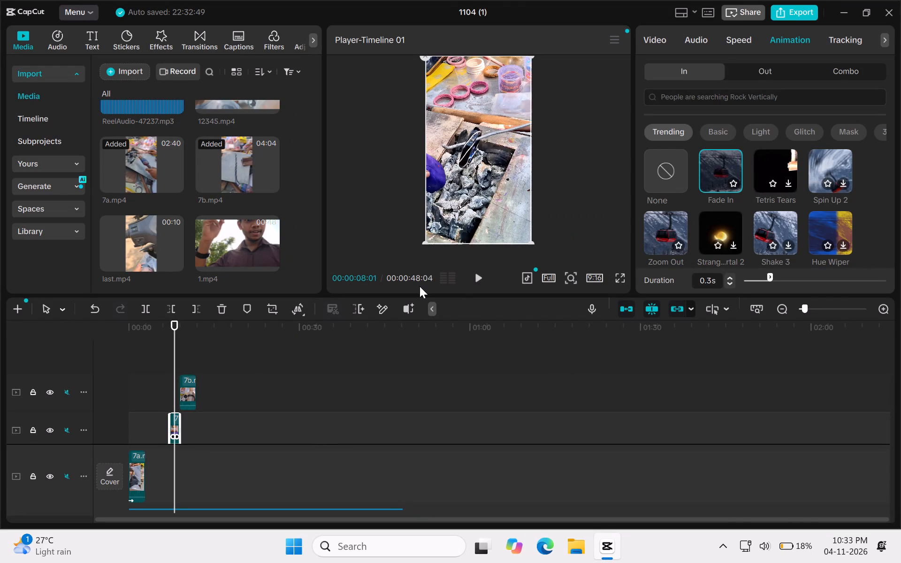
Apply the Fade In entrance animation to the mallet clip on the top video track with a 0.2 s duration.
left_click(190, 390)
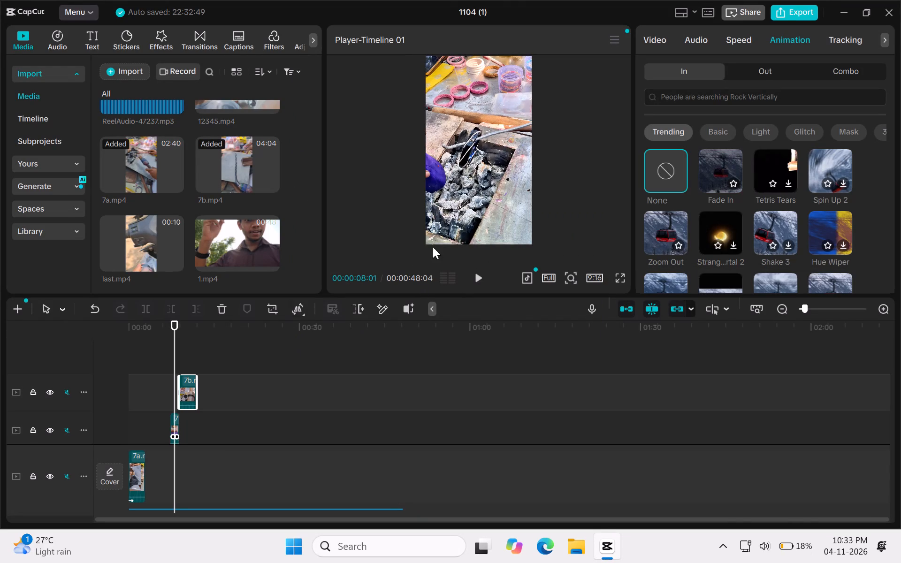
left_click(730, 155)
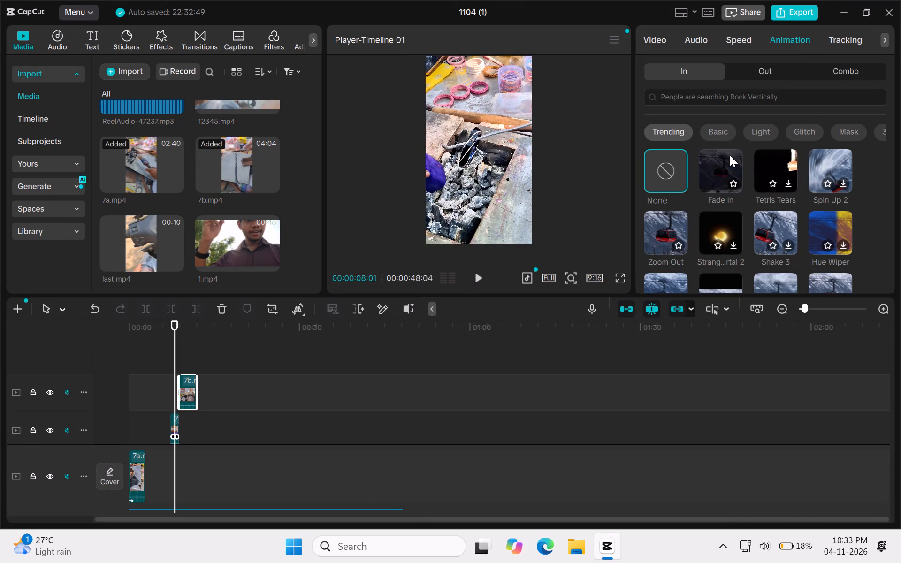
left_click(718, 164)
left_click(718, 164)
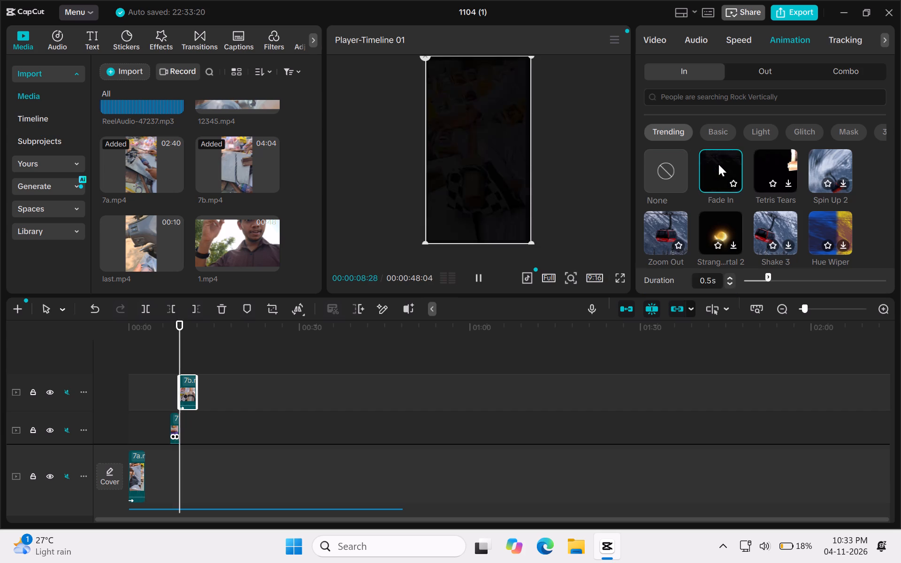
left_click(730, 284)
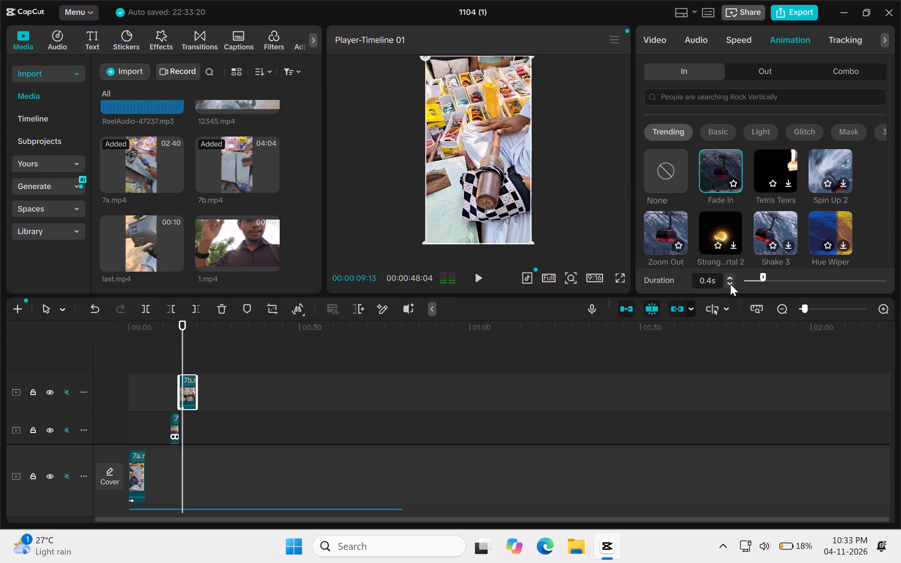
left_click(730, 284)
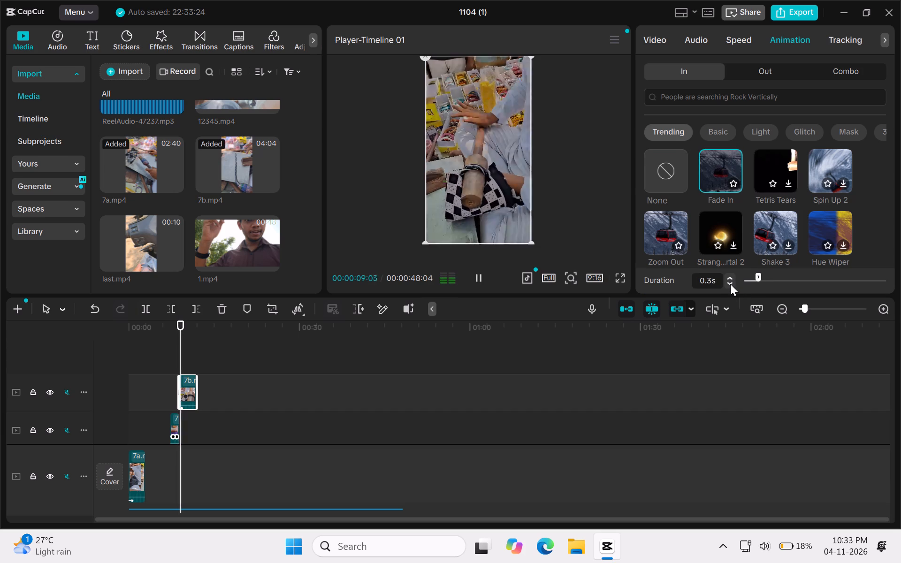
left_click(730, 284)
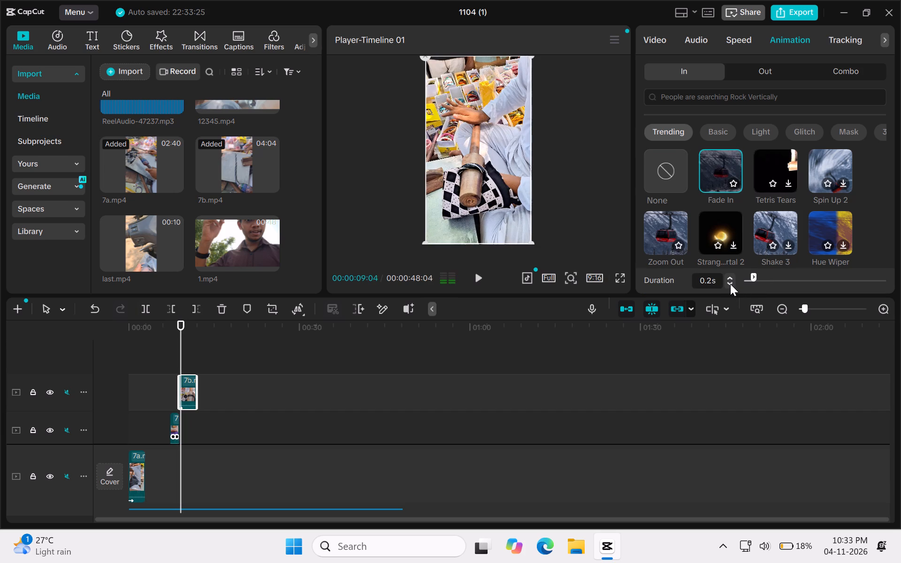
left_click(730, 284)
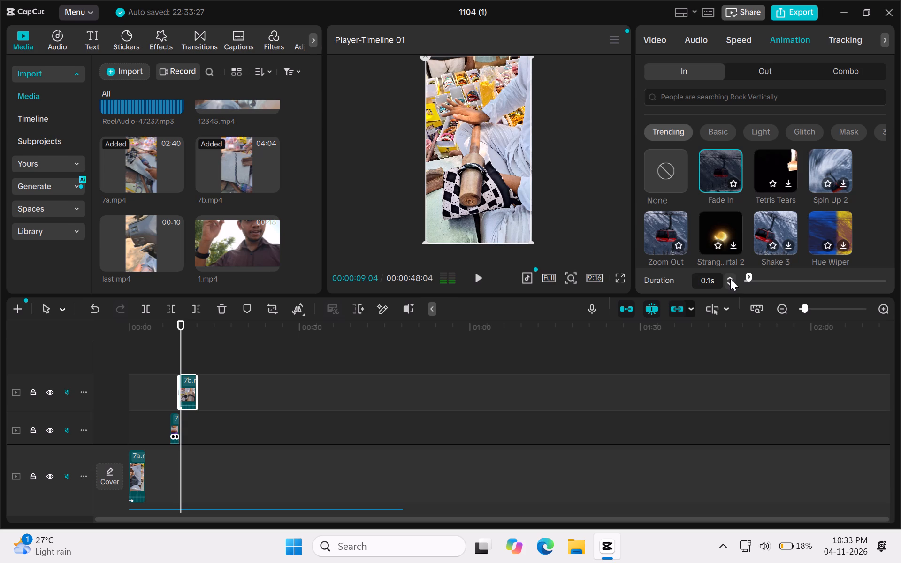
left_click(730, 277)
Replay the reel full screen and in the preview to check the fades into the coals and mallet shots.
left_click(616, 277)
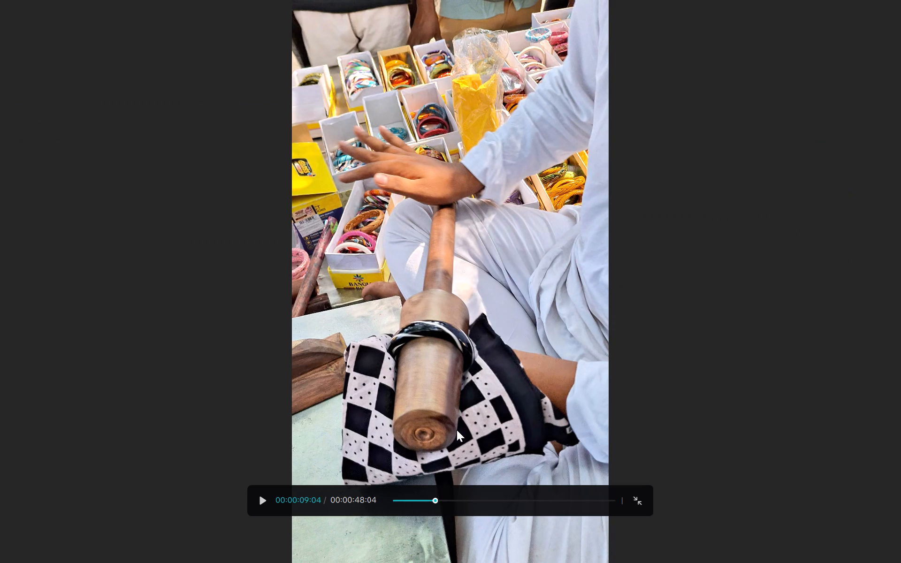
left_click(420, 503)
key("space")
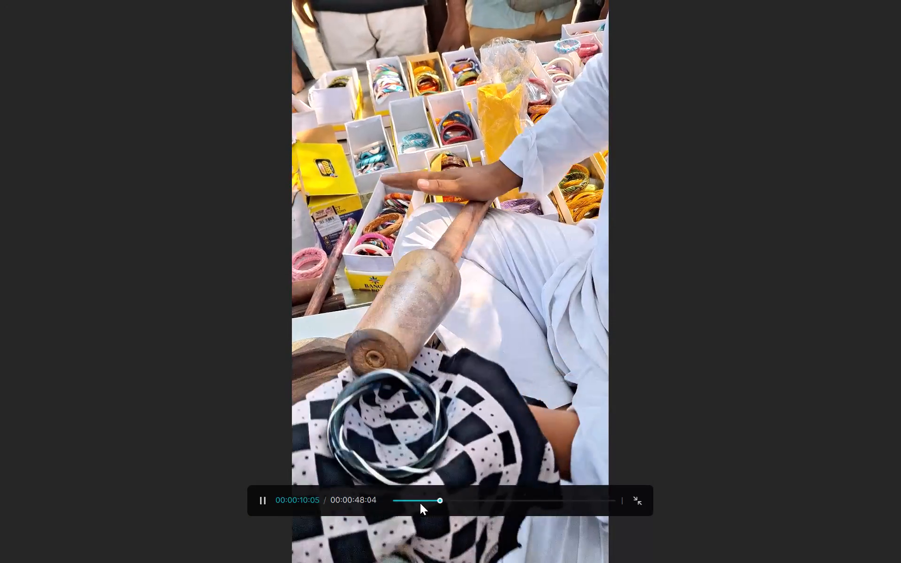
key("space")
left_click(420, 503)
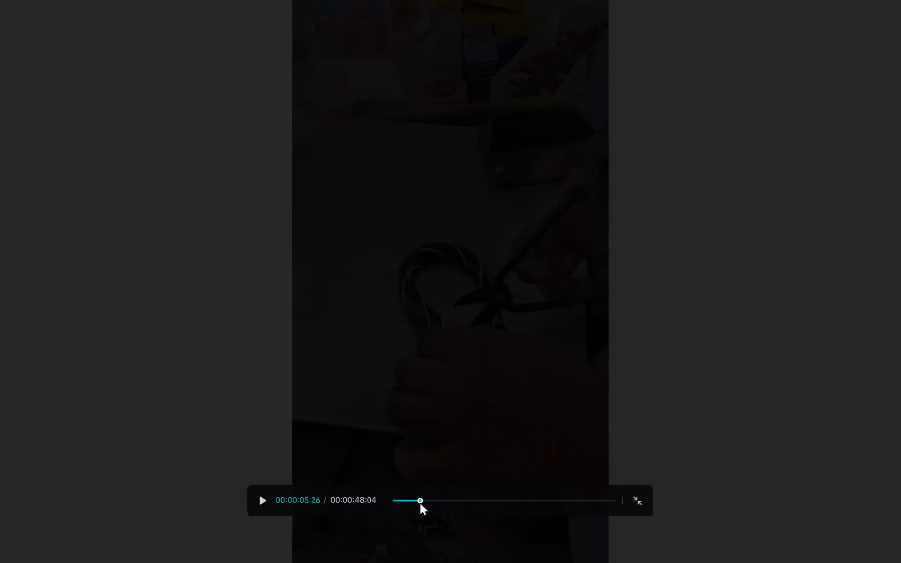
key("space")
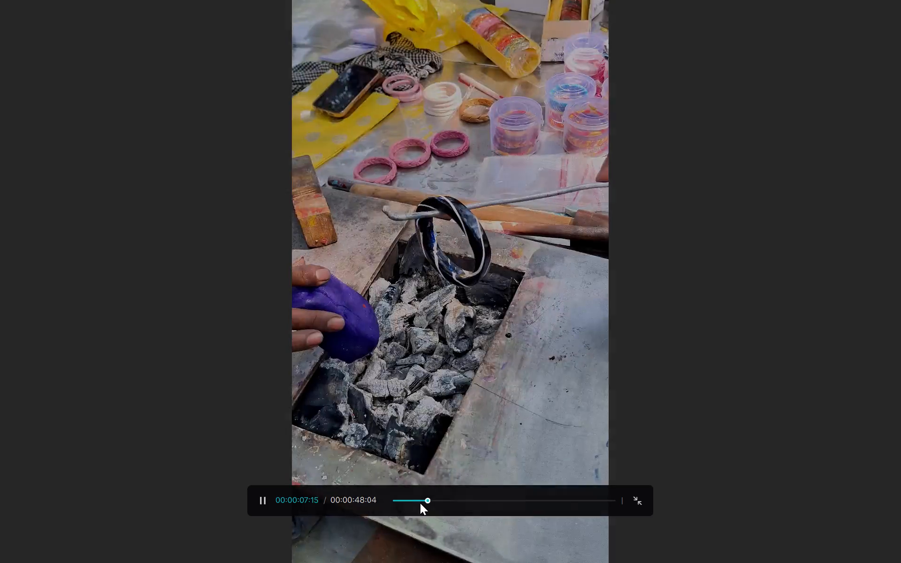
key("space")
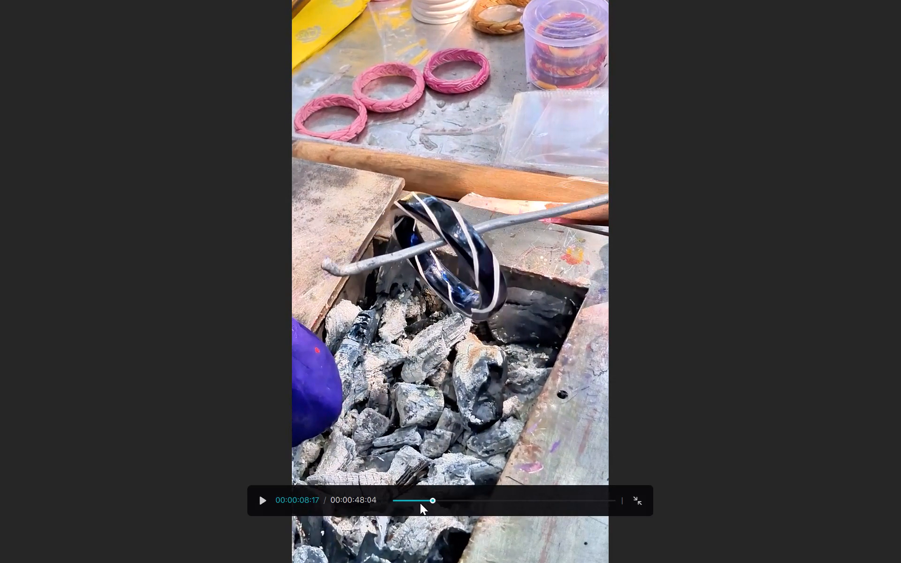
left_click(420, 503)
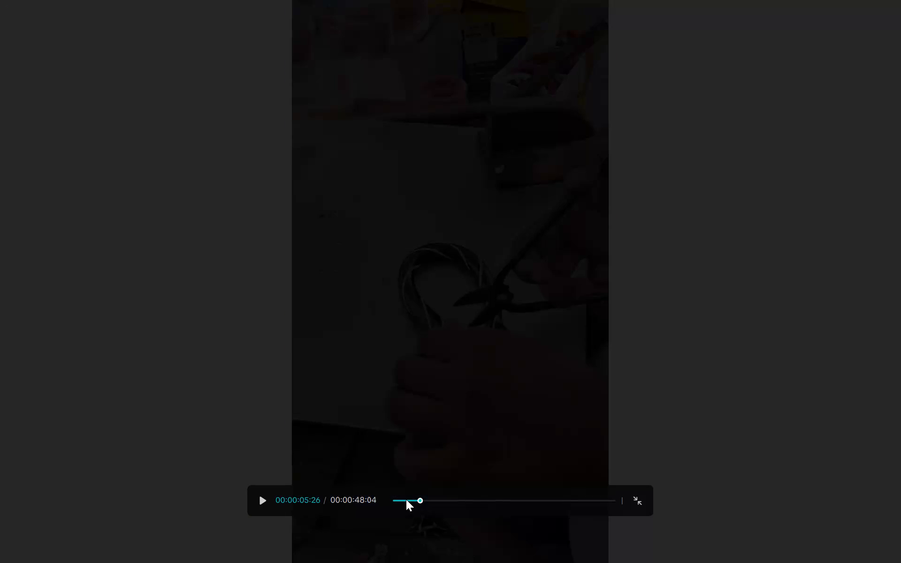
left_click(405, 499)
key("space")
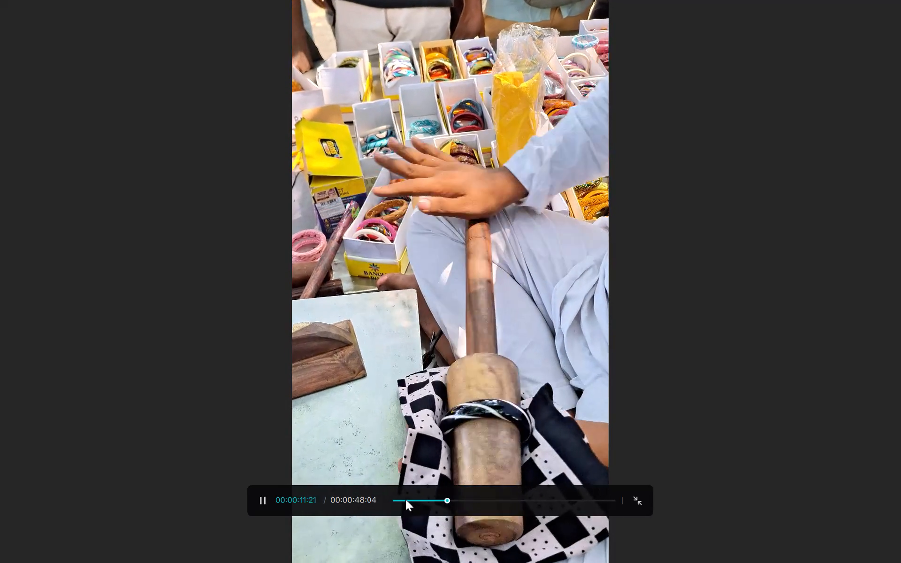
key("space")
key("Escape")
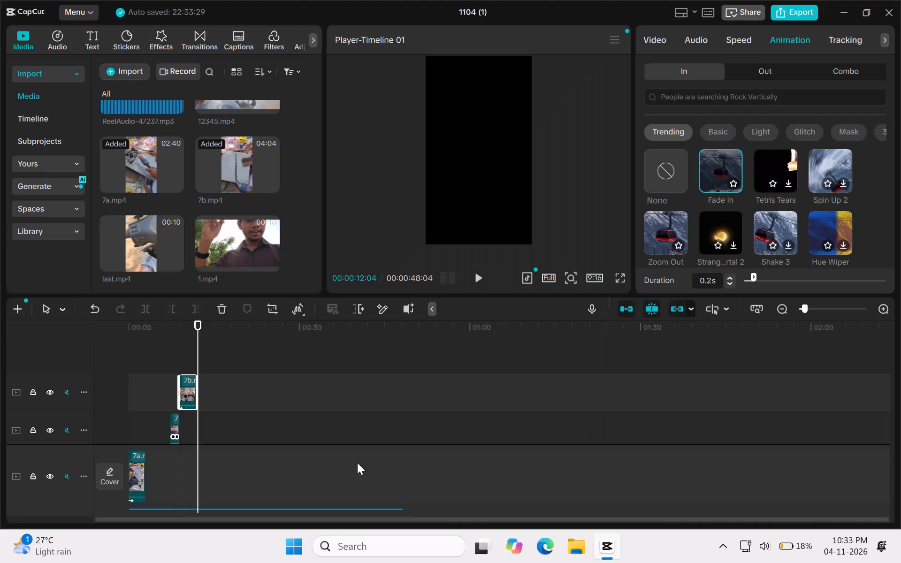
left_click(165, 363)
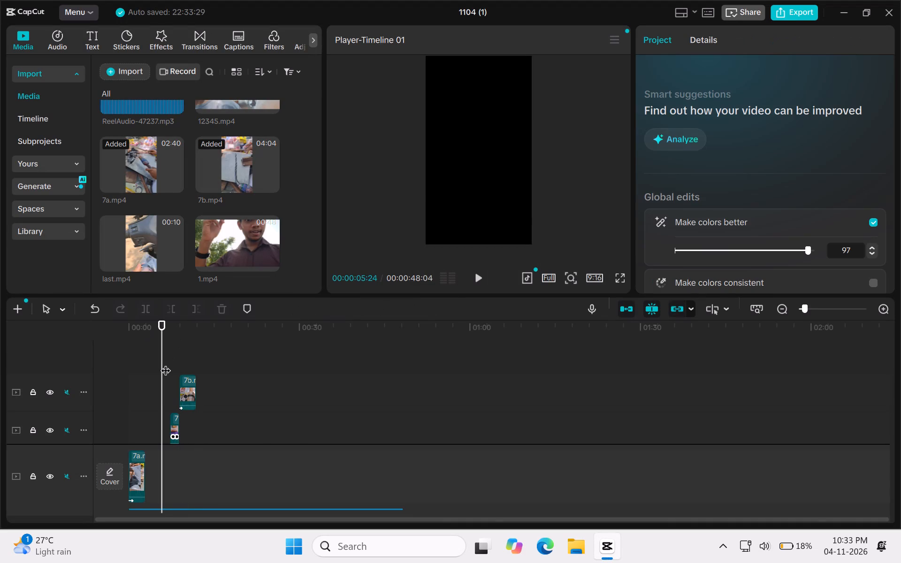
key("space")
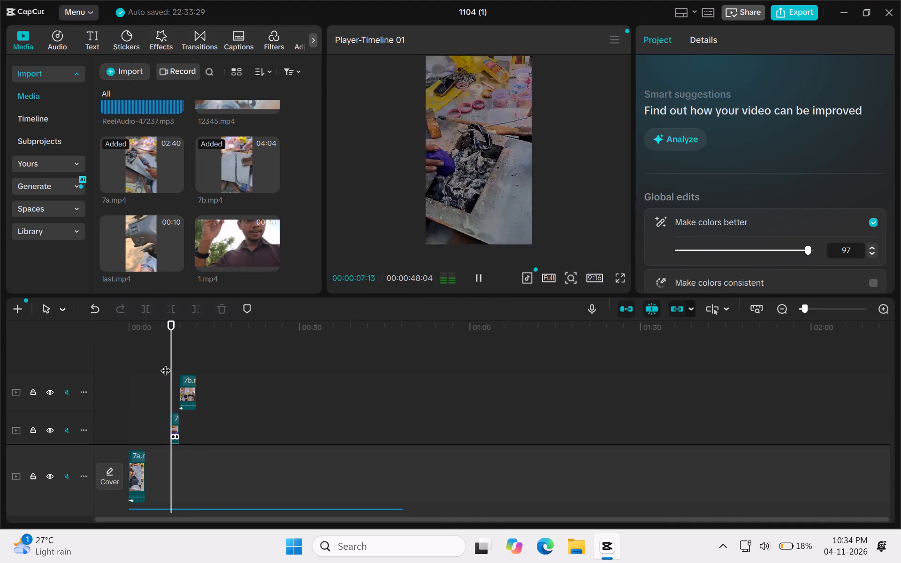
key("space")
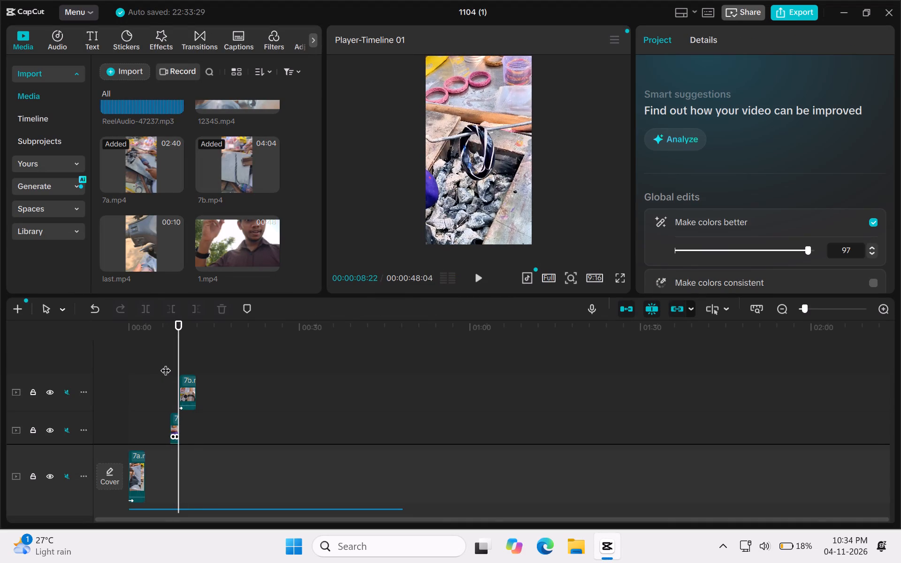
key("space")
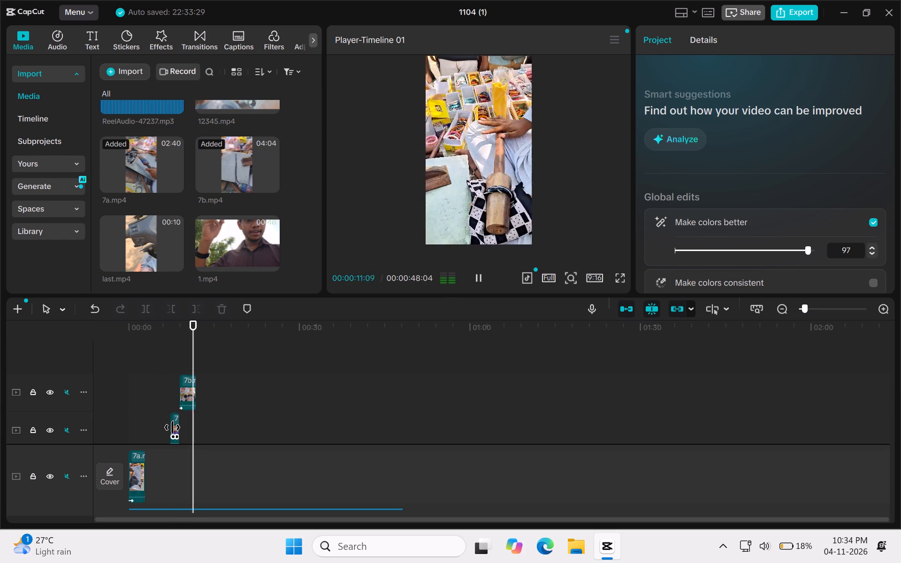
Check the entrance animation settings of the clip just before the coals shot, and replay the fades around it.
scroll(280, 383, "down", 1)
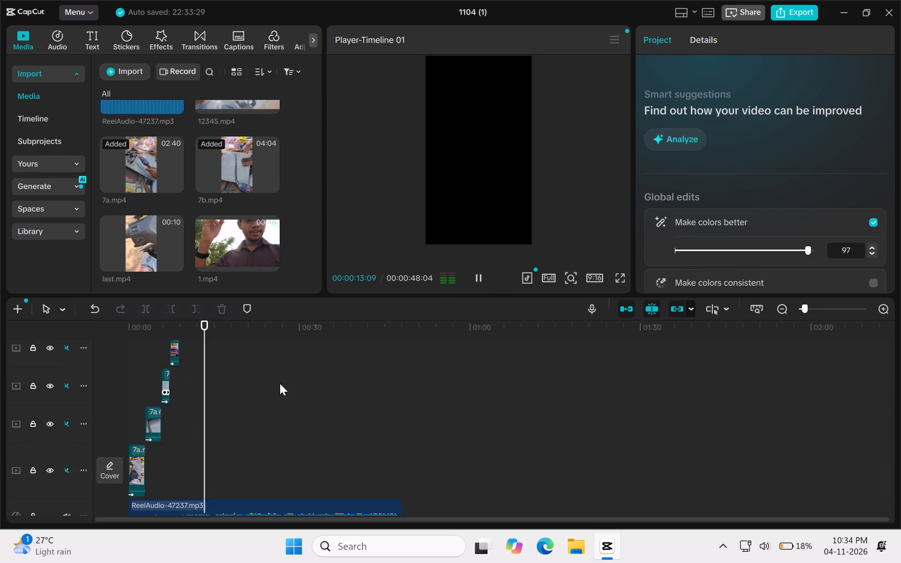
left_click(164, 388)
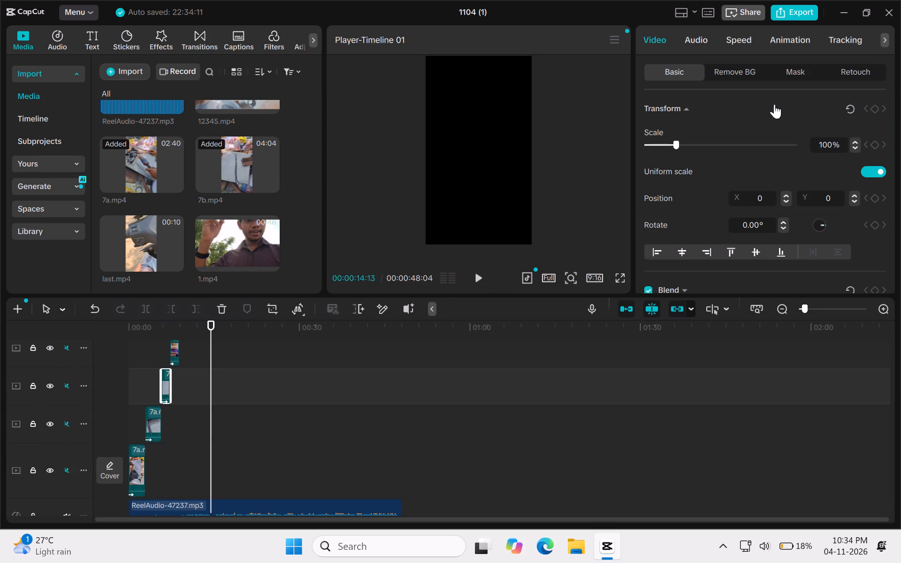
left_click(780, 40)
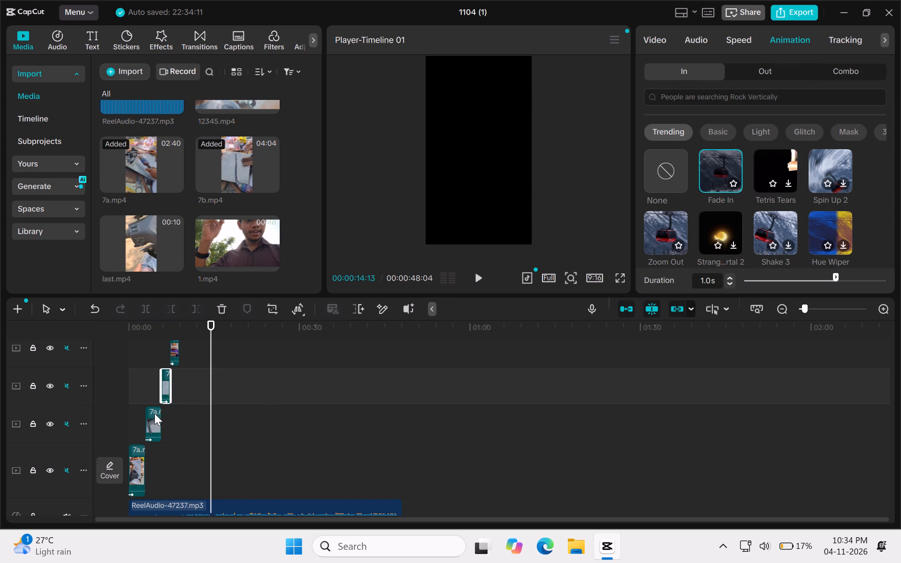
left_click(151, 380)
key("space")
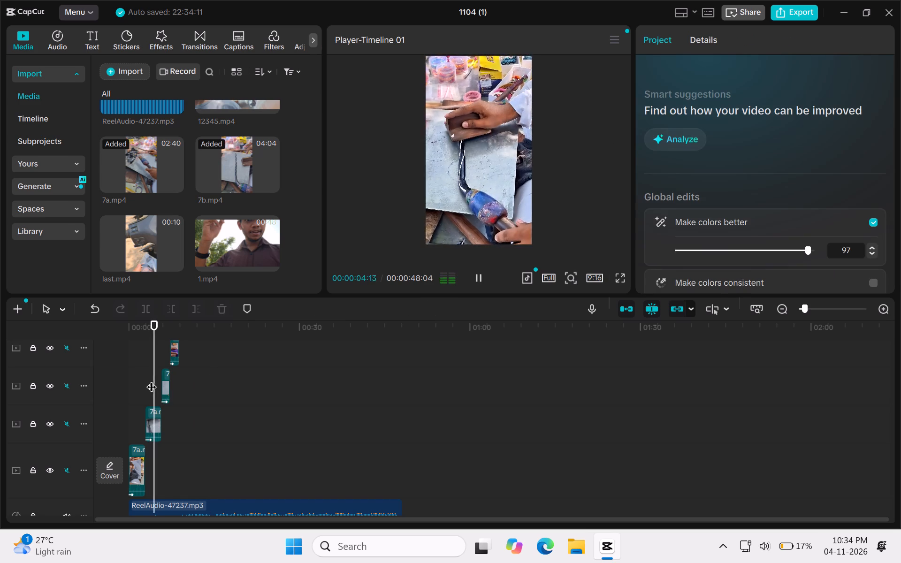
key("space")
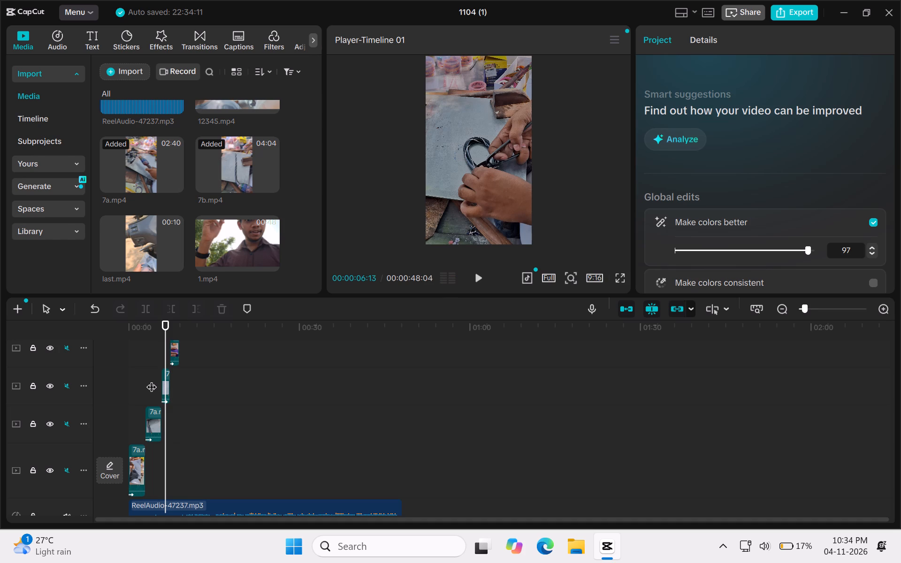
key("space")
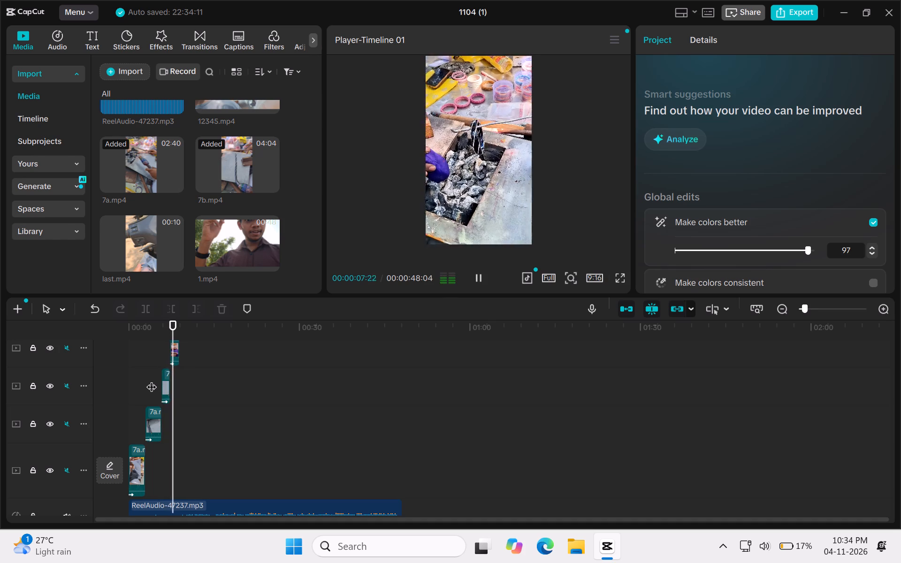
key("space")
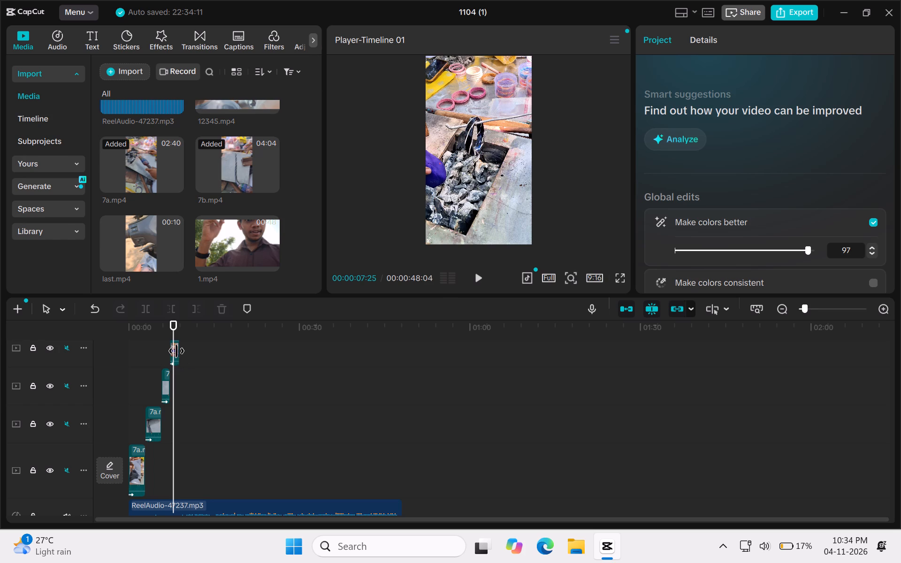
Set the Fade In duration of the bangle-over-coals clip to 0.4 s, previewing the fade along the way.
scroll(206, 352, "up", 1)
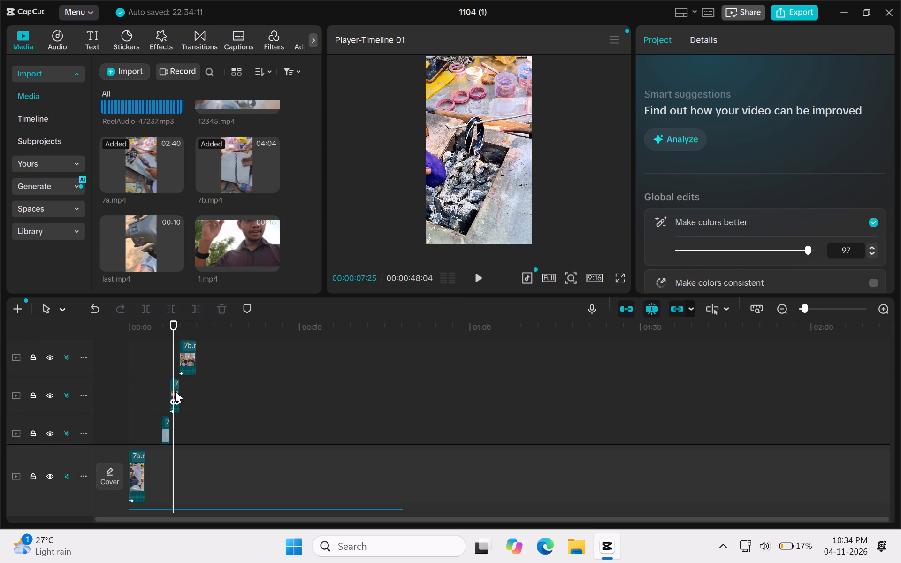
left_click(177, 391)
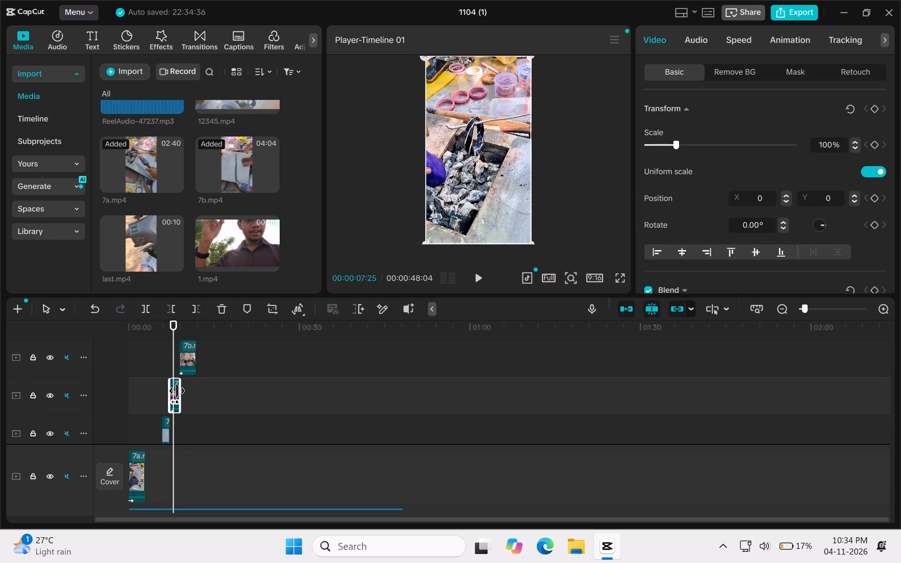
left_click(770, 39)
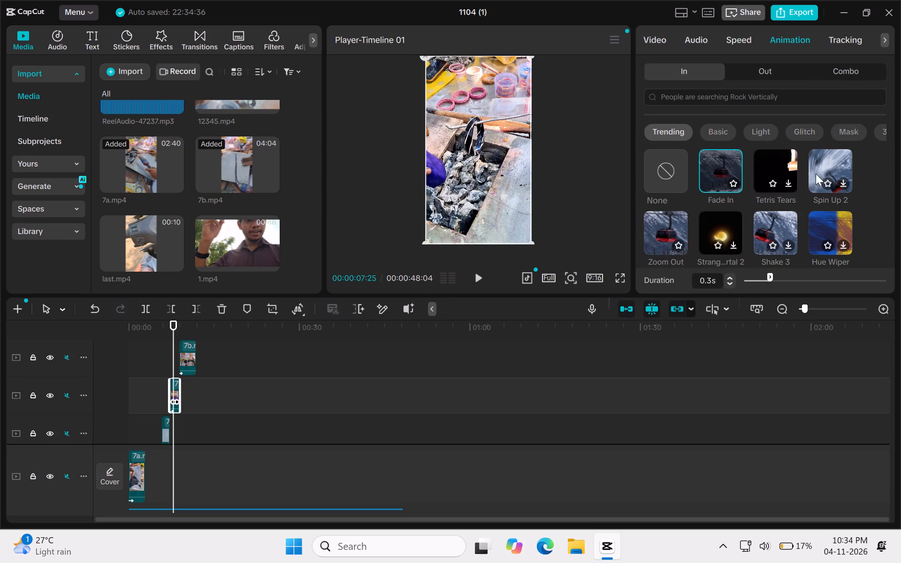
left_click(731, 277)
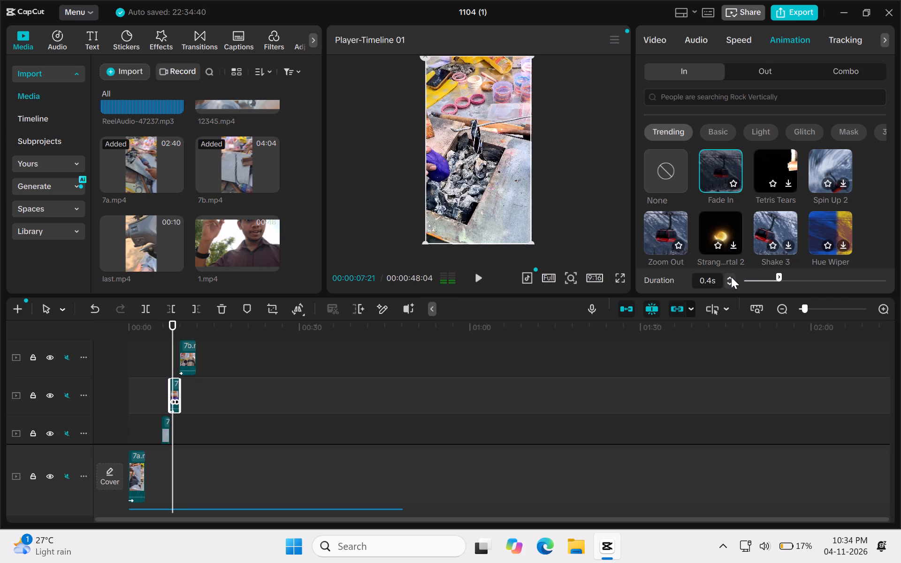
scroll(271, 372, "up", 1)
key("space")
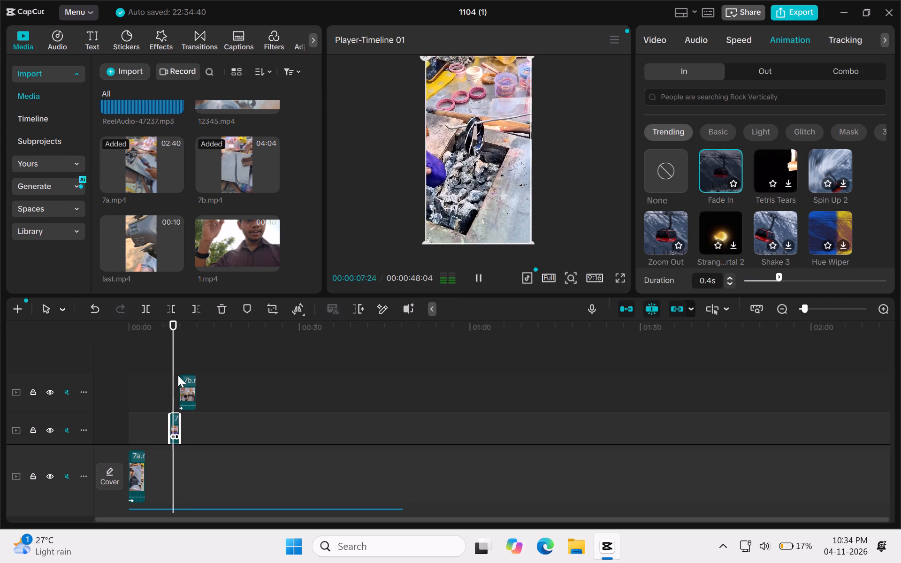
key("space")
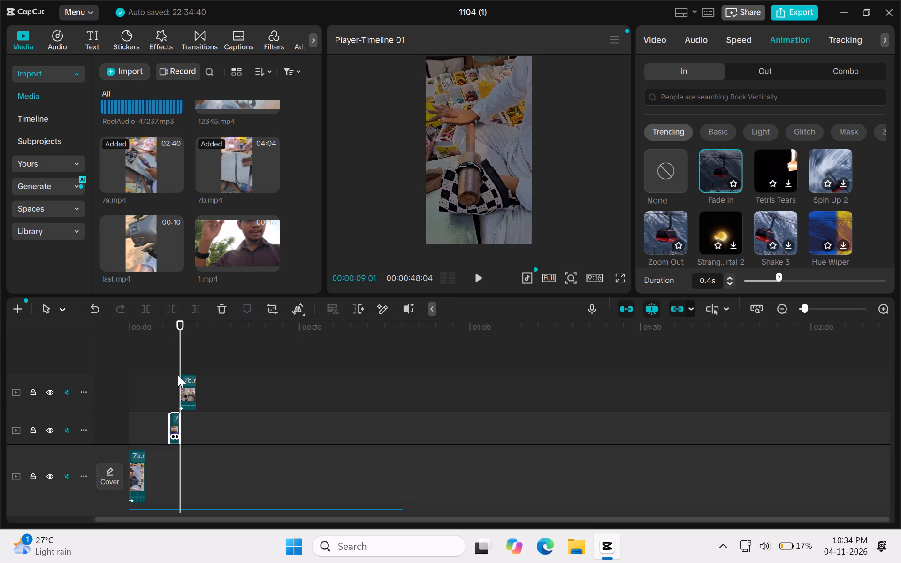
left_click(730, 279)
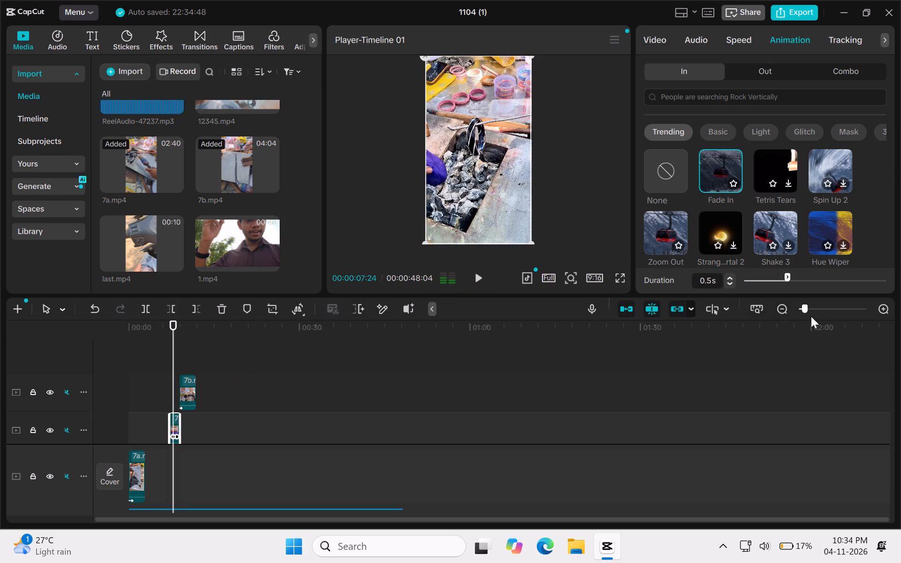
left_click(728, 284)
Set the Fade In duration of the 7b.mp4 mallet clip on the top video track to 0.7 s.
left_click(185, 386)
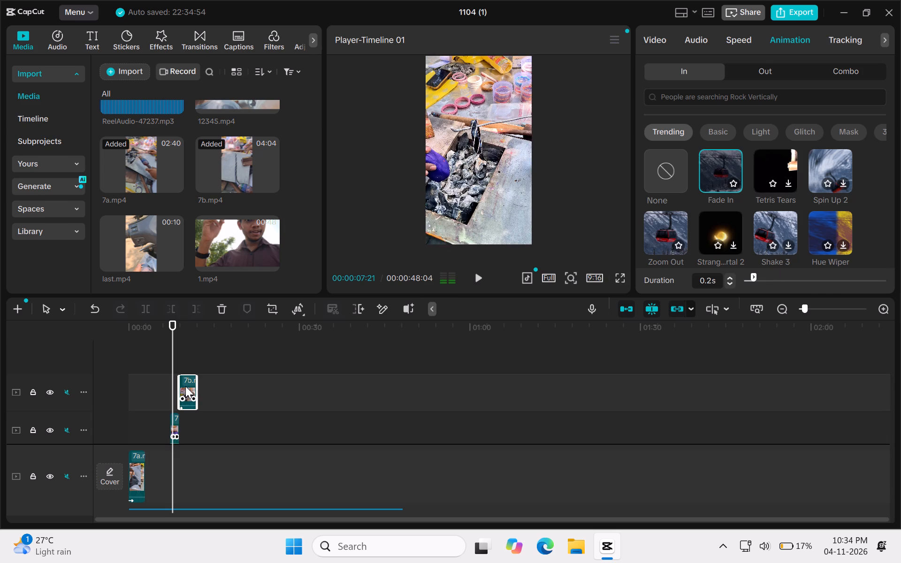
left_click(728, 279)
left_click(728, 279)
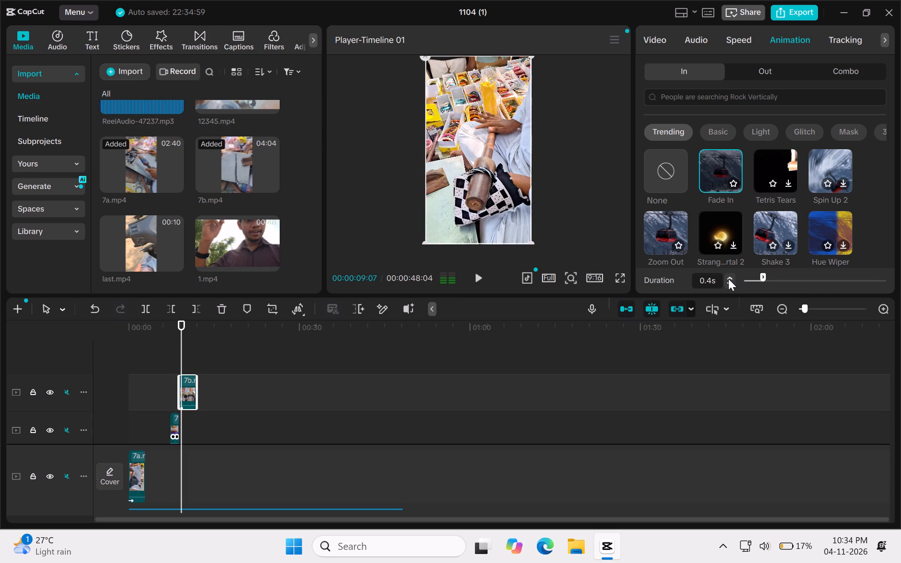
double_click(728, 279)
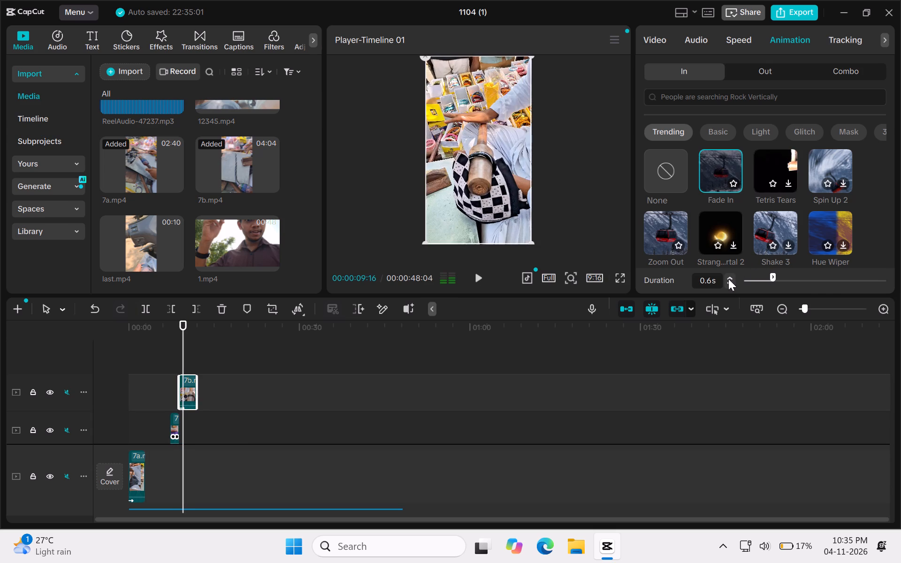
left_click(729, 284)
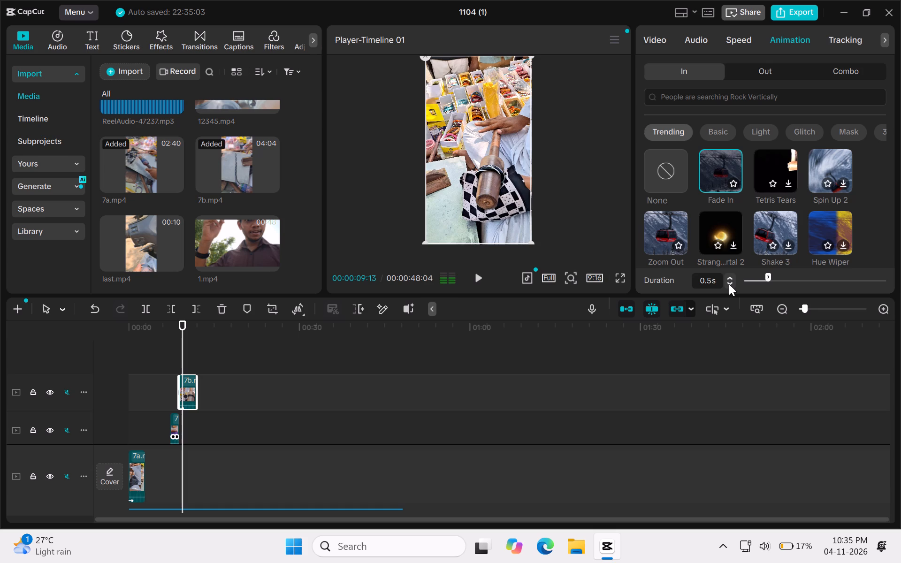
left_click(729, 278)
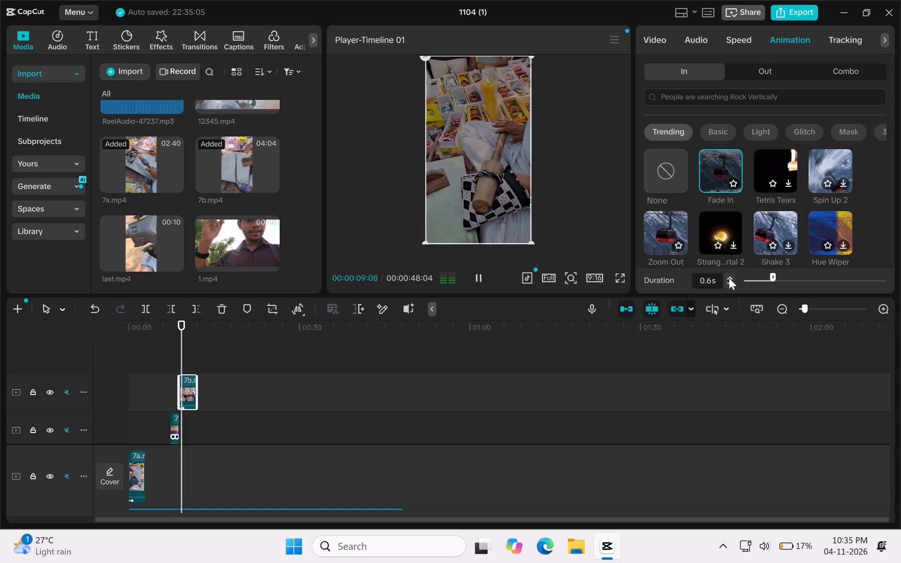
left_click(729, 278)
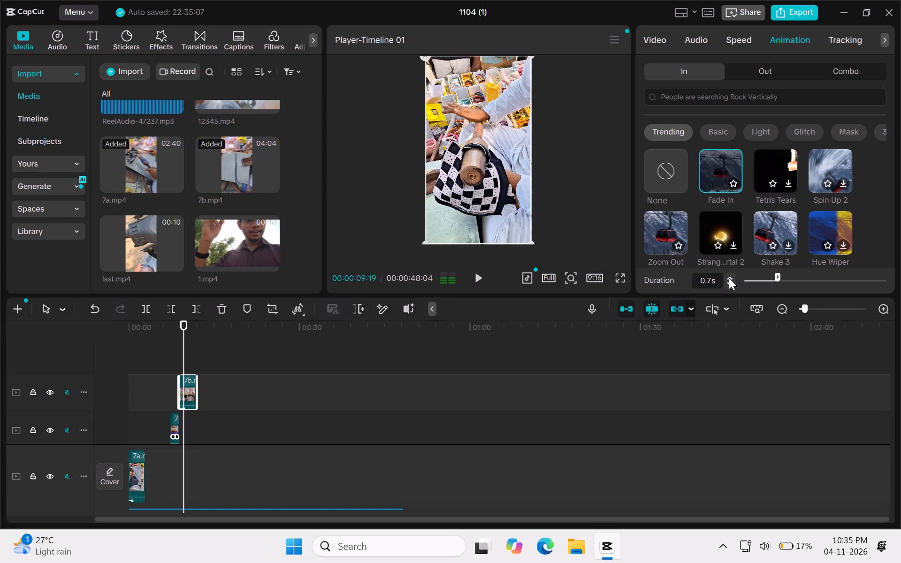
Replay the reel full screen from around 4 s into the coals shot to check how the fades between shots look.
left_click(620, 280)
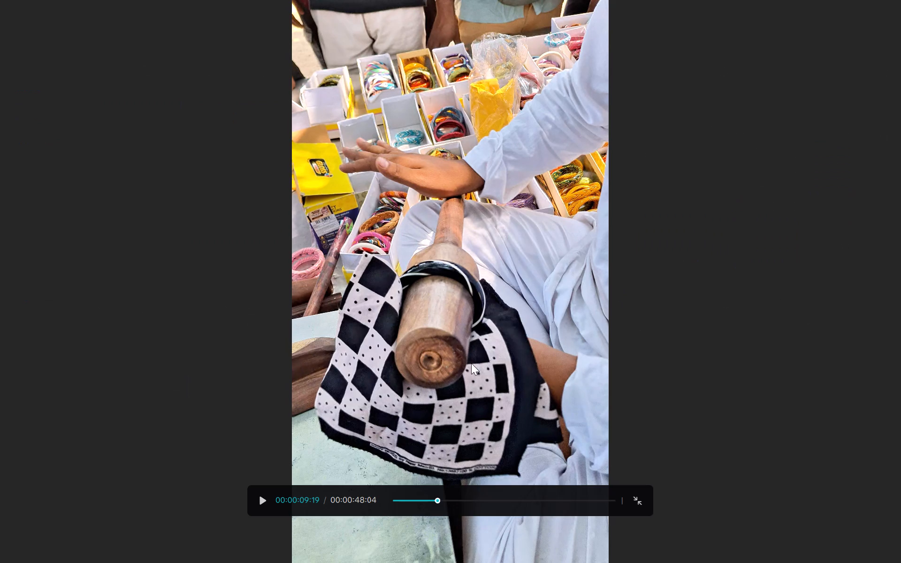
left_click(421, 500)
key("space")
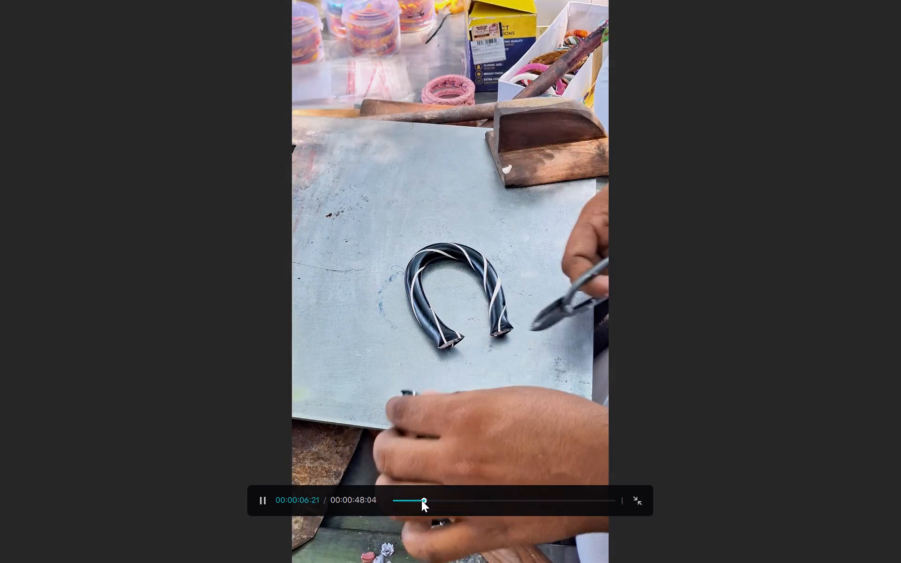
key("Left")
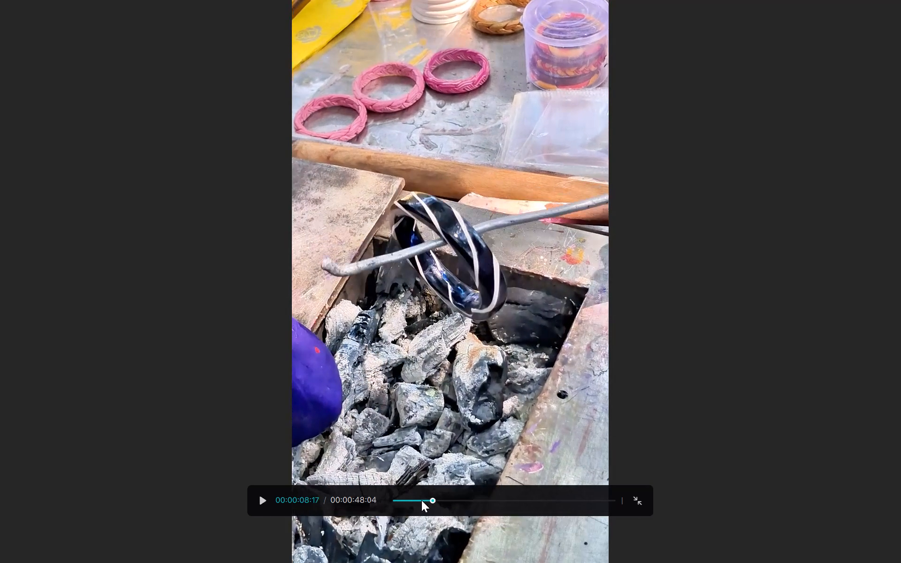
left_click(421, 500)
left_click(412, 500)
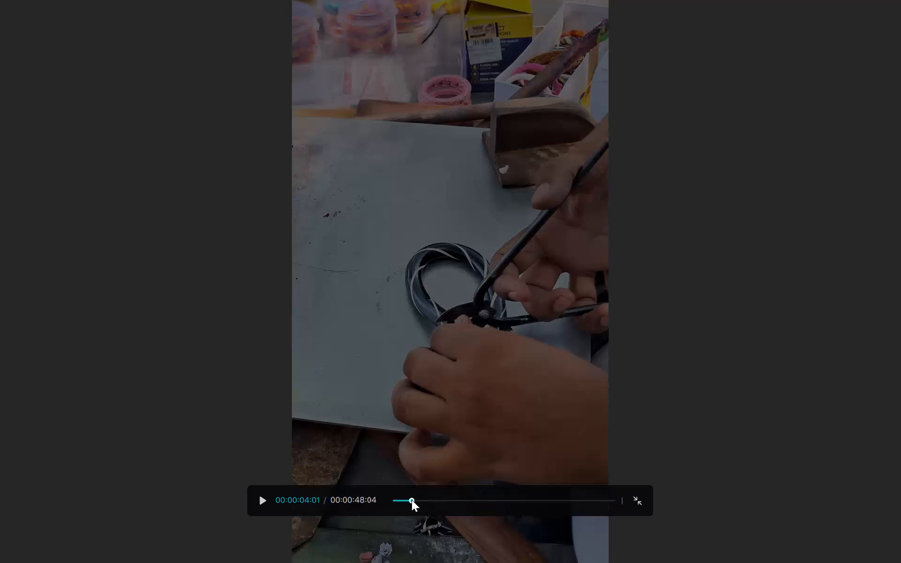
key("space")
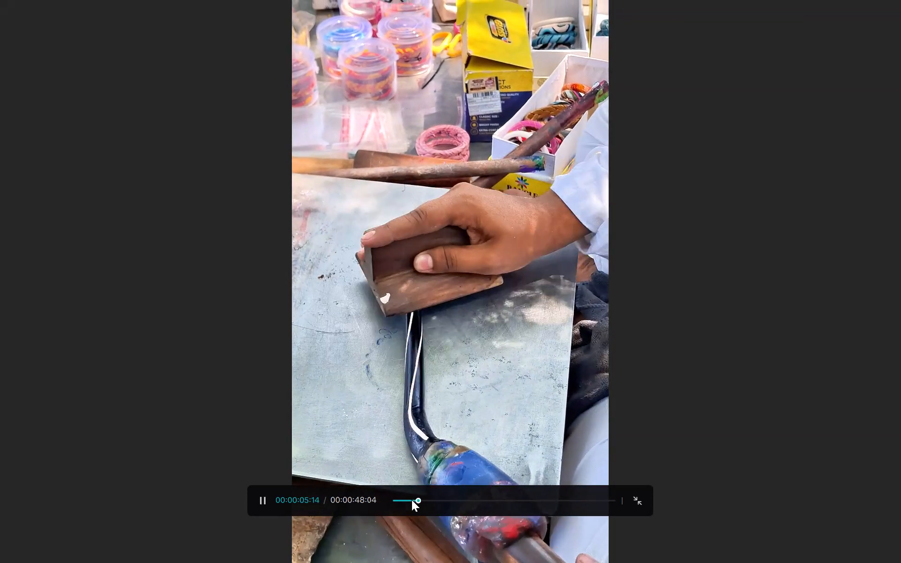
key("space")
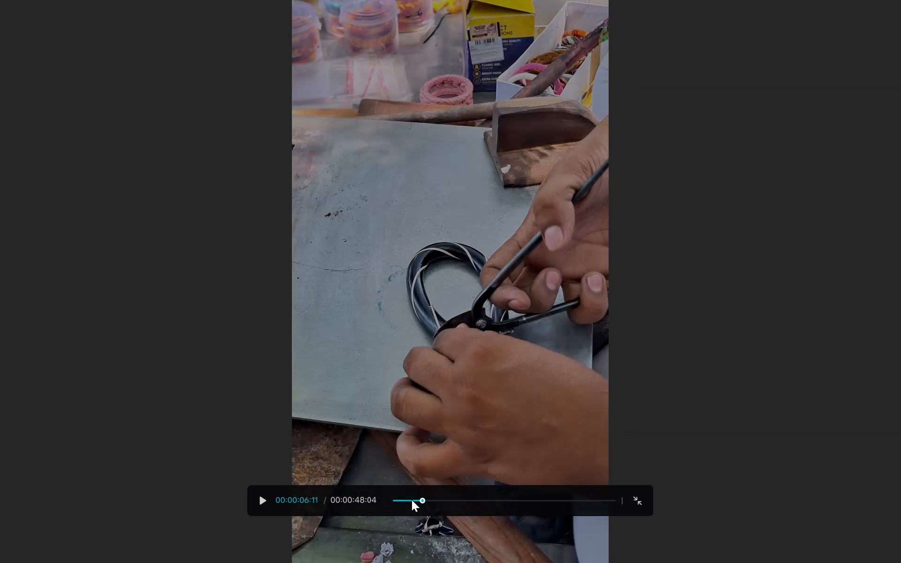
key("space")
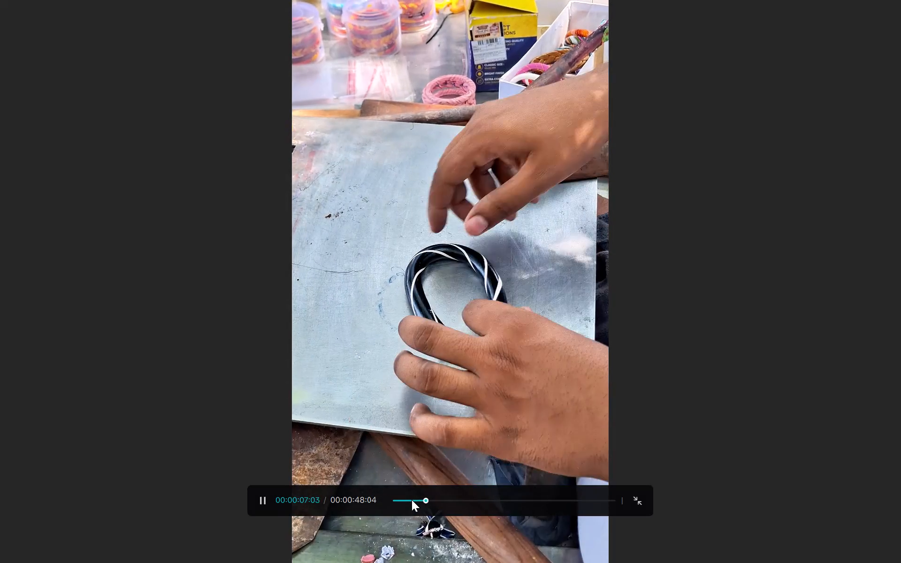
key("Escape")
key("space")
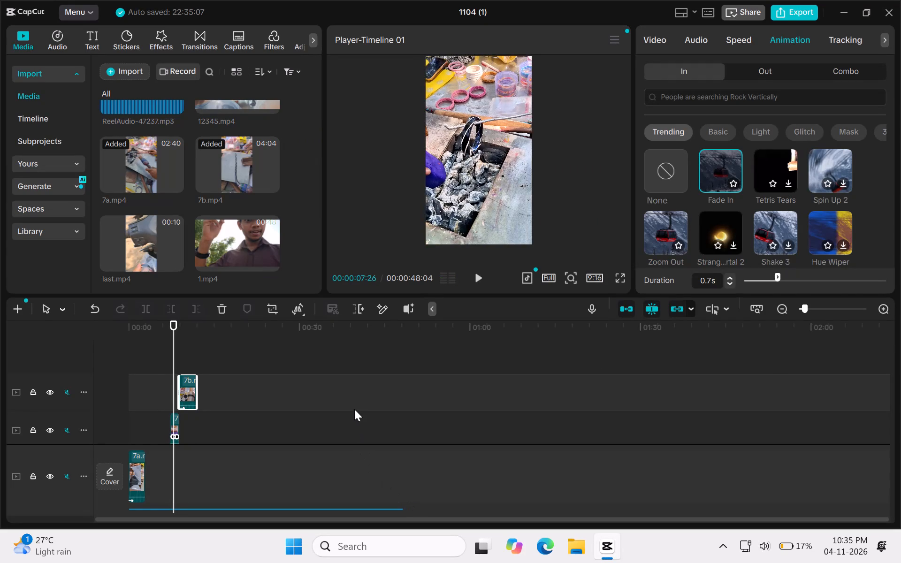
Preview the start of the pliers-cutting clip just before the coals shot, and set its Fade In duration to 0.8 s.
scroll(354, 409, "down", 2)
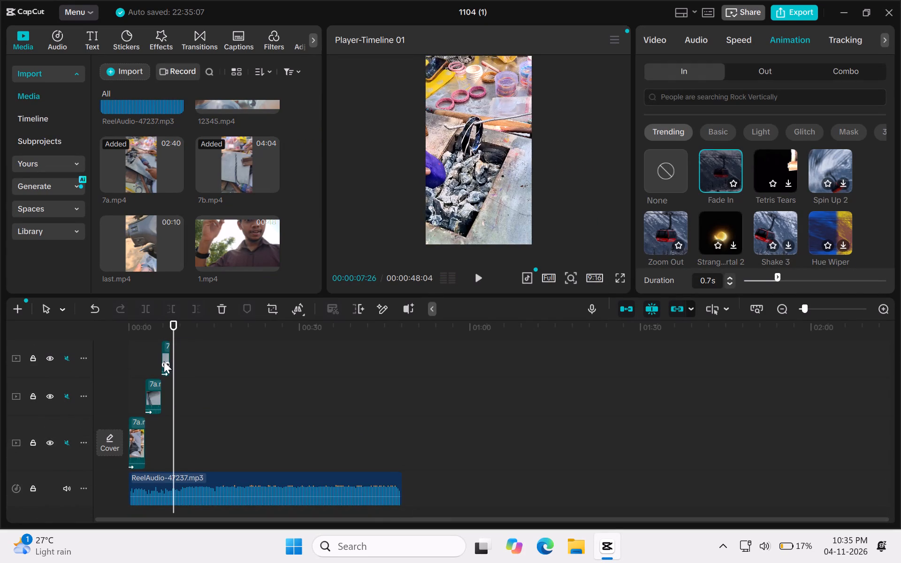
left_click(164, 361)
left_click(164, 358)
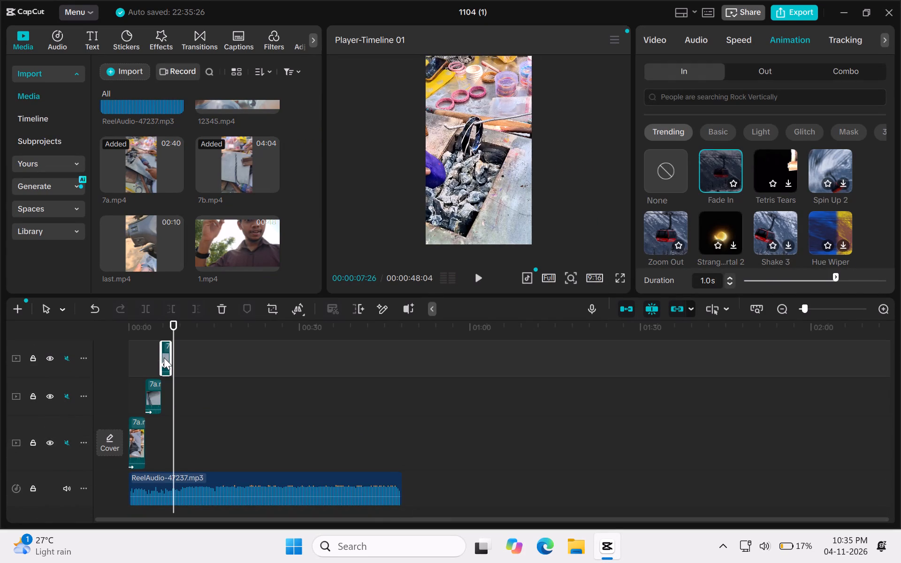
left_click(158, 344)
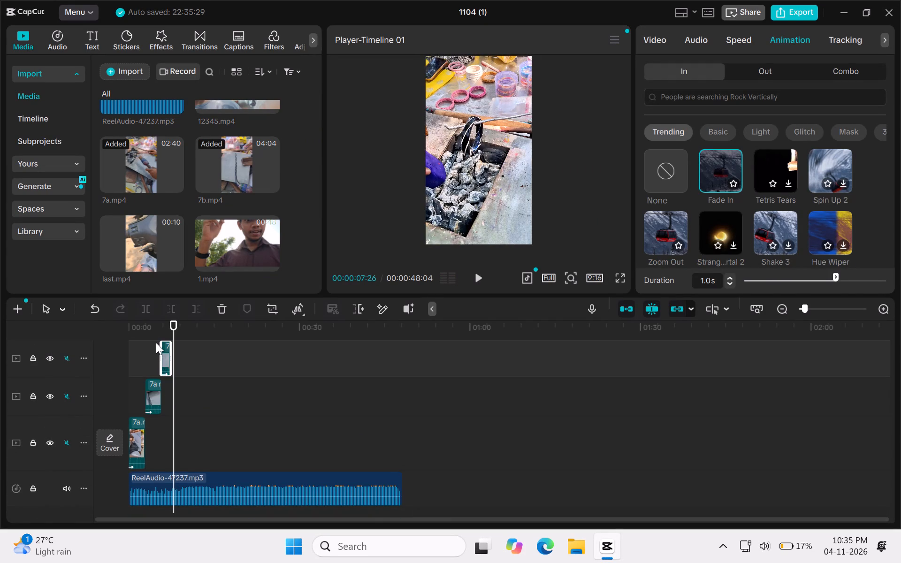
left_click(156, 342)
key("space")
key("space")
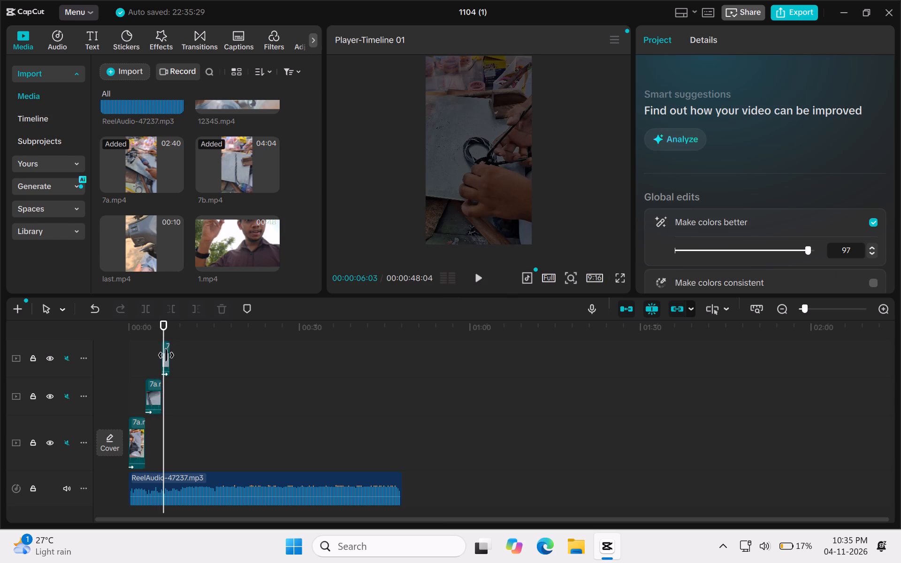
left_click(168, 358)
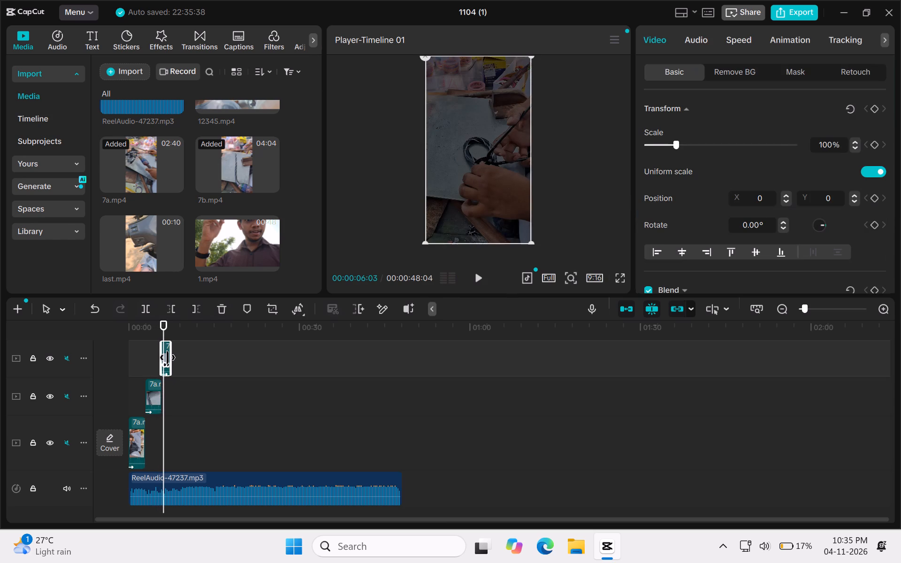
left_click(788, 39)
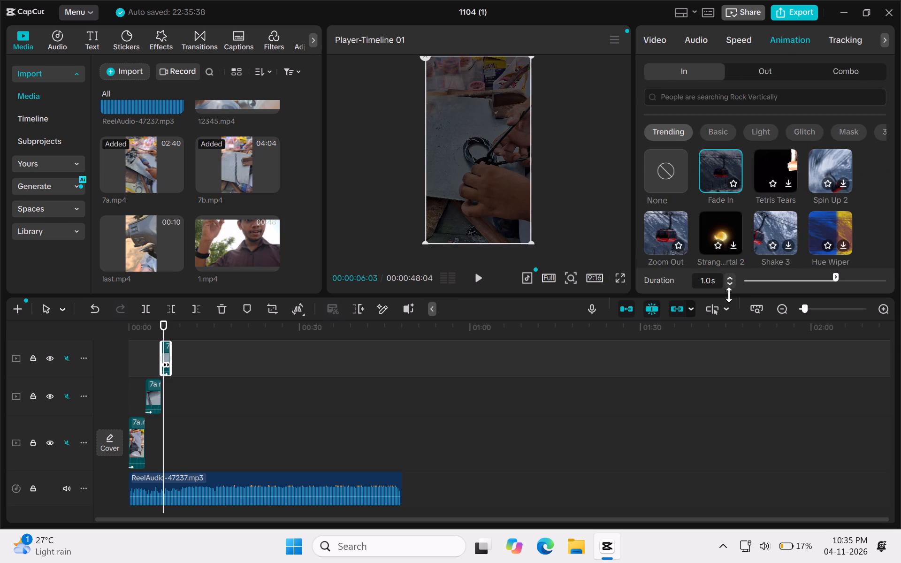
left_click(729, 286)
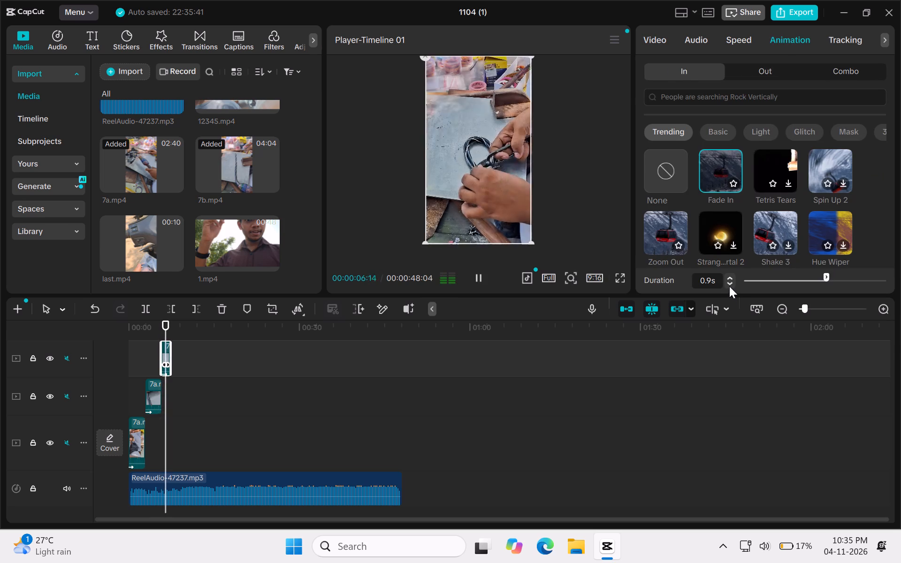
left_click(729, 286)
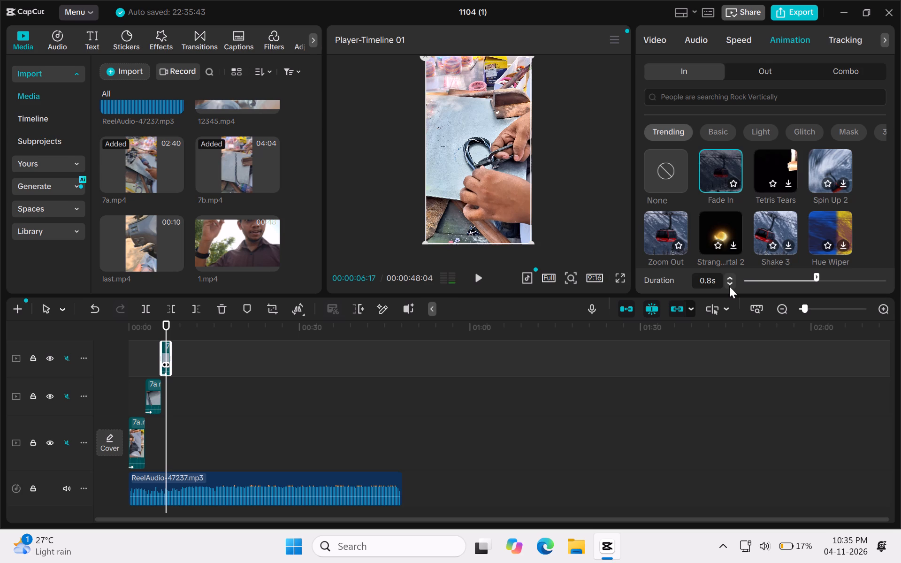
left_click(729, 286)
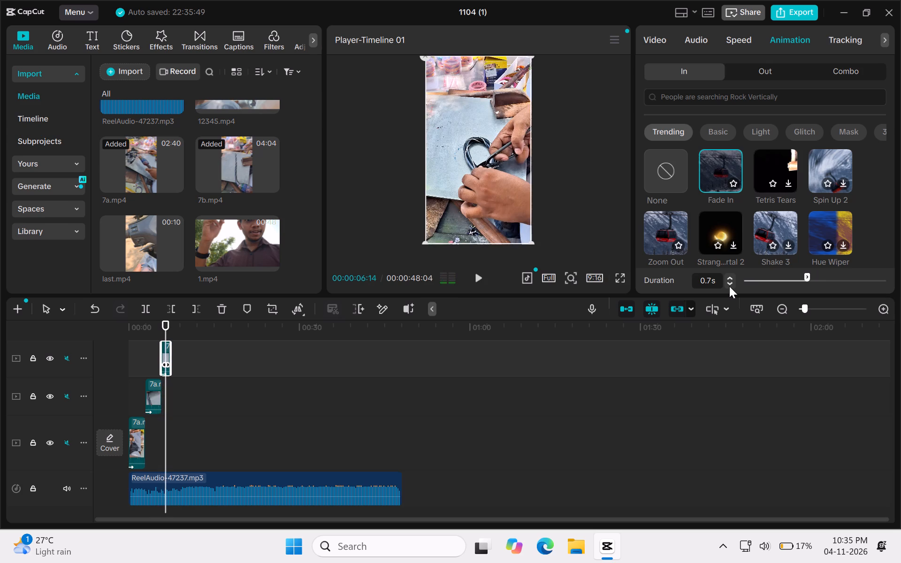
left_click(727, 276)
Review the reel full screen from around 3 s and again from the start through the final mallet shot, checking the fades between shots.
left_click(620, 277)
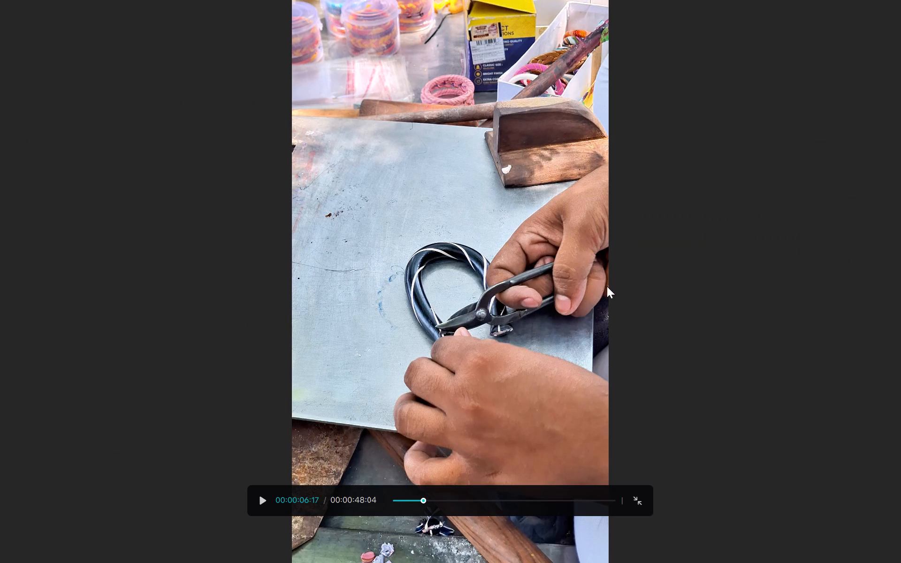
left_click(408, 503)
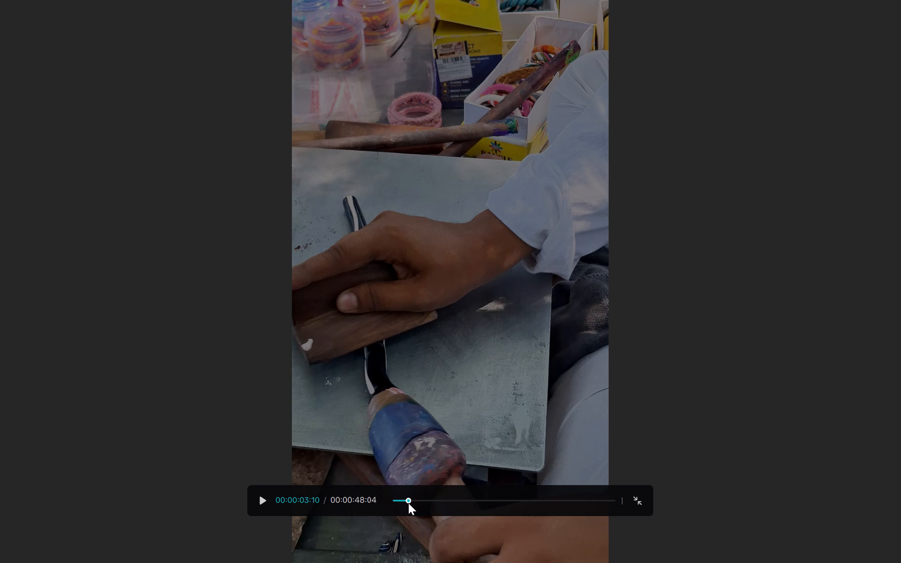
key("space")
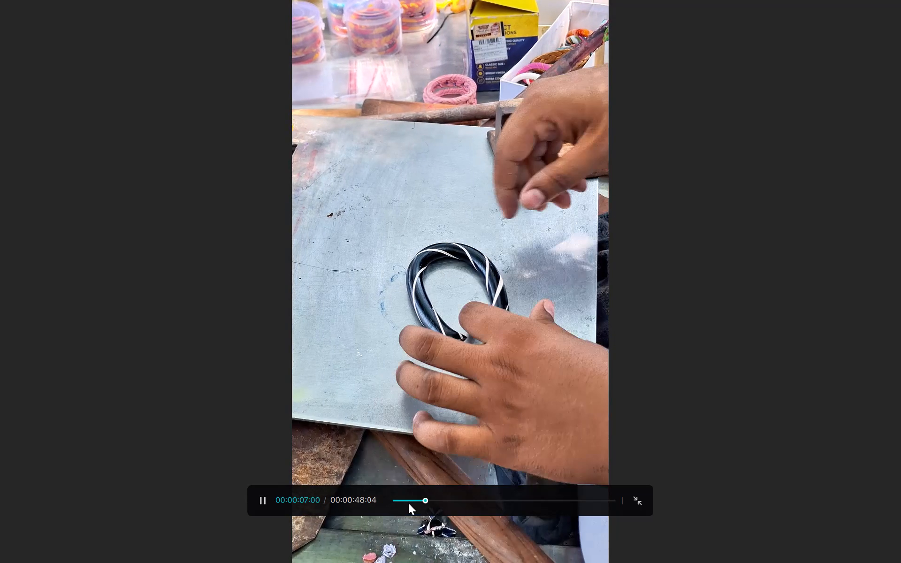
key("space")
key("space")
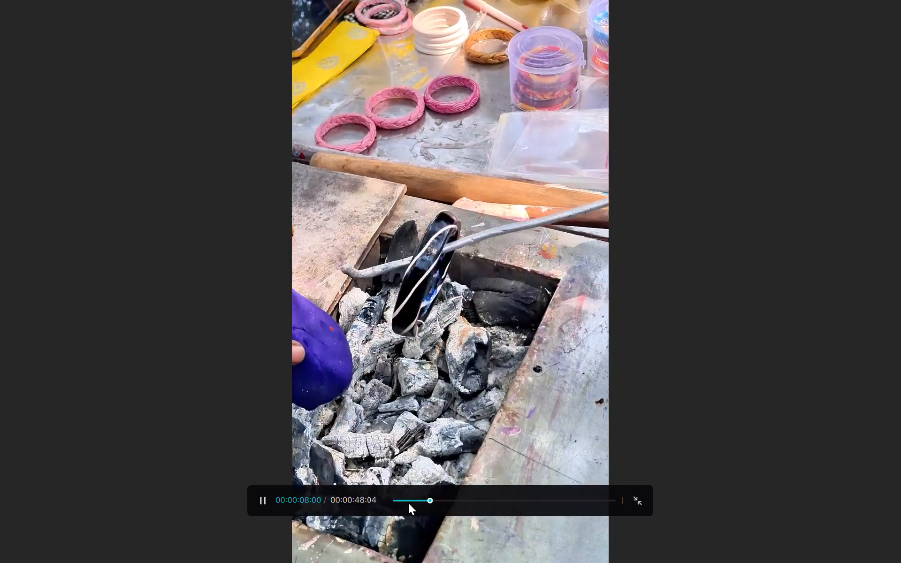
left_click(408, 503)
left_click_drag(408, 503, 333, 500)
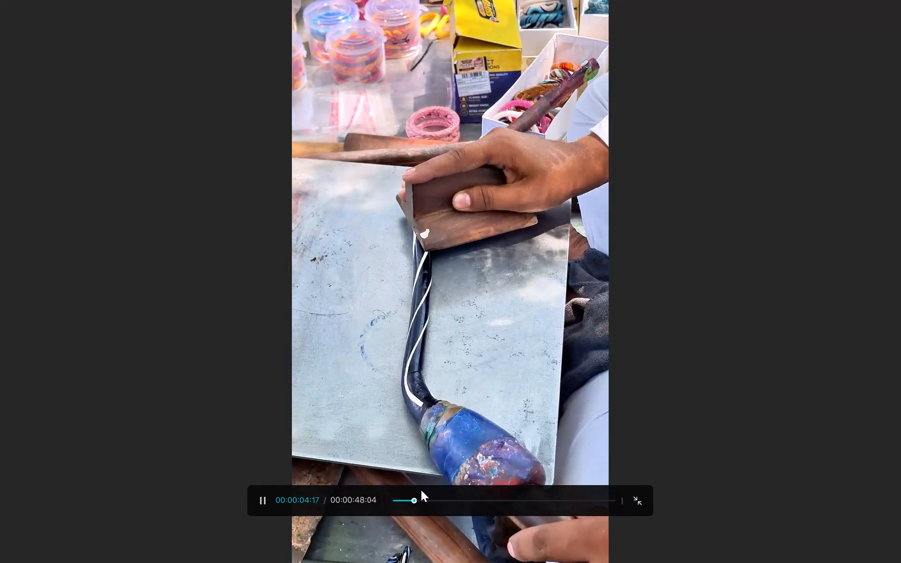
left_click_drag(400, 498, 365, 493)
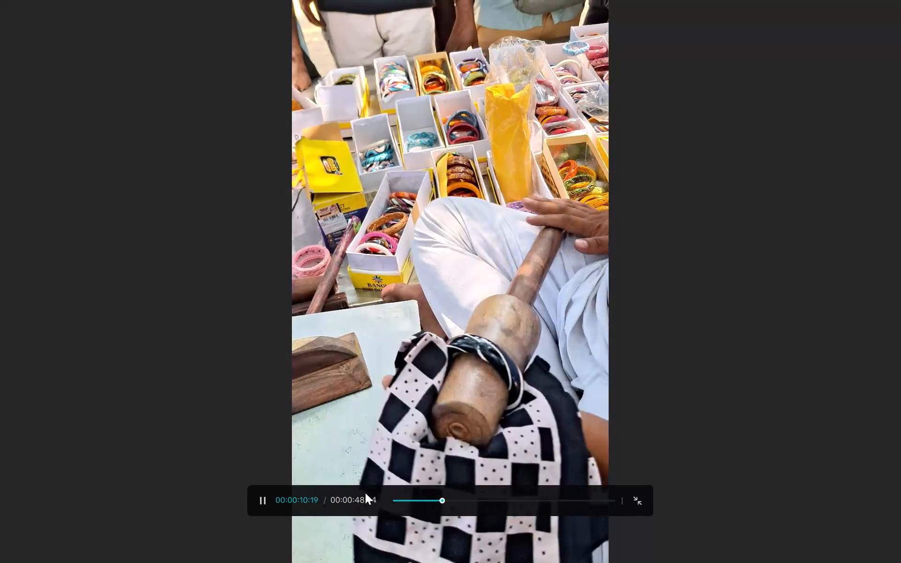
key("space")
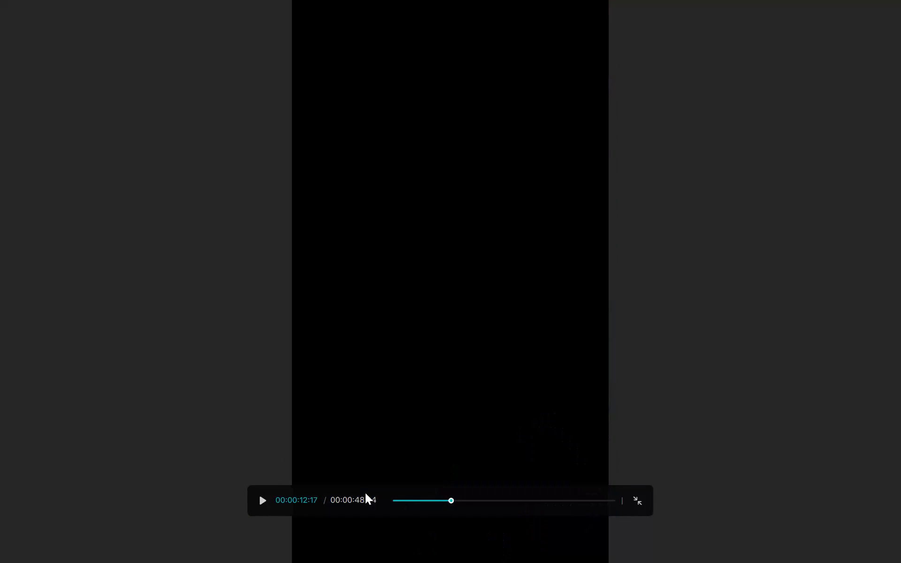
key("Escape")
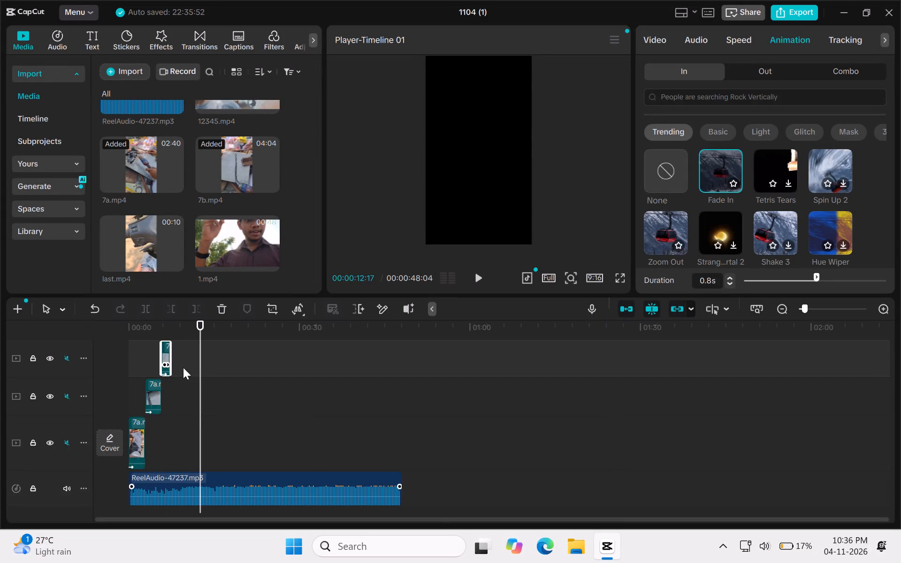
Replay the timeline from about 7 s, from the coals shot through the end of the 7b.mp4 mallet clip, to check their fades.
left_click(172, 329)
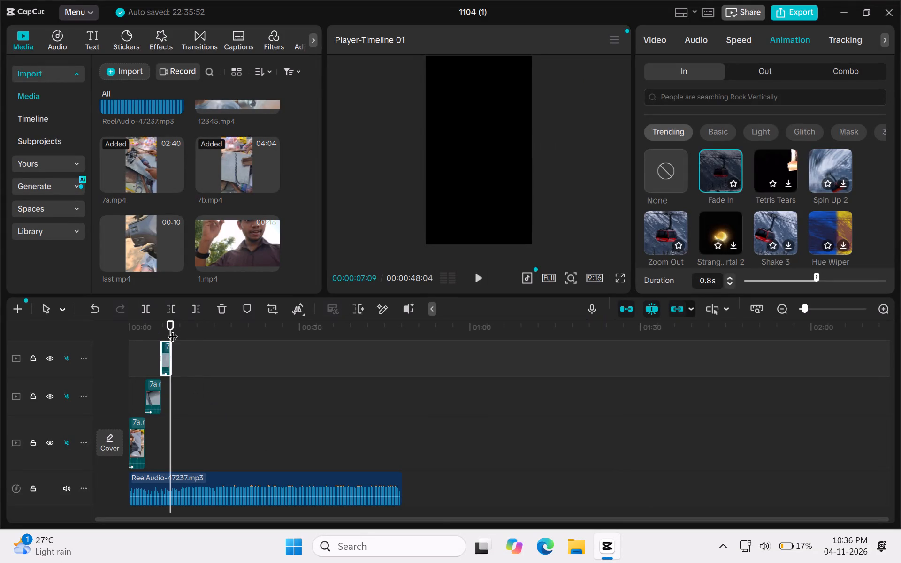
key("space")
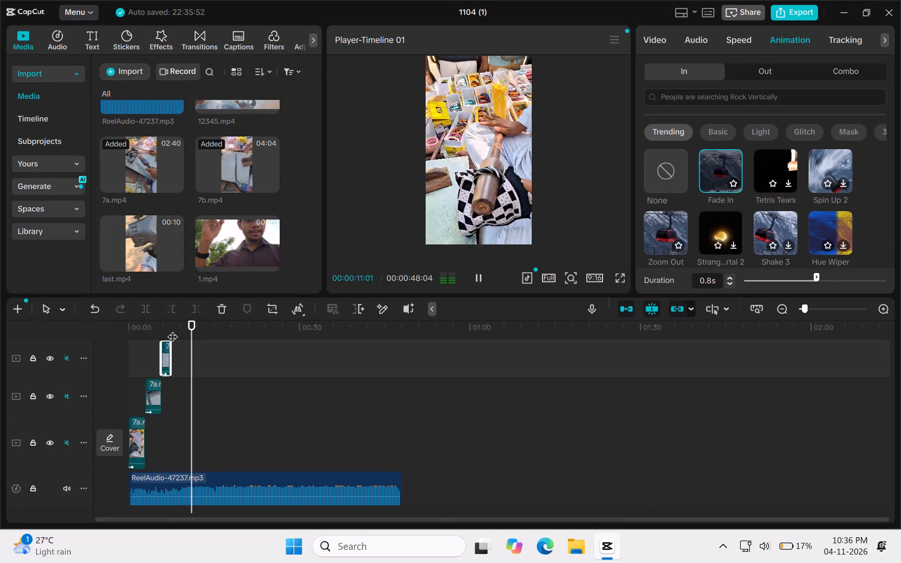
scroll(169, 344, "up", 2)
left_click(173, 371)
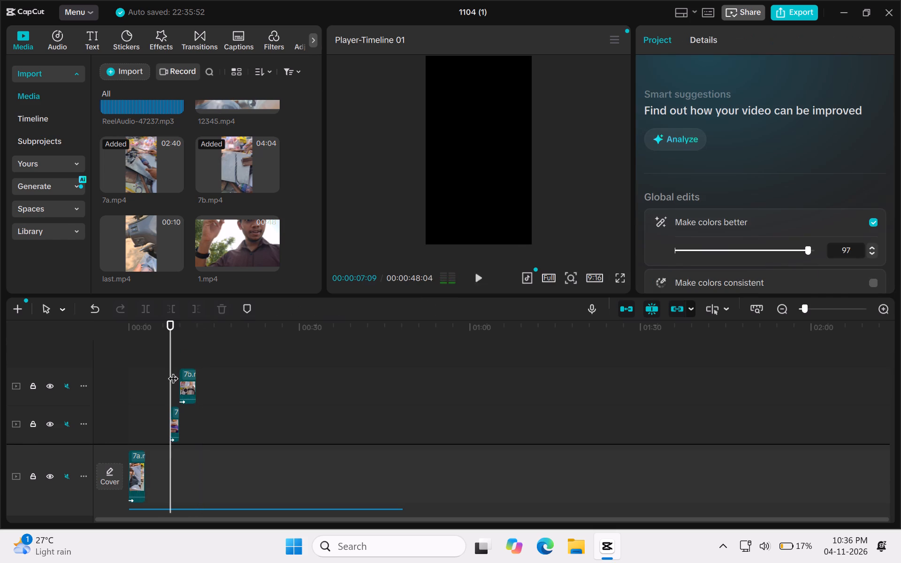
key("space")
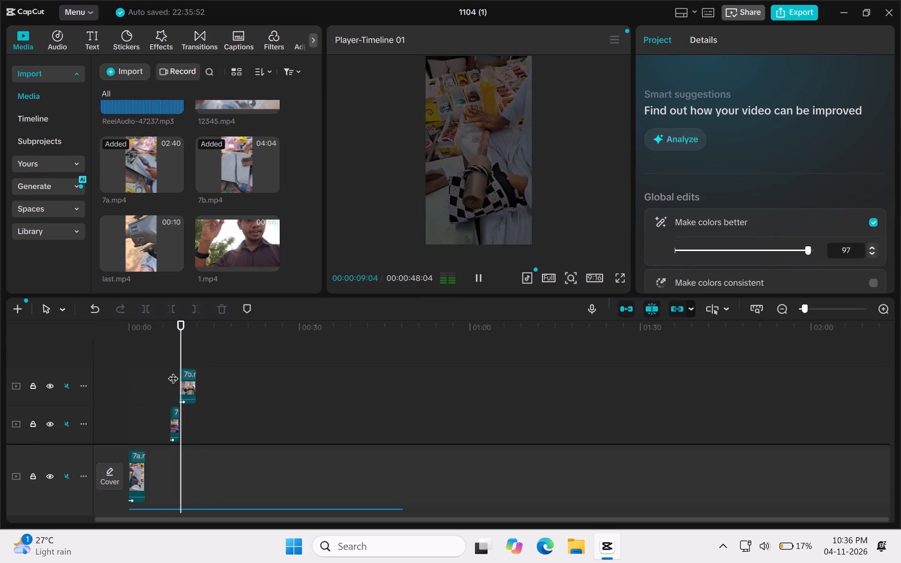
key("space")
key("space")
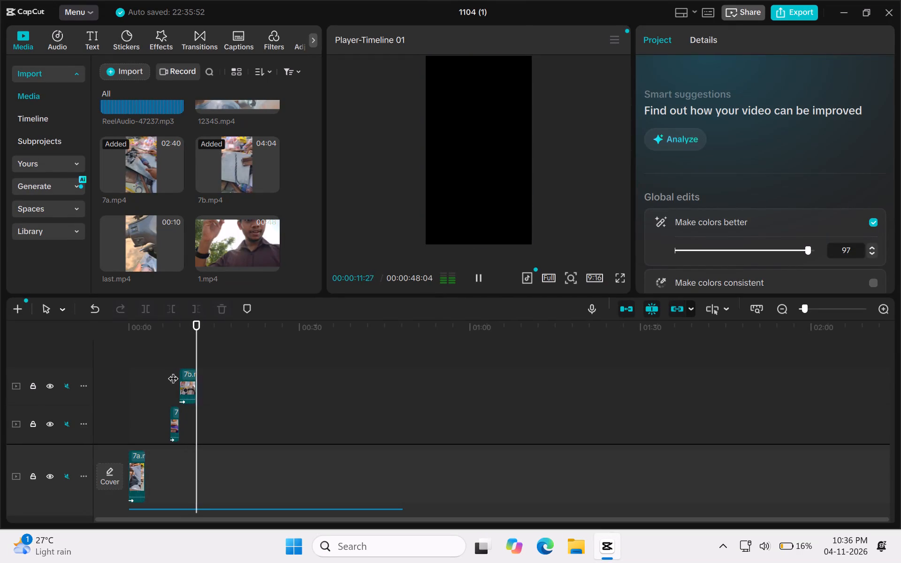
Pause the timeline playback and open the WhatsApp desktop app.
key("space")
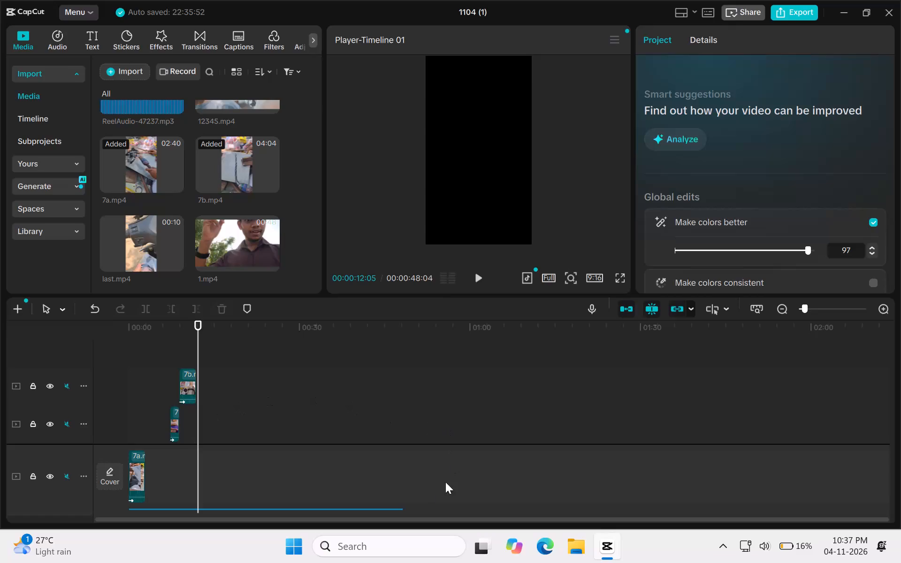
left_click(369, 540)
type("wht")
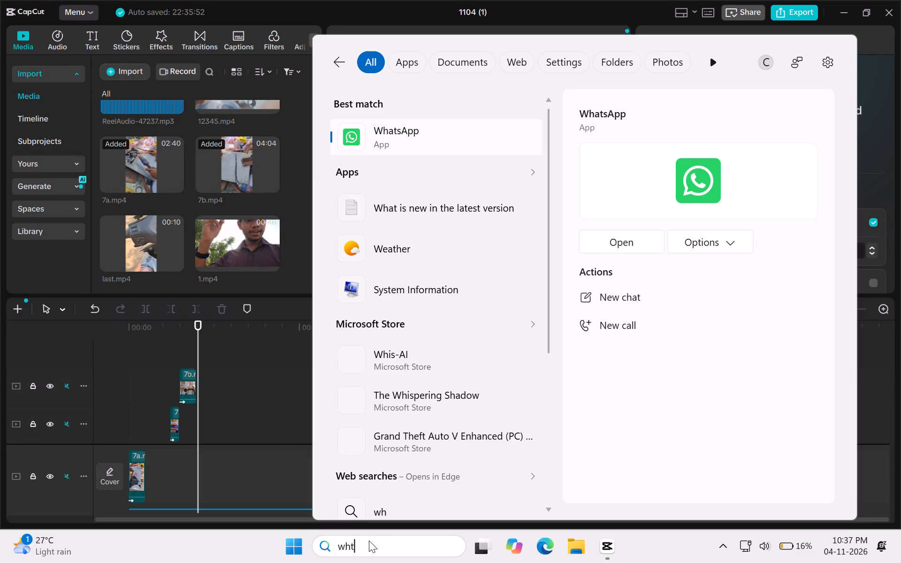
left_click(504, 144)
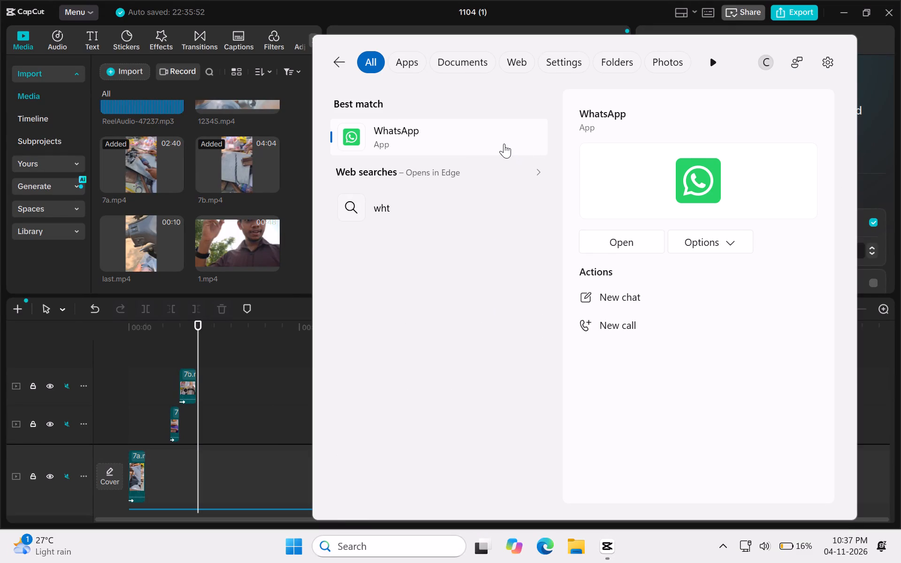